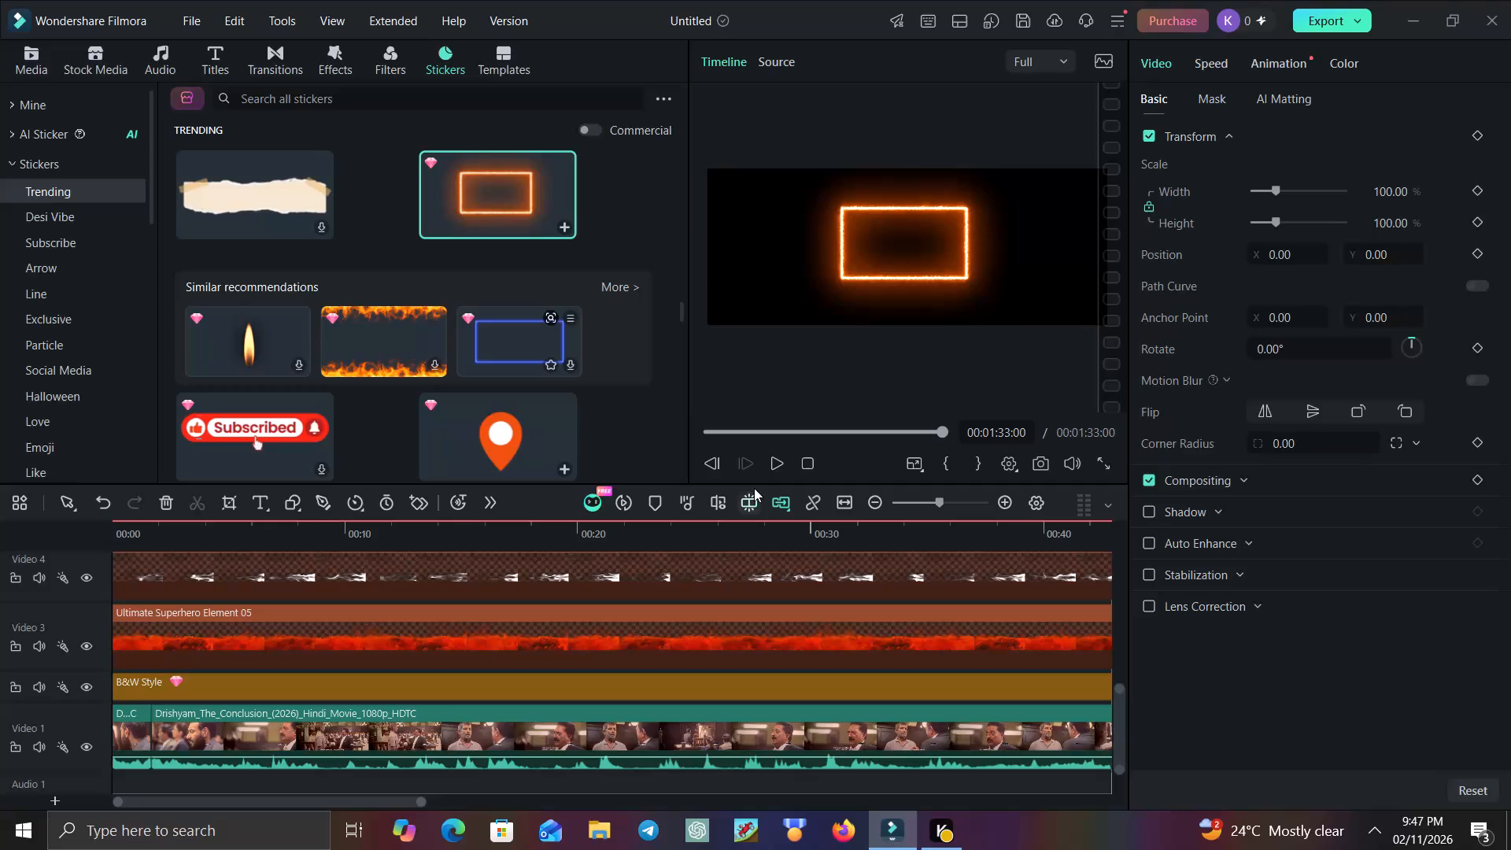
# Play the first few seconds of the project from the beginning to review the layered stickers and effects.
pyautogui.scroll(-4, 638, 560)
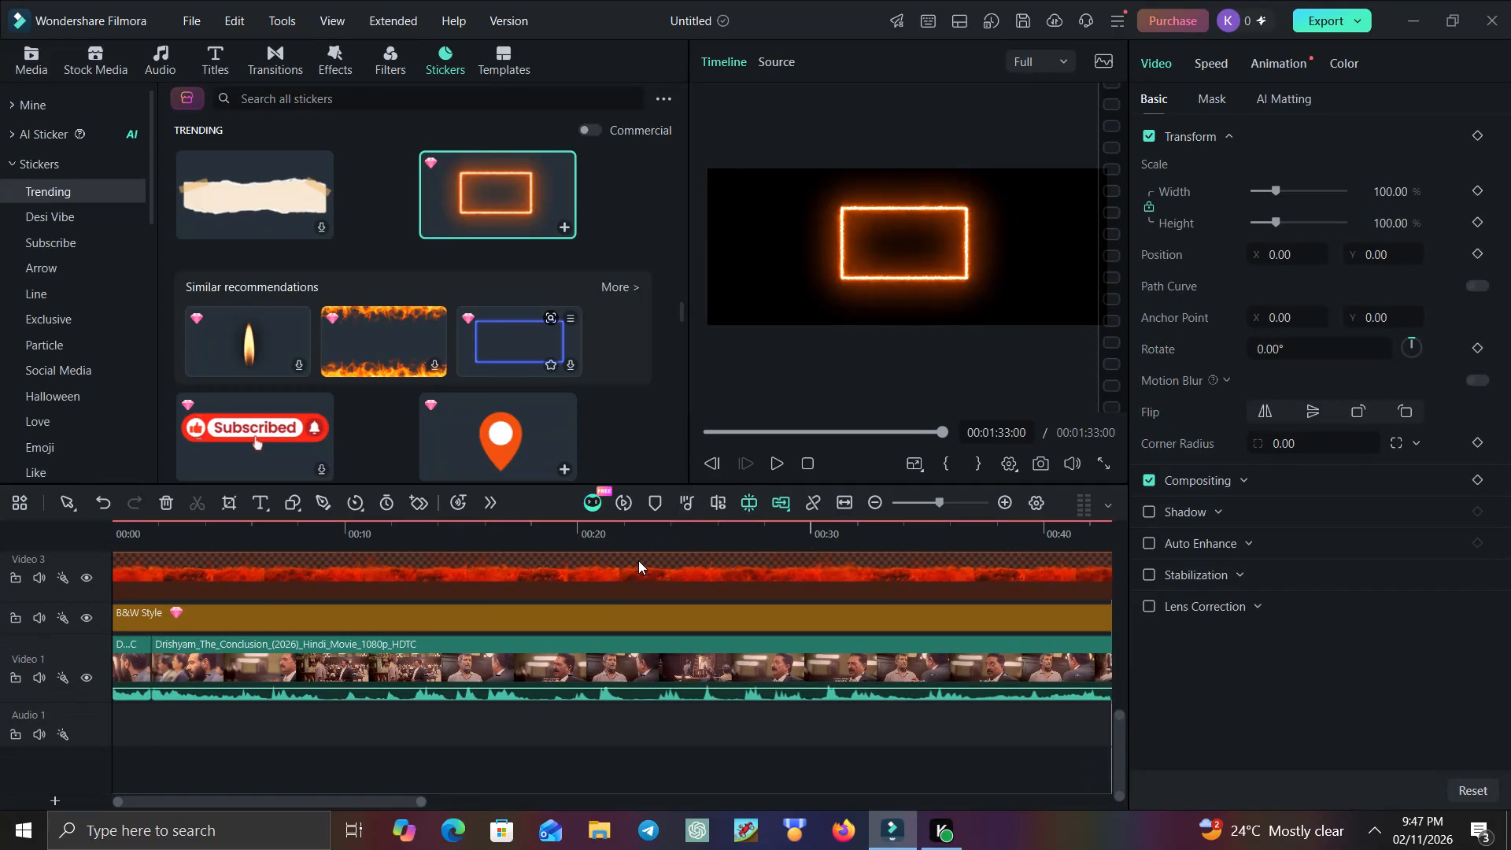
pyautogui.hscroll(3, 655, 671)
pyautogui.scroll(3, 655, 671)
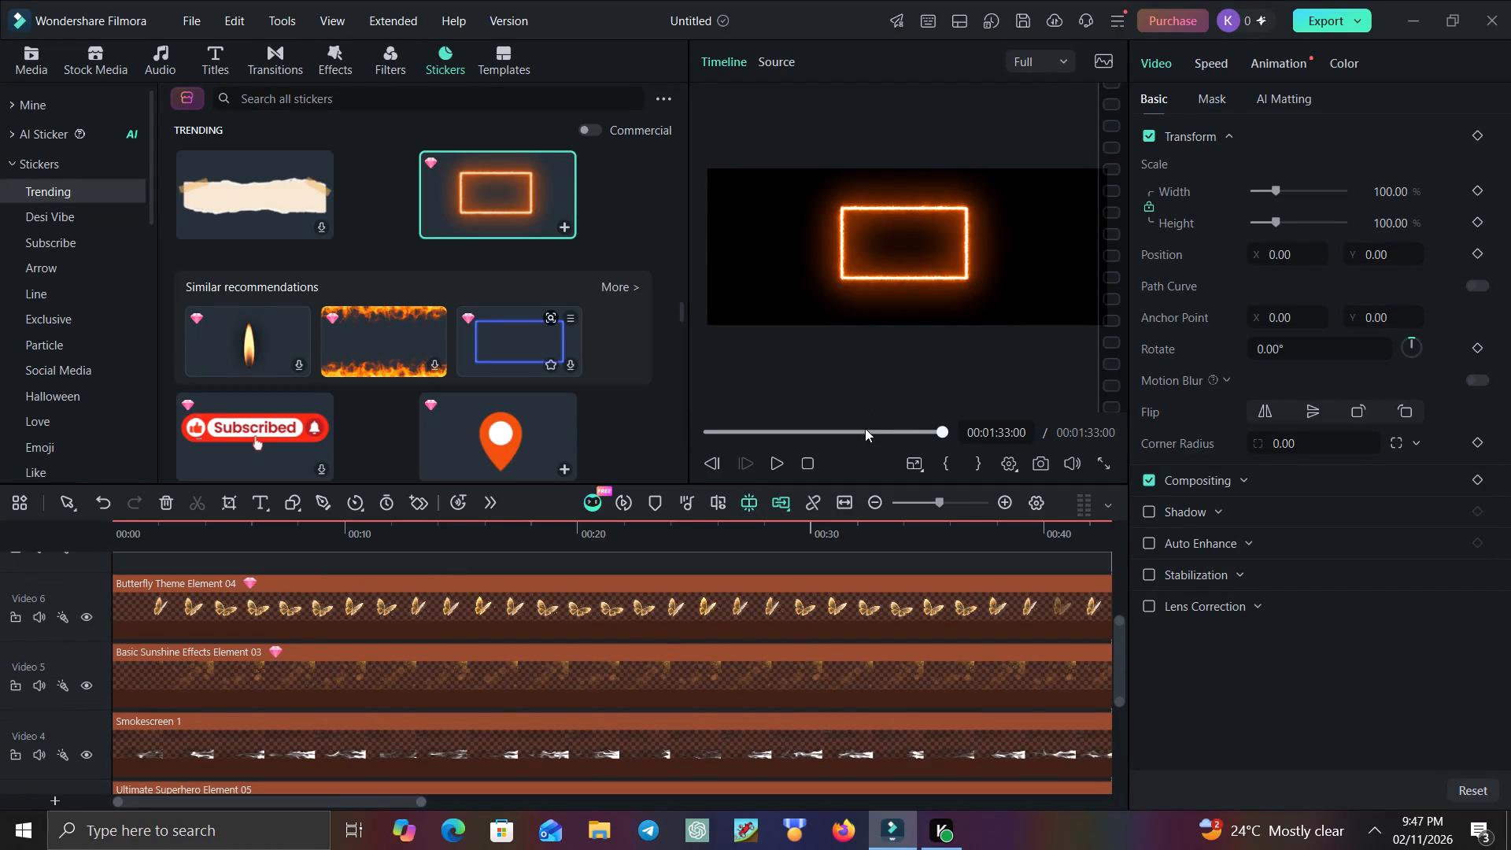
pyautogui.moveTo(864, 428); pyautogui.dragTo(699, 434)
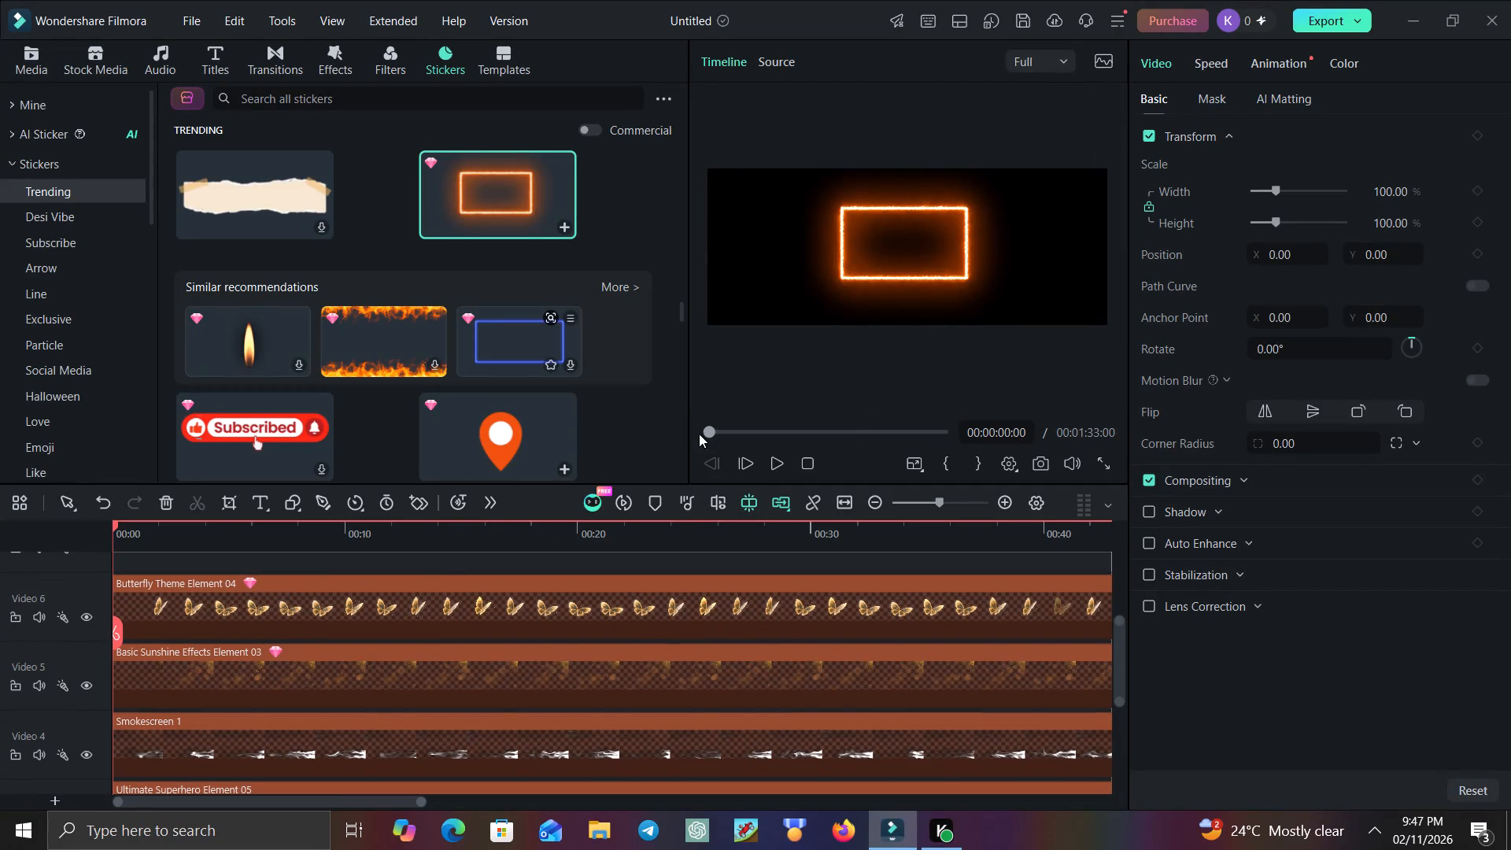
pyautogui.scroll(-1, 554, 666)
pyautogui.scroll(1, 554, 666)
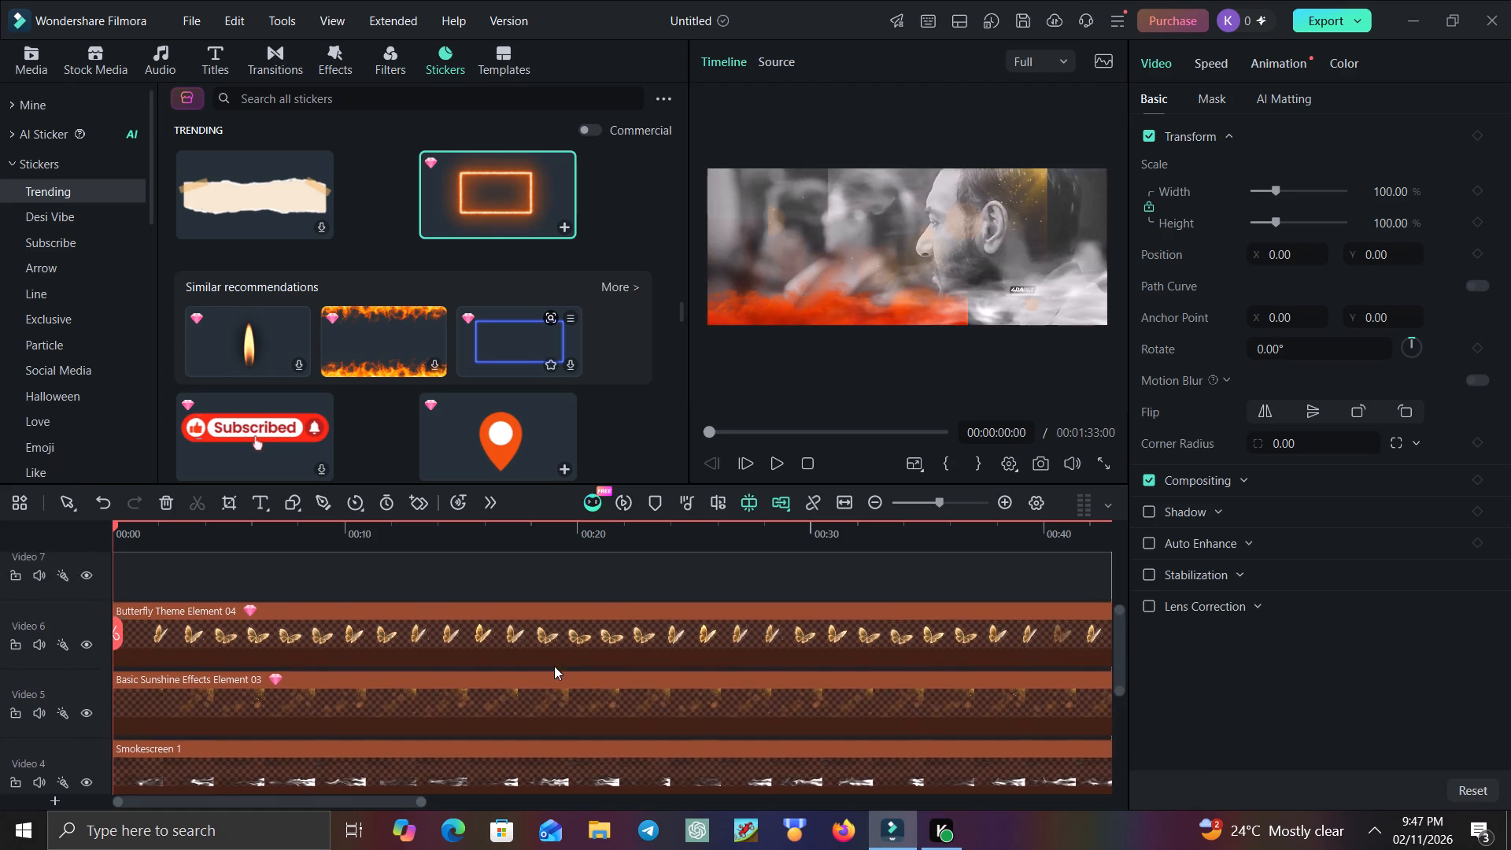
pyautogui.scroll(1, 554, 666)
pyautogui.click(534, 649)
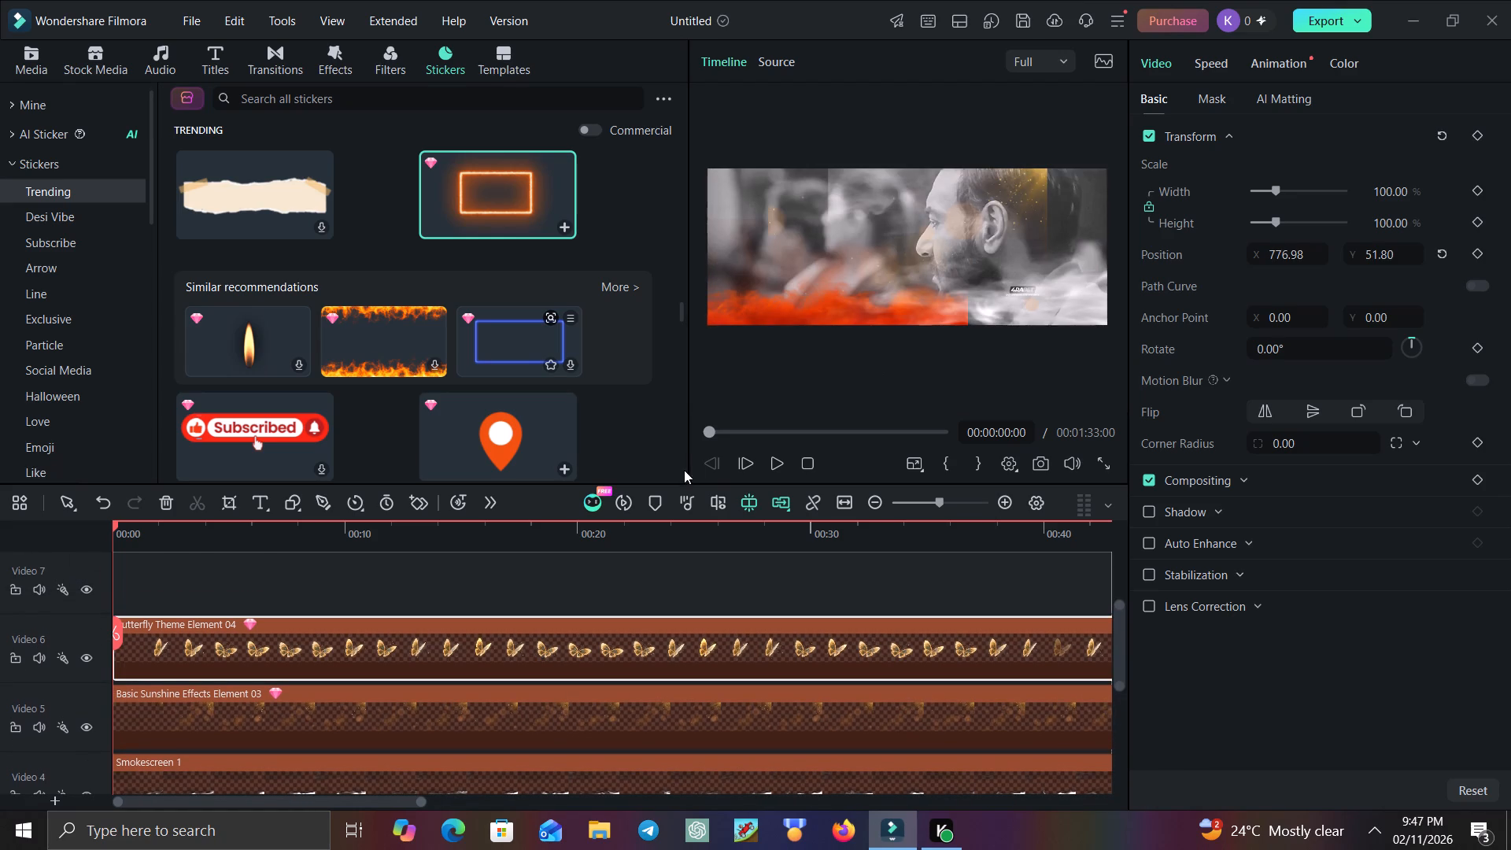
pyautogui.click(772, 459)
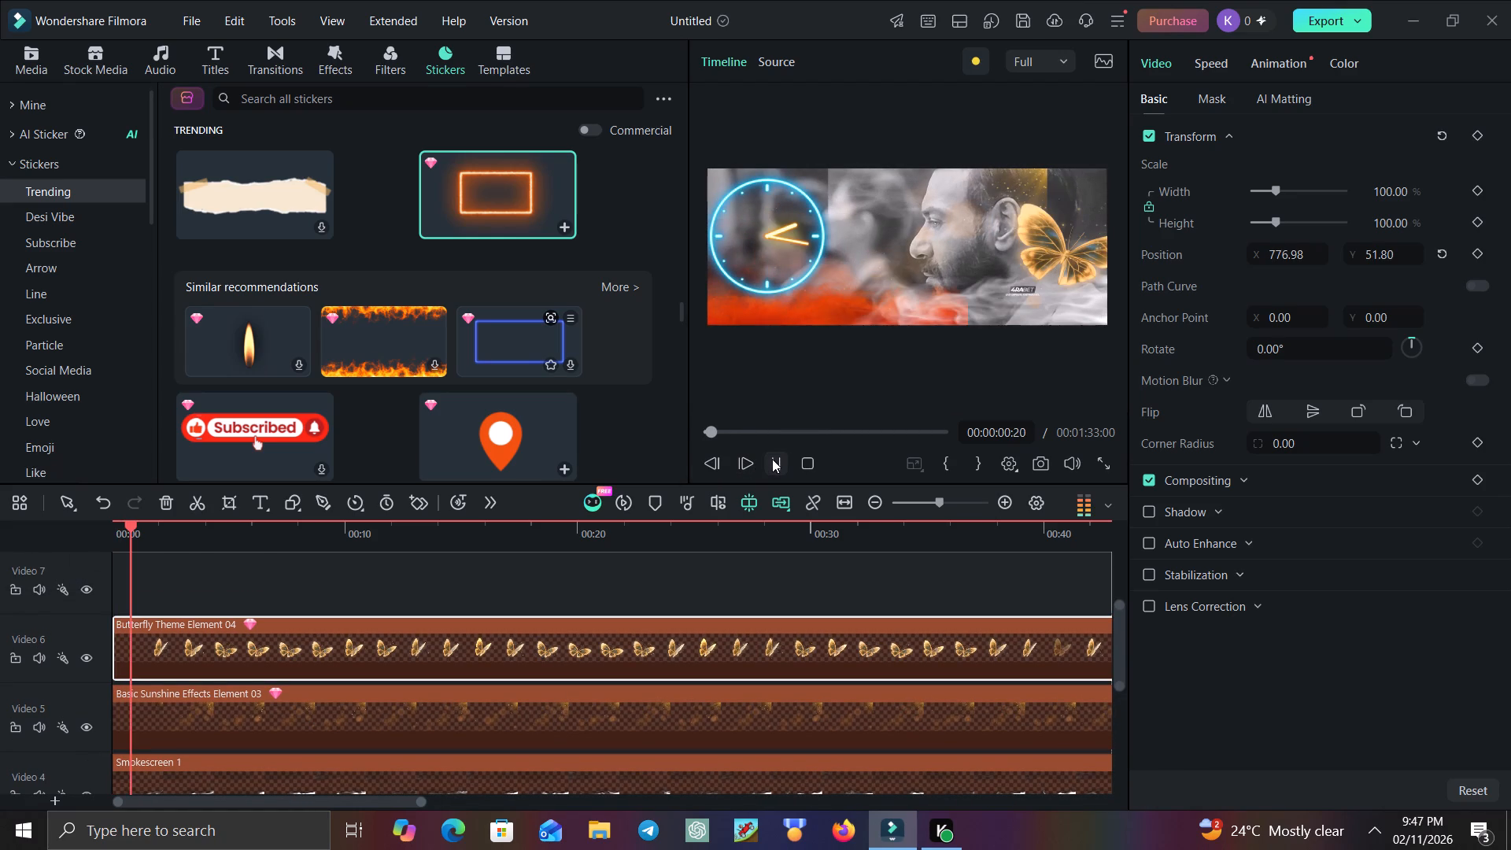
pyautogui.click(772, 459)
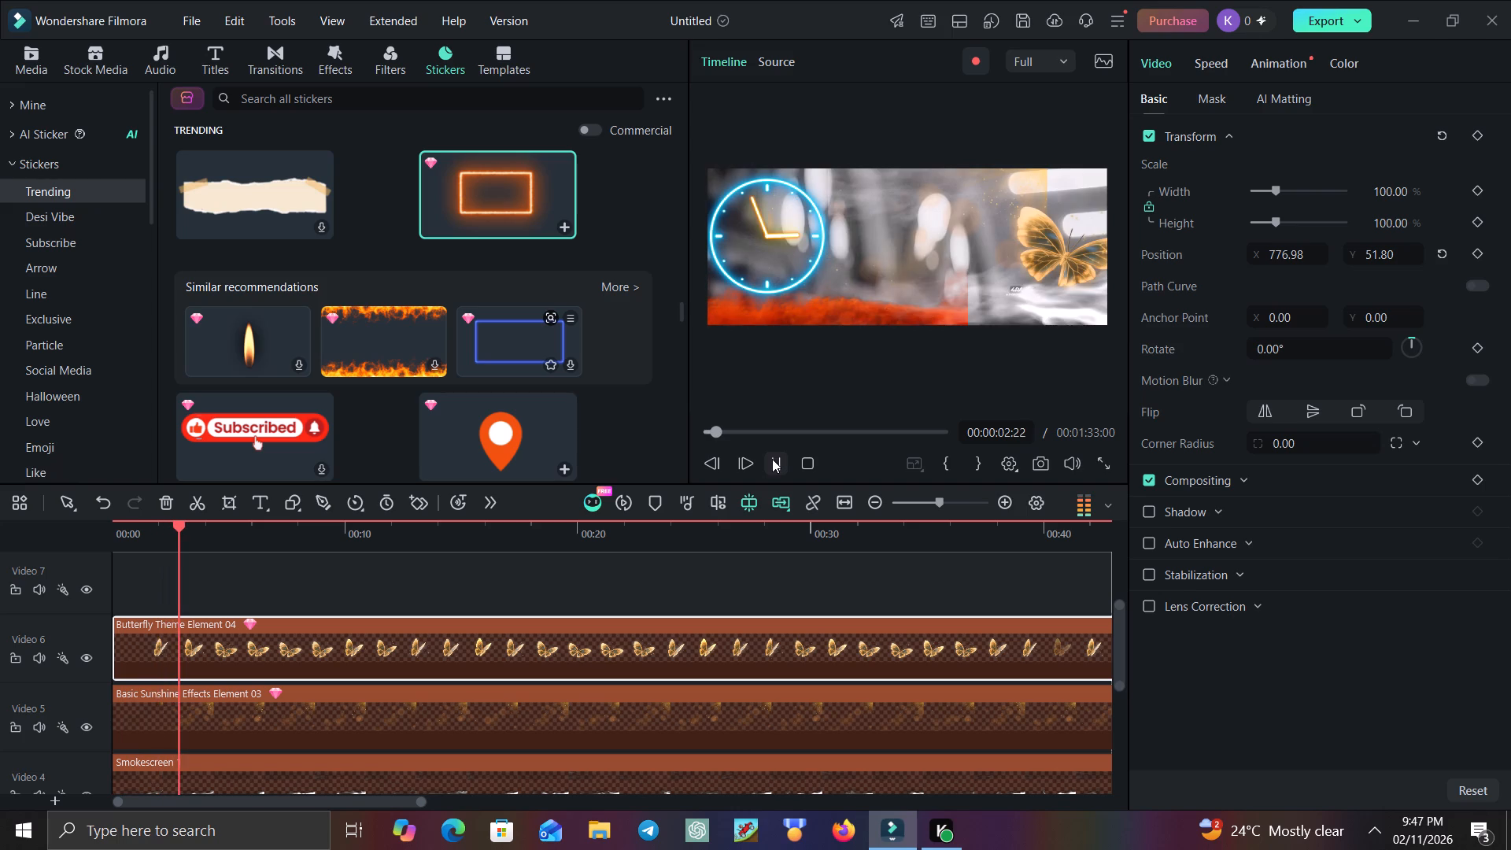
# Extend the YouTuber End Screen Element 04 clip on Video 7 so that it ends at 00:01:56:06.
pyautogui.hscroll(-2, 701, 612)
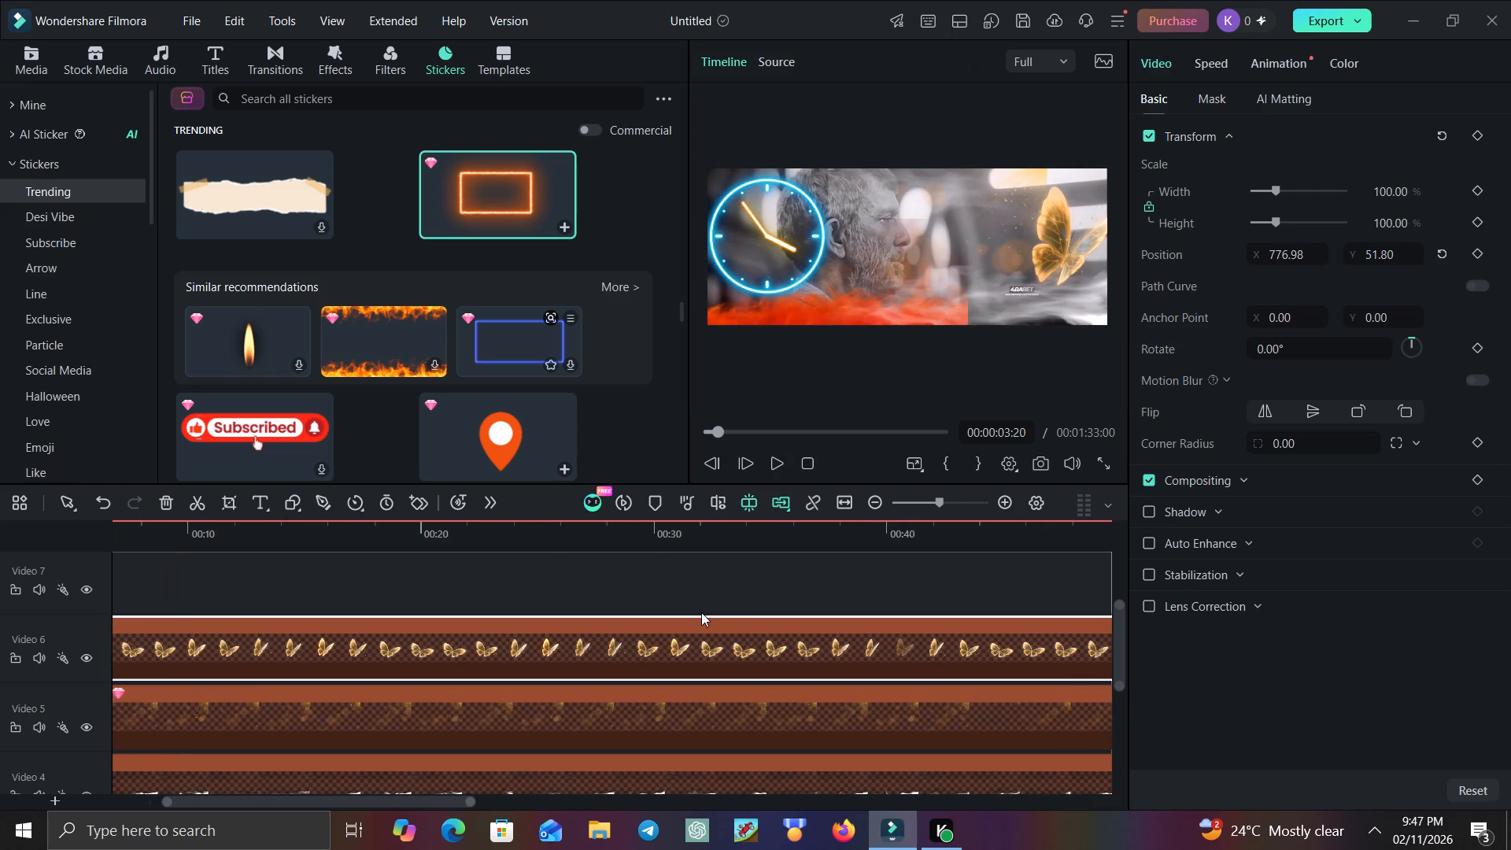
pyautogui.hscroll(-13, 701, 612)
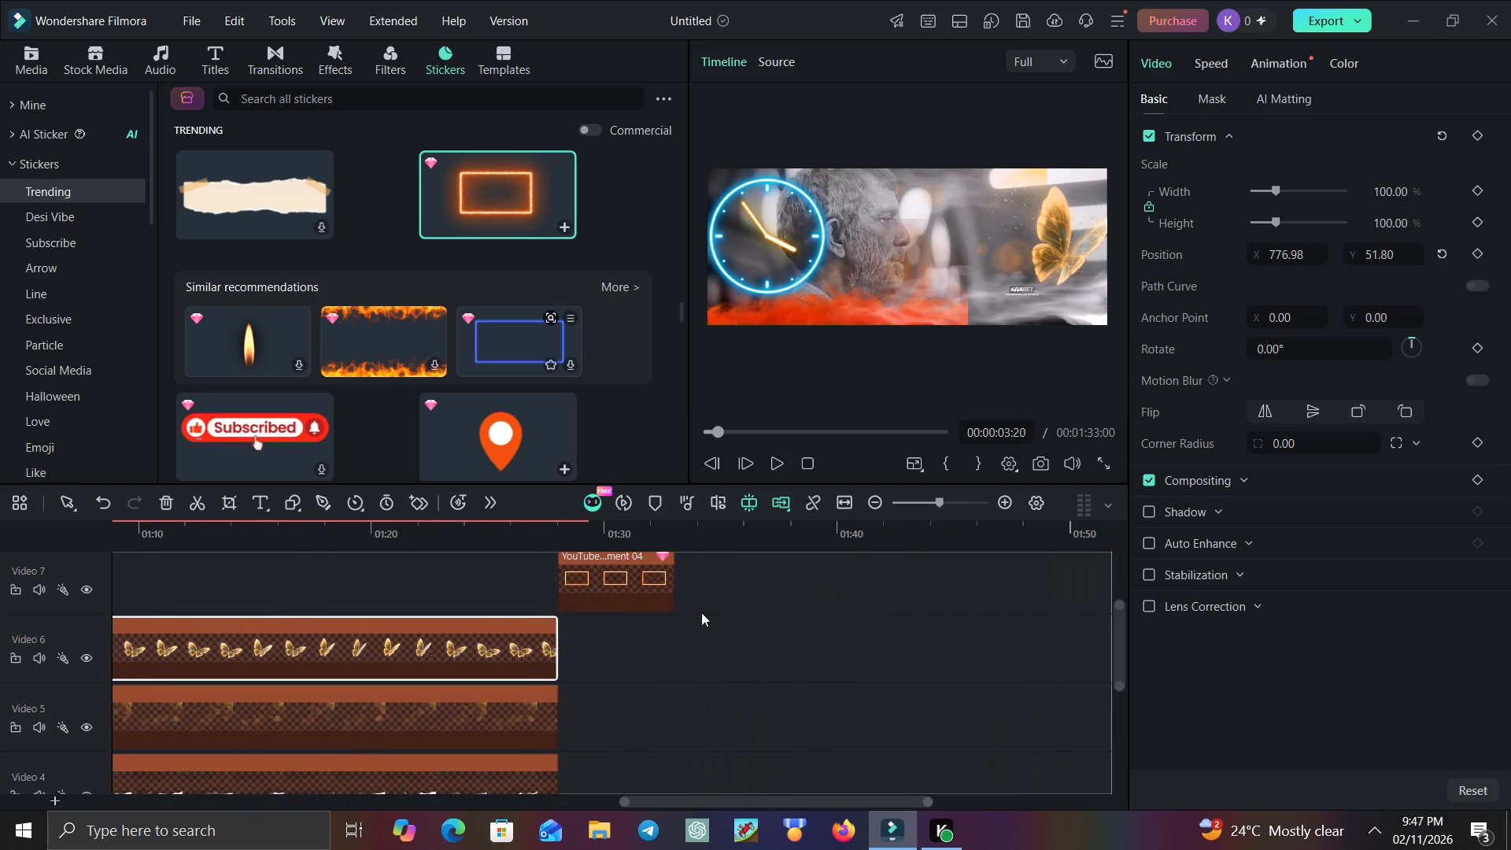
pyautogui.hscroll(-1, 701, 612)
pyautogui.click(620, 583)
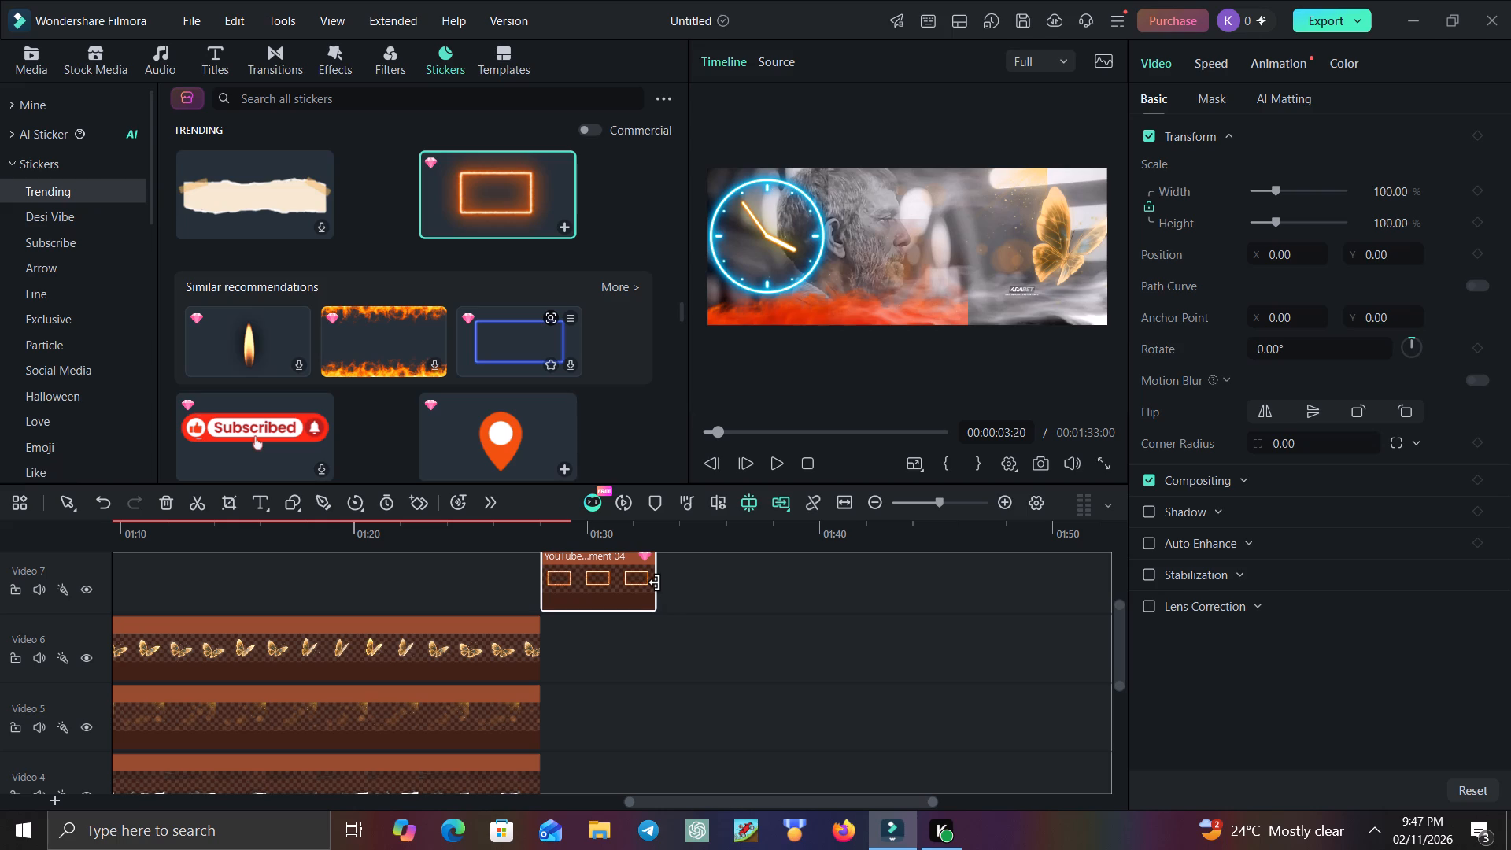
pyautogui.moveTo(655, 582); pyautogui.dragTo(959, 582)
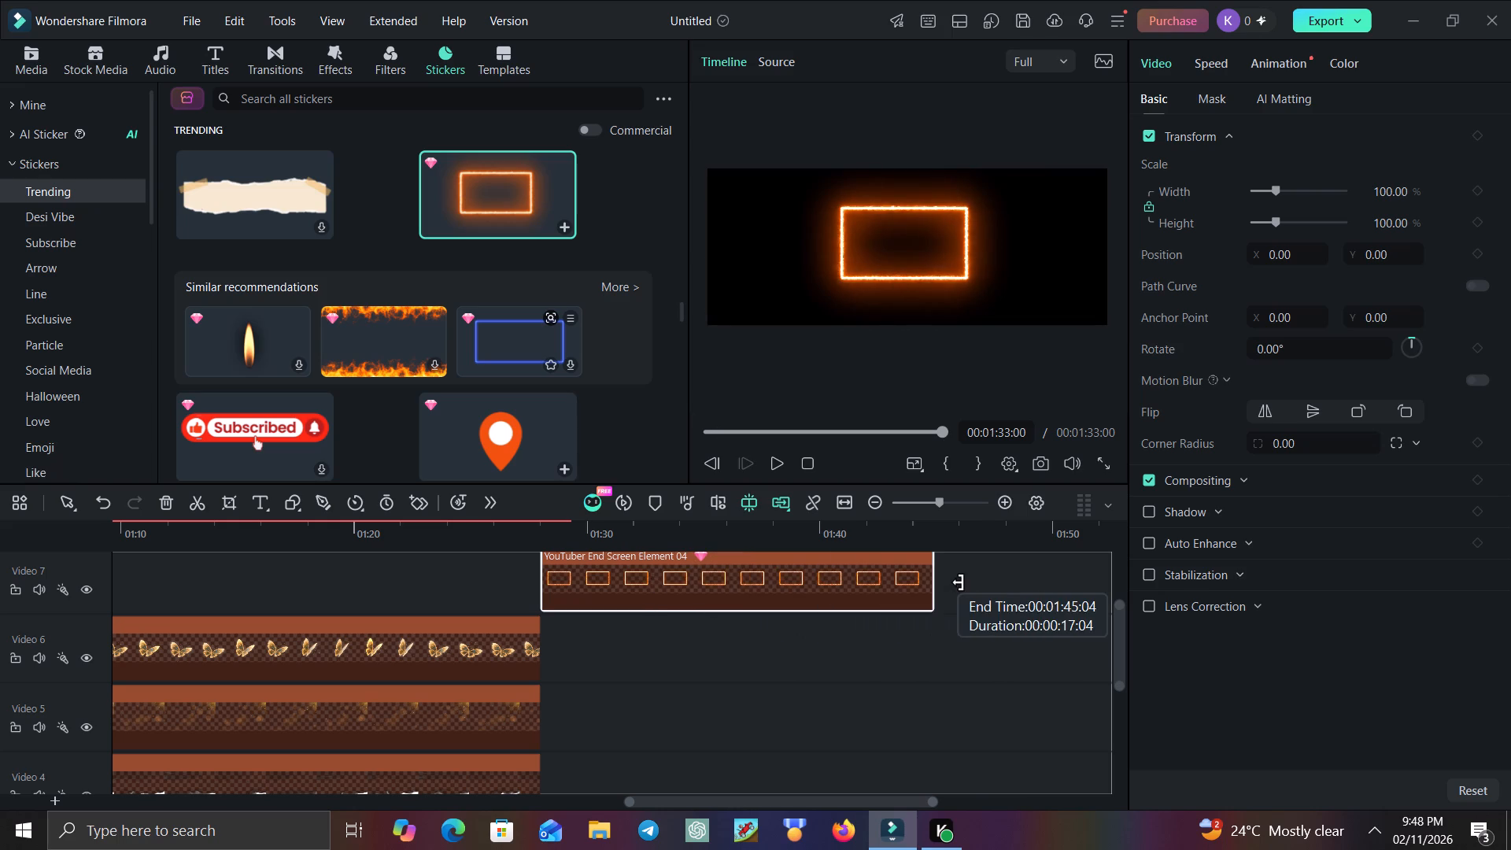
pyautogui.moveTo(959, 582); pyautogui.dragTo(1145, 580)
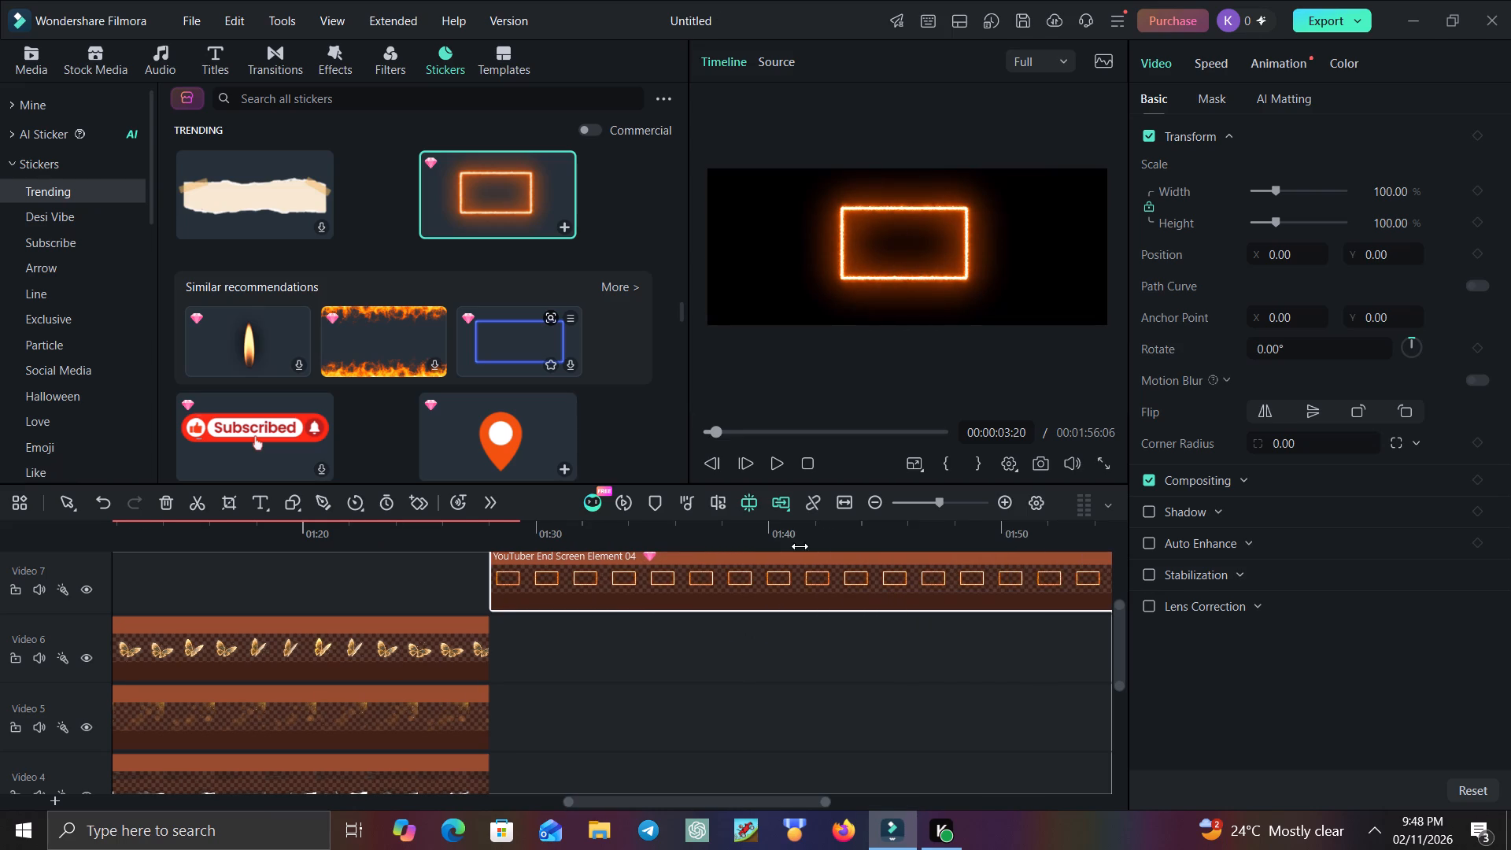
pyautogui.click(774, 581)
pyautogui.click(774, 581)
# Reposition the glowing orange frame sticker in the preview to about X -539, Y 95, with the playhead at 00:01:38:18.
pyautogui.hscroll(-1, 774, 581)
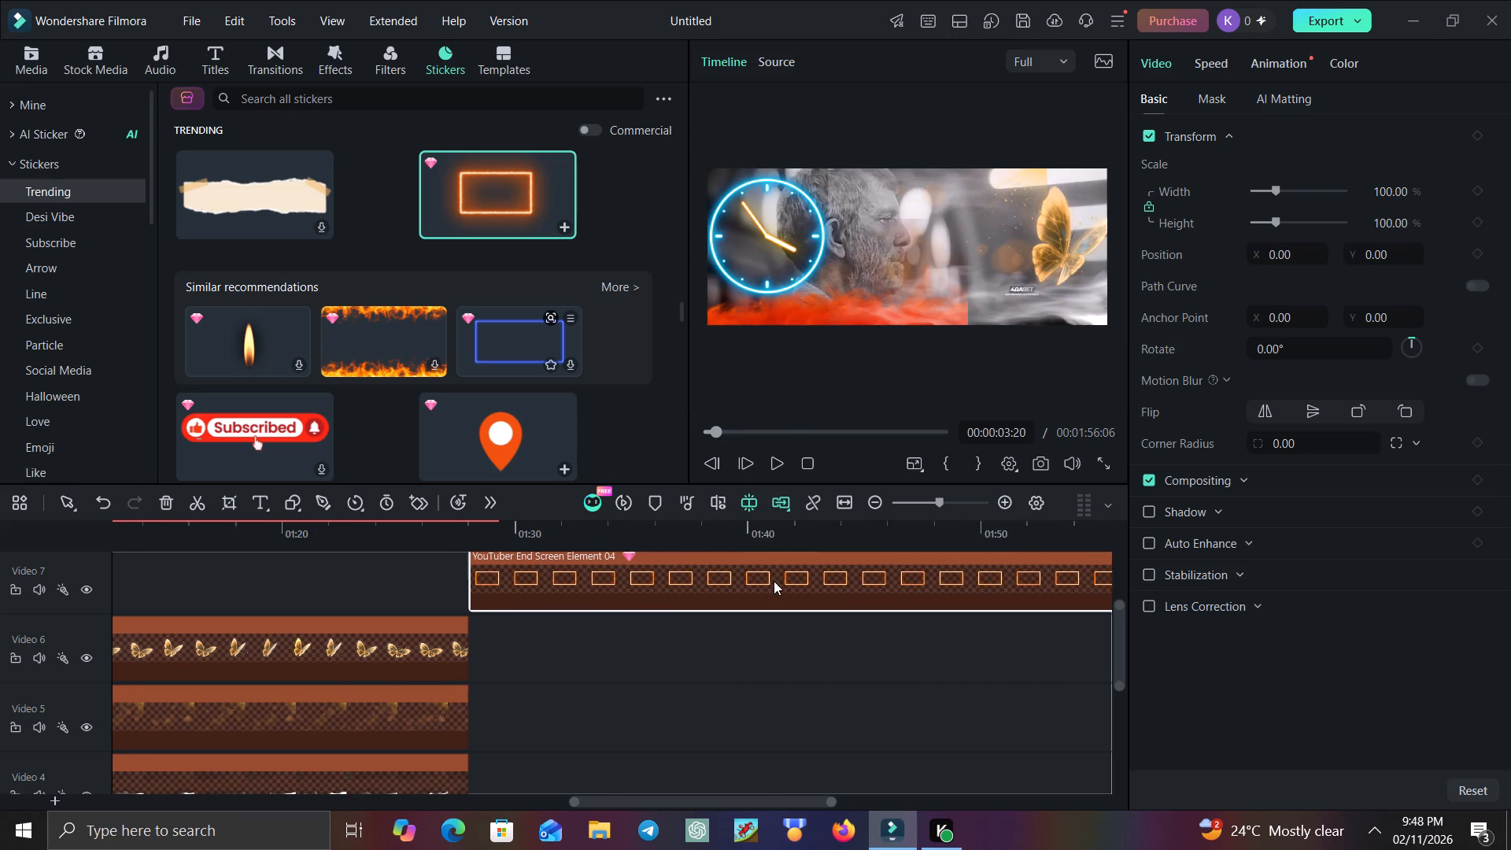
pyautogui.hscroll(-1, 774, 581)
pyautogui.moveTo(782, 427); pyautogui.dragTo(918, 429)
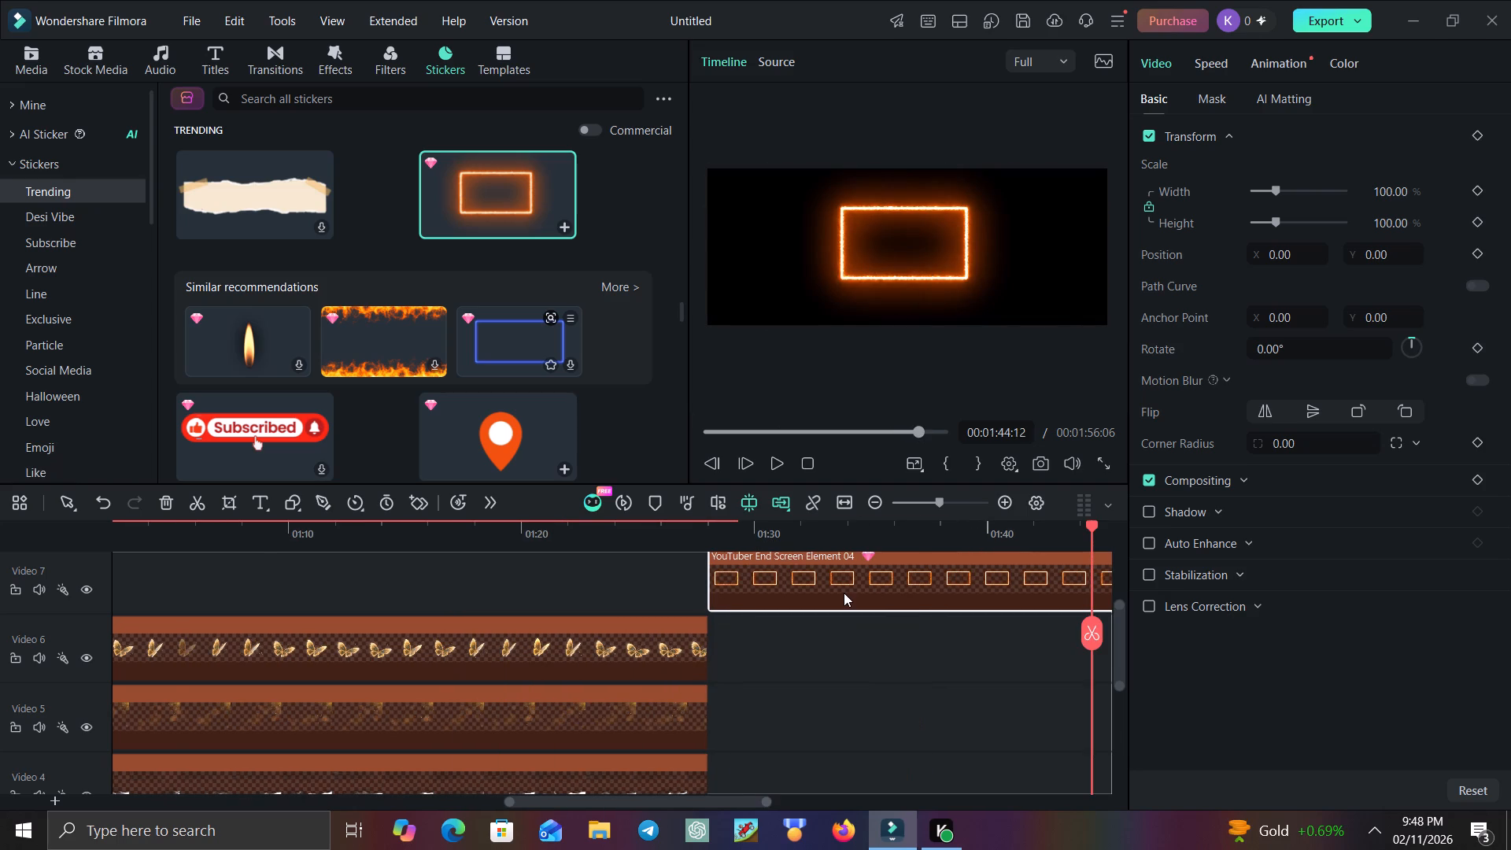
pyautogui.hscroll(-2, 844, 593)
pyautogui.moveTo(804, 627); pyautogui.dragTo(799, 629)
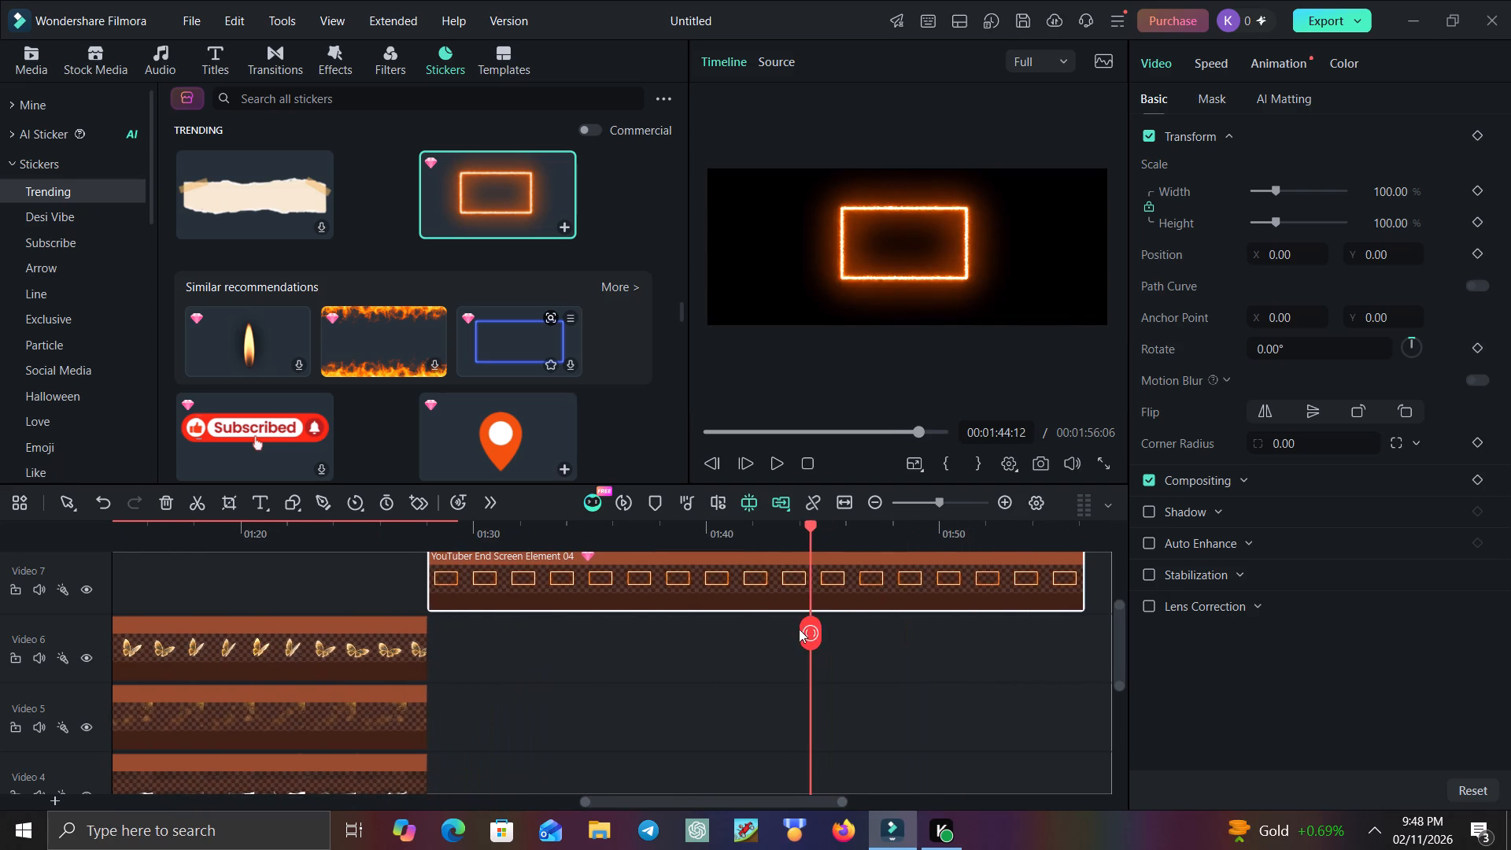
pyautogui.moveTo(799, 629); pyautogui.dragTo(677, 639)
pyautogui.click(762, 577)
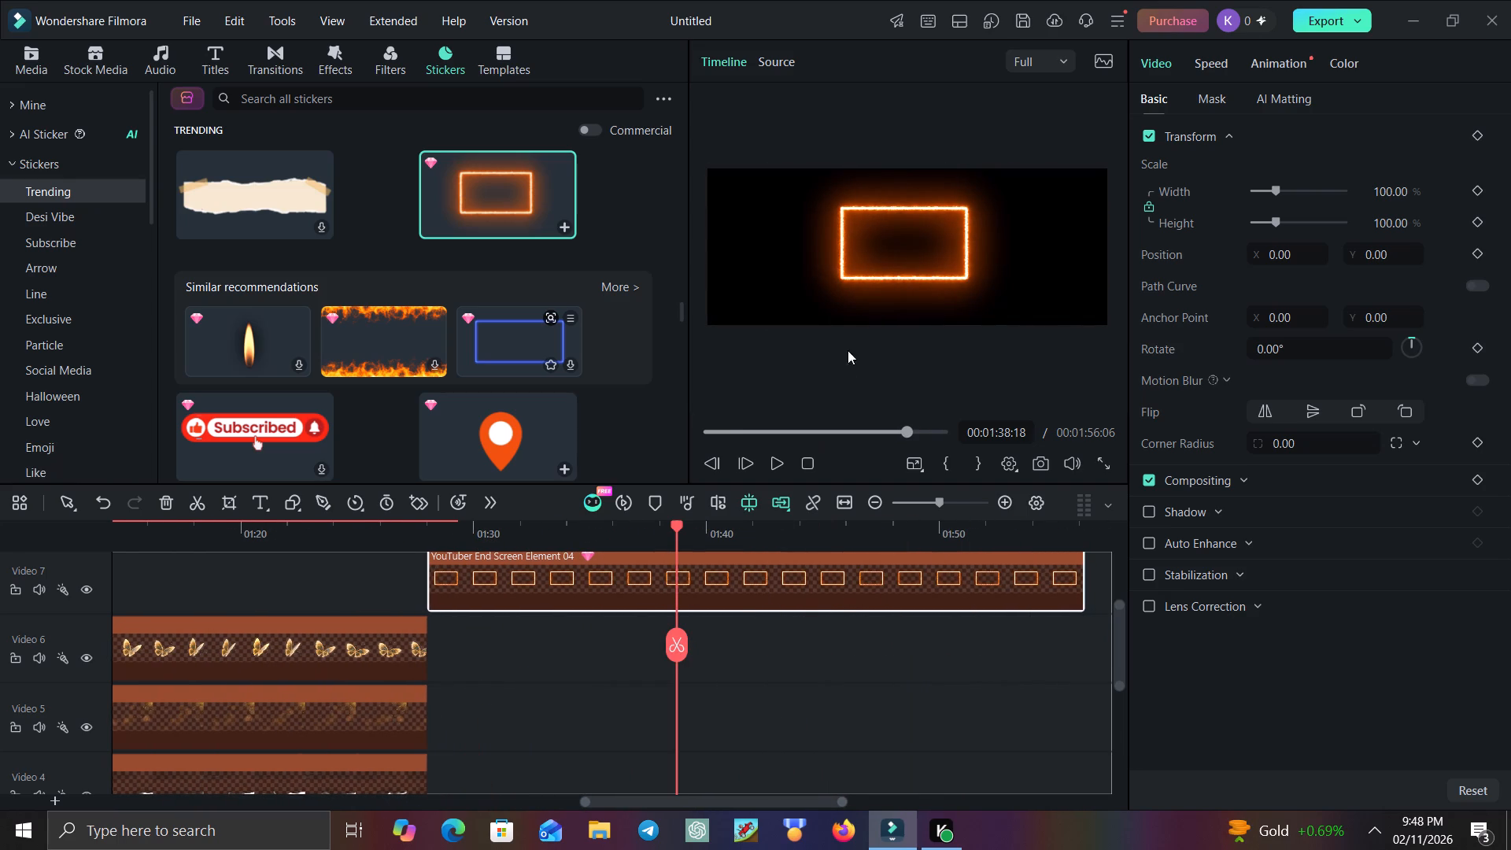
pyautogui.click(861, 261)
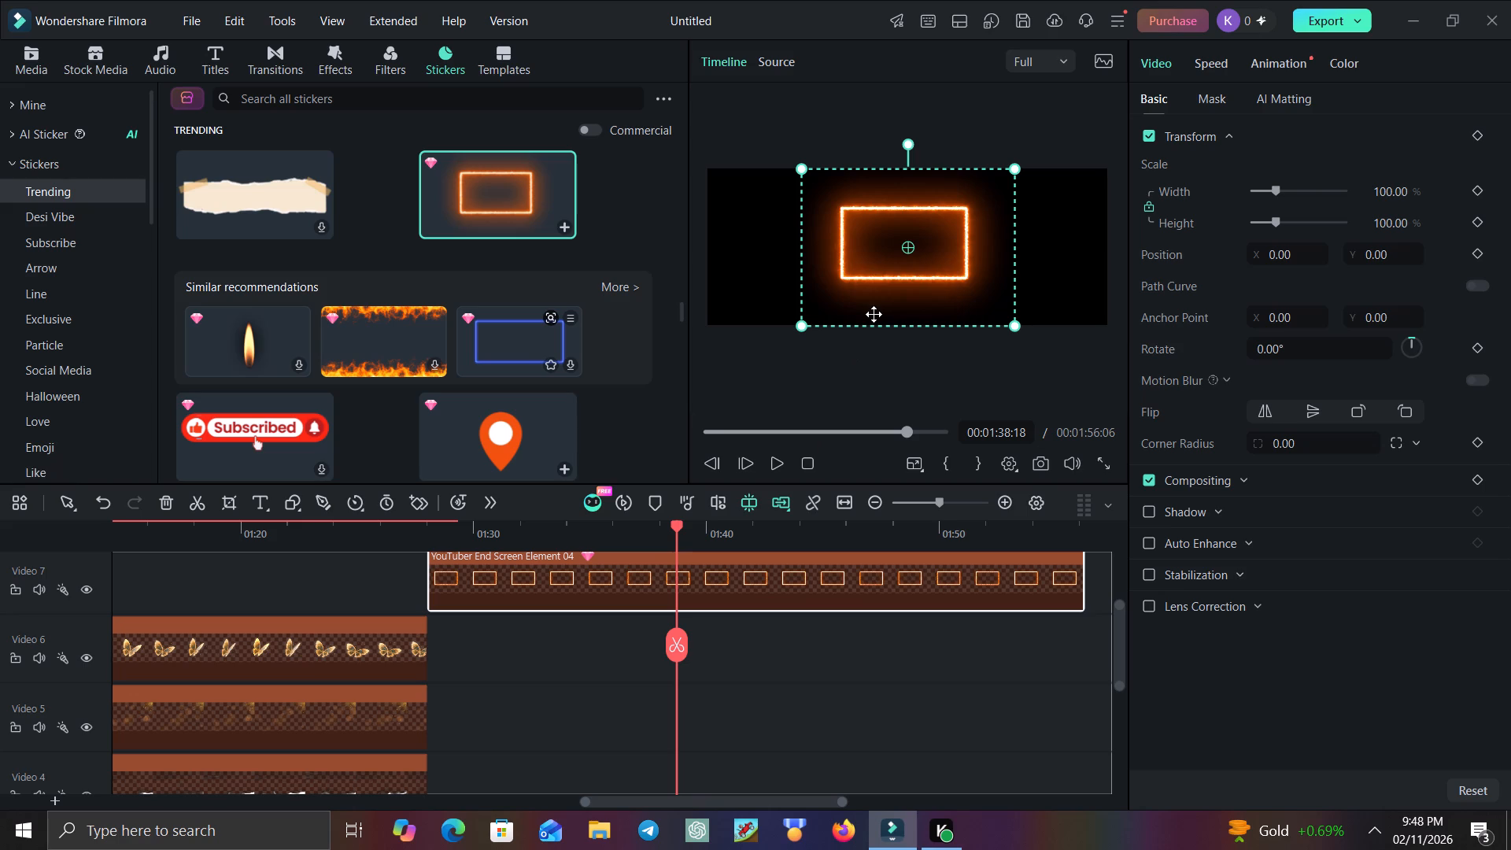
pyautogui.moveTo(878, 326); pyautogui.dragTo(874, 359)
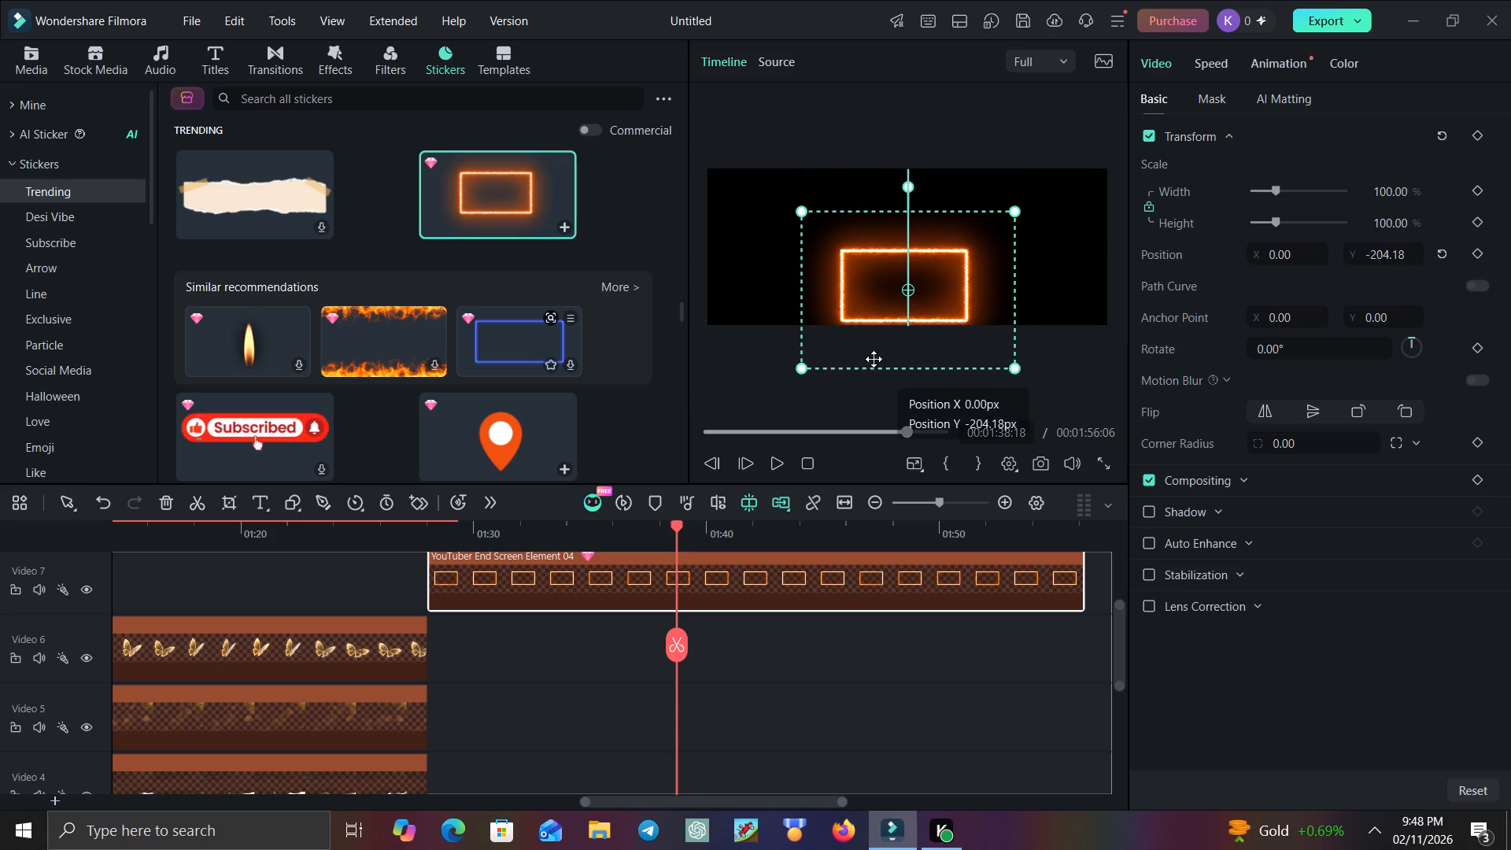
pyautogui.moveTo(874, 359); pyautogui.dragTo(801, 320)
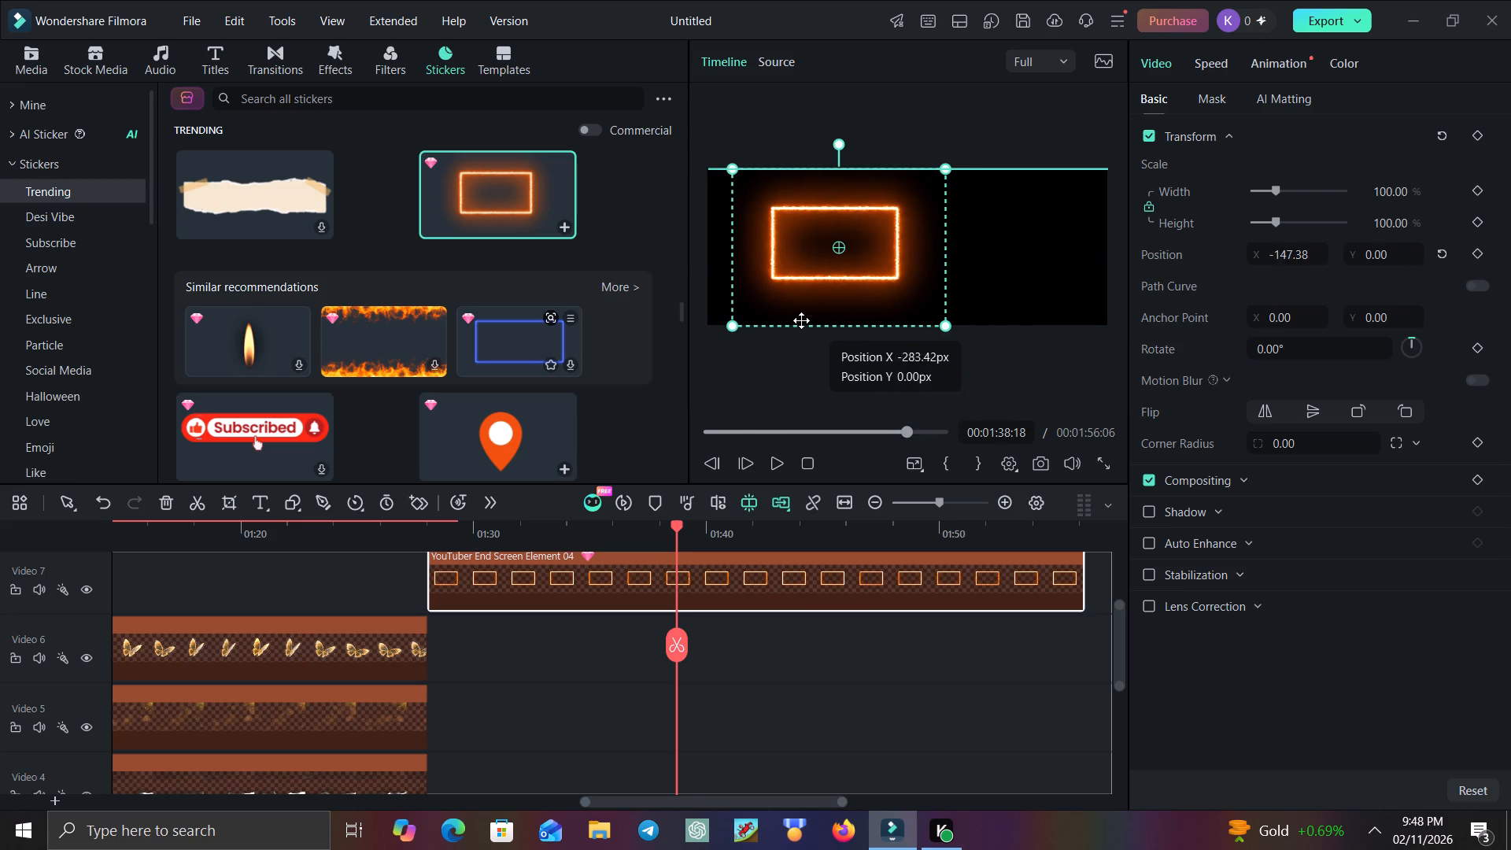
pyautogui.moveTo(801, 320); pyautogui.dragTo(763, 306)
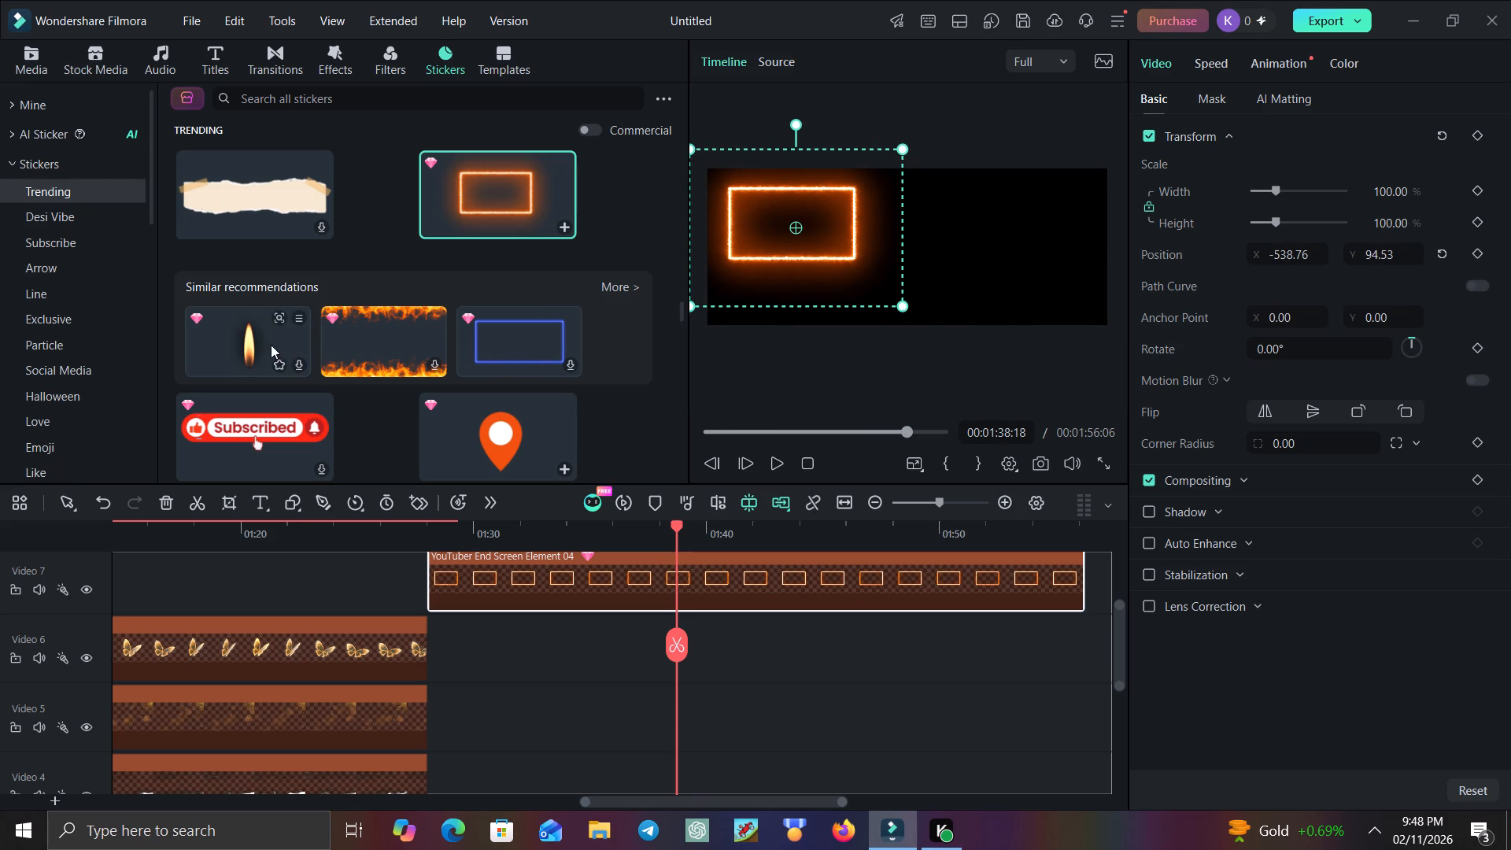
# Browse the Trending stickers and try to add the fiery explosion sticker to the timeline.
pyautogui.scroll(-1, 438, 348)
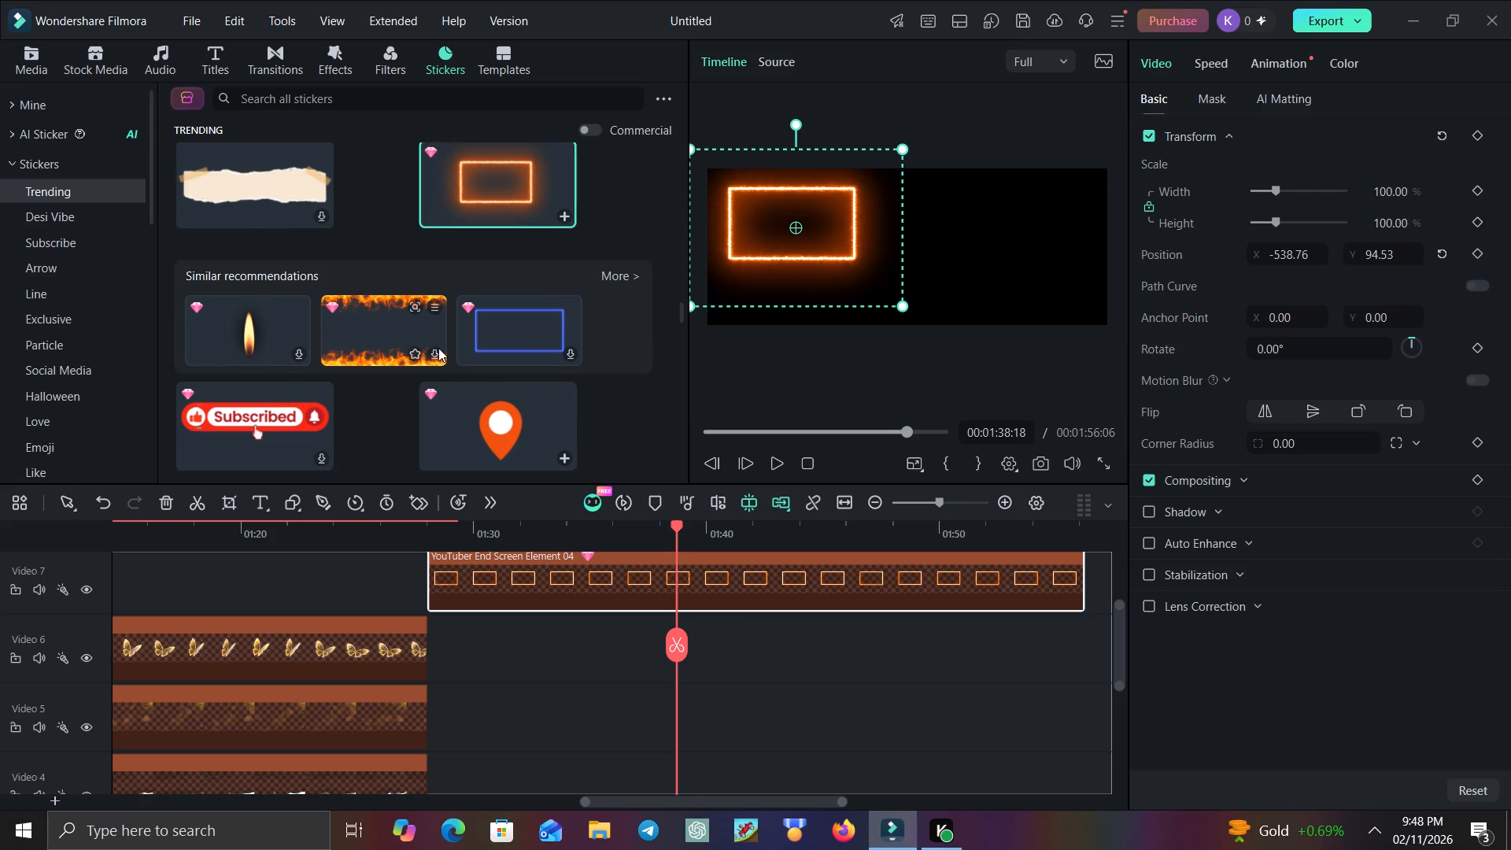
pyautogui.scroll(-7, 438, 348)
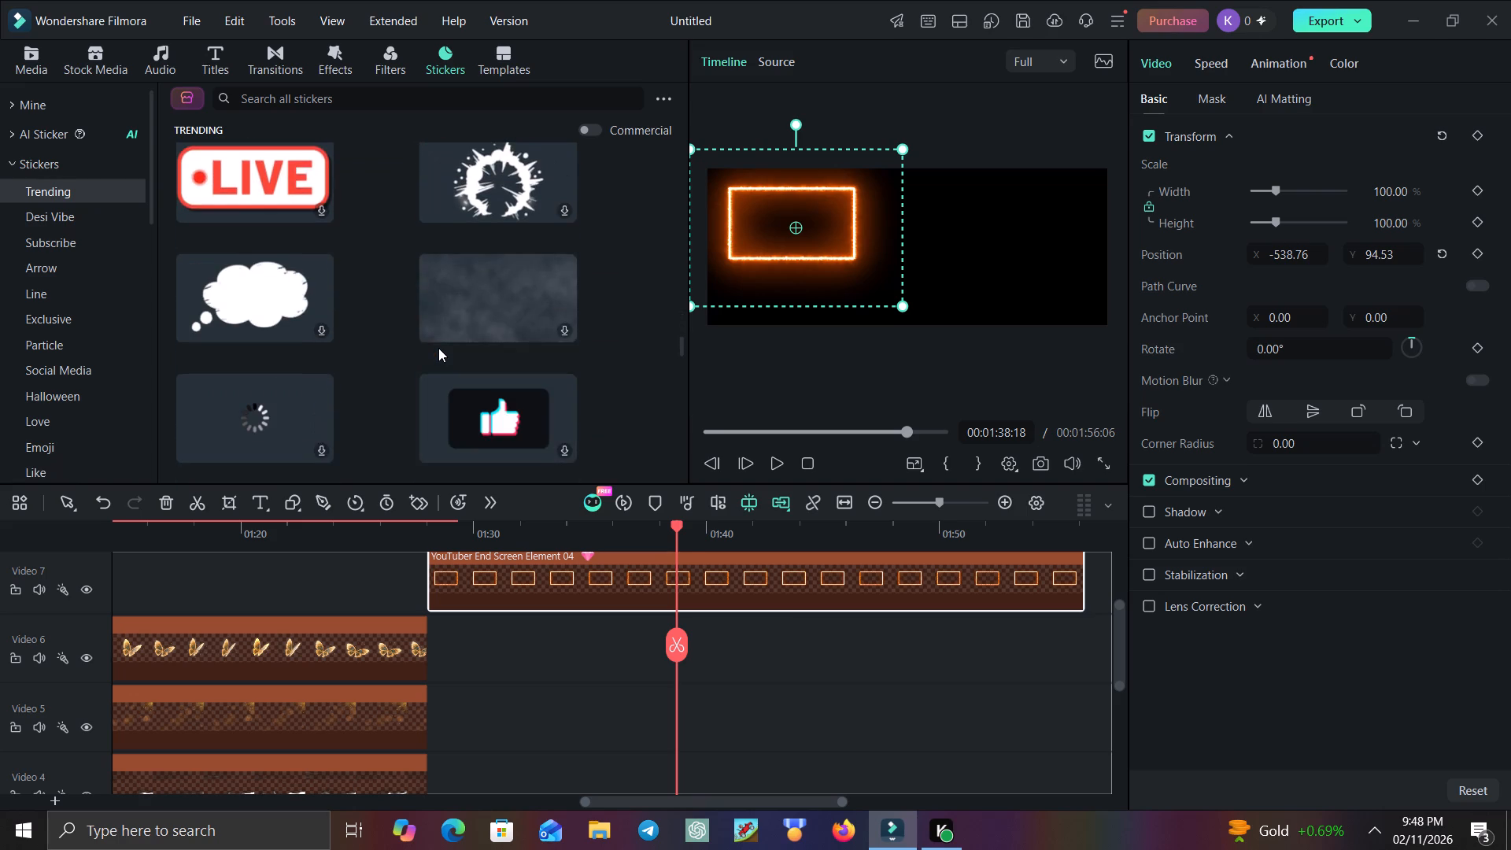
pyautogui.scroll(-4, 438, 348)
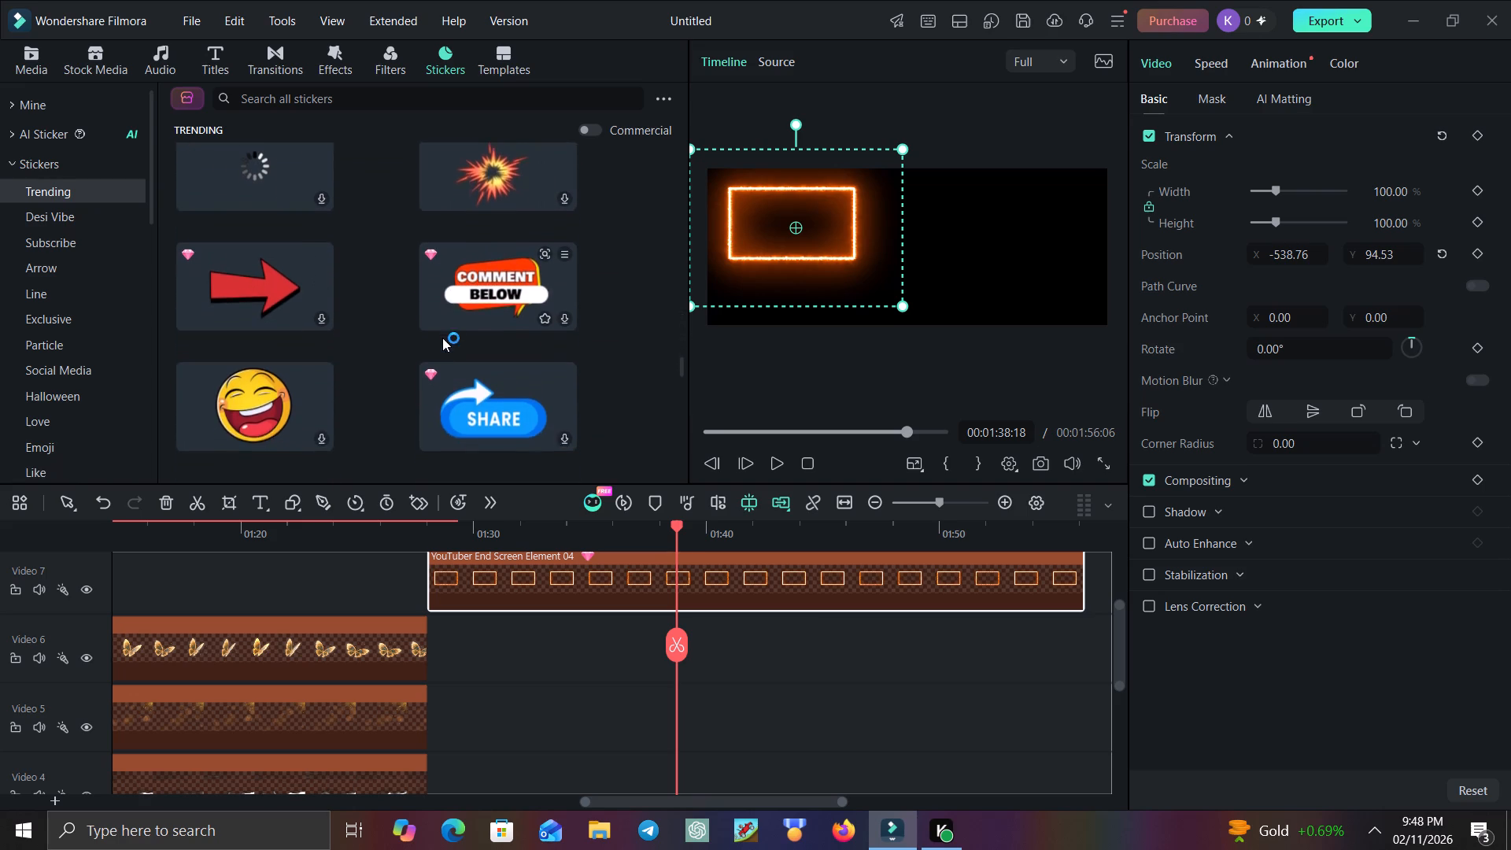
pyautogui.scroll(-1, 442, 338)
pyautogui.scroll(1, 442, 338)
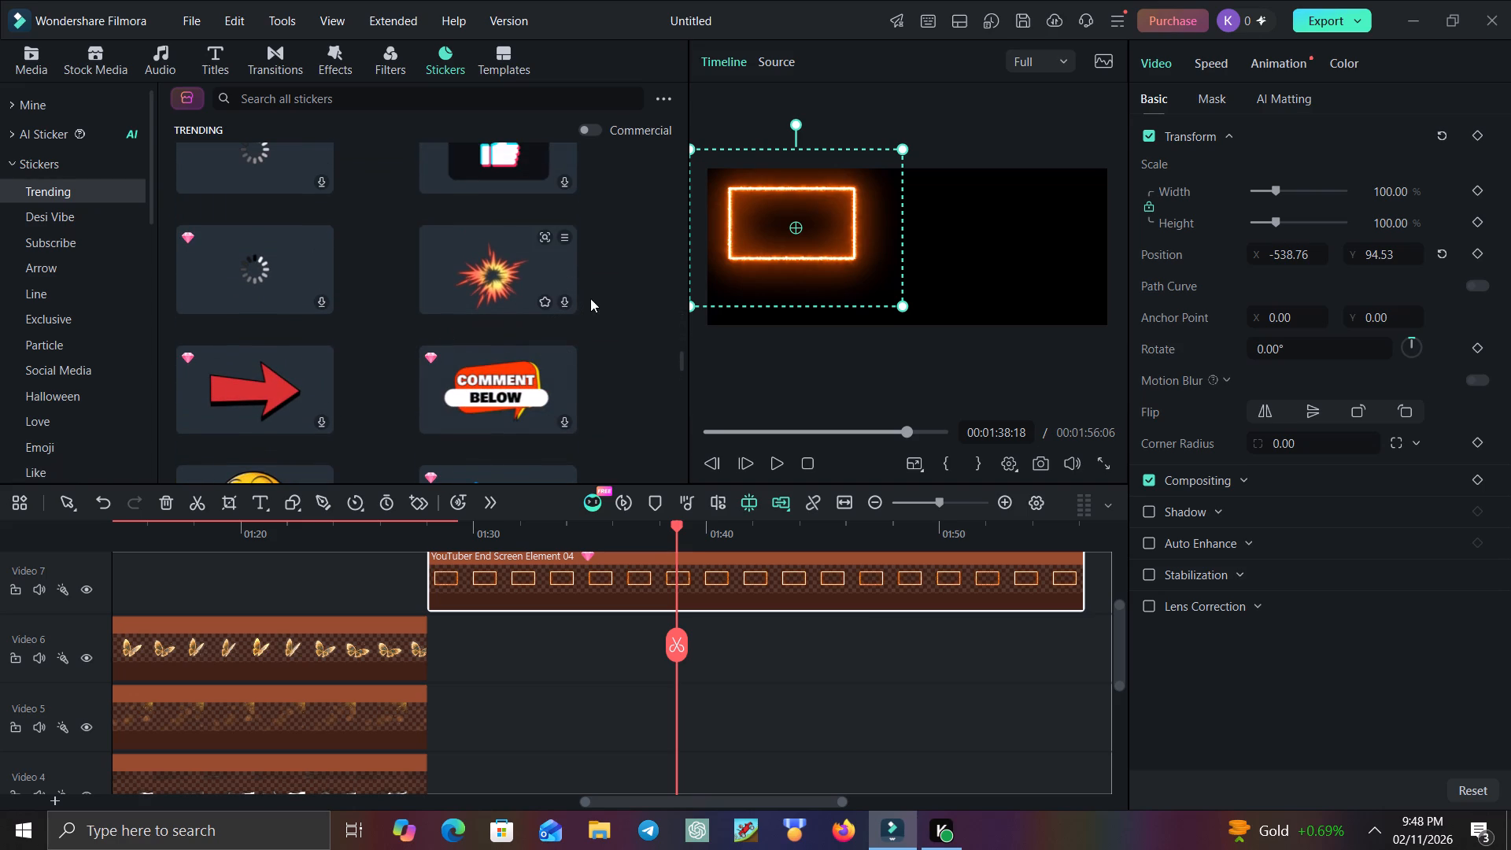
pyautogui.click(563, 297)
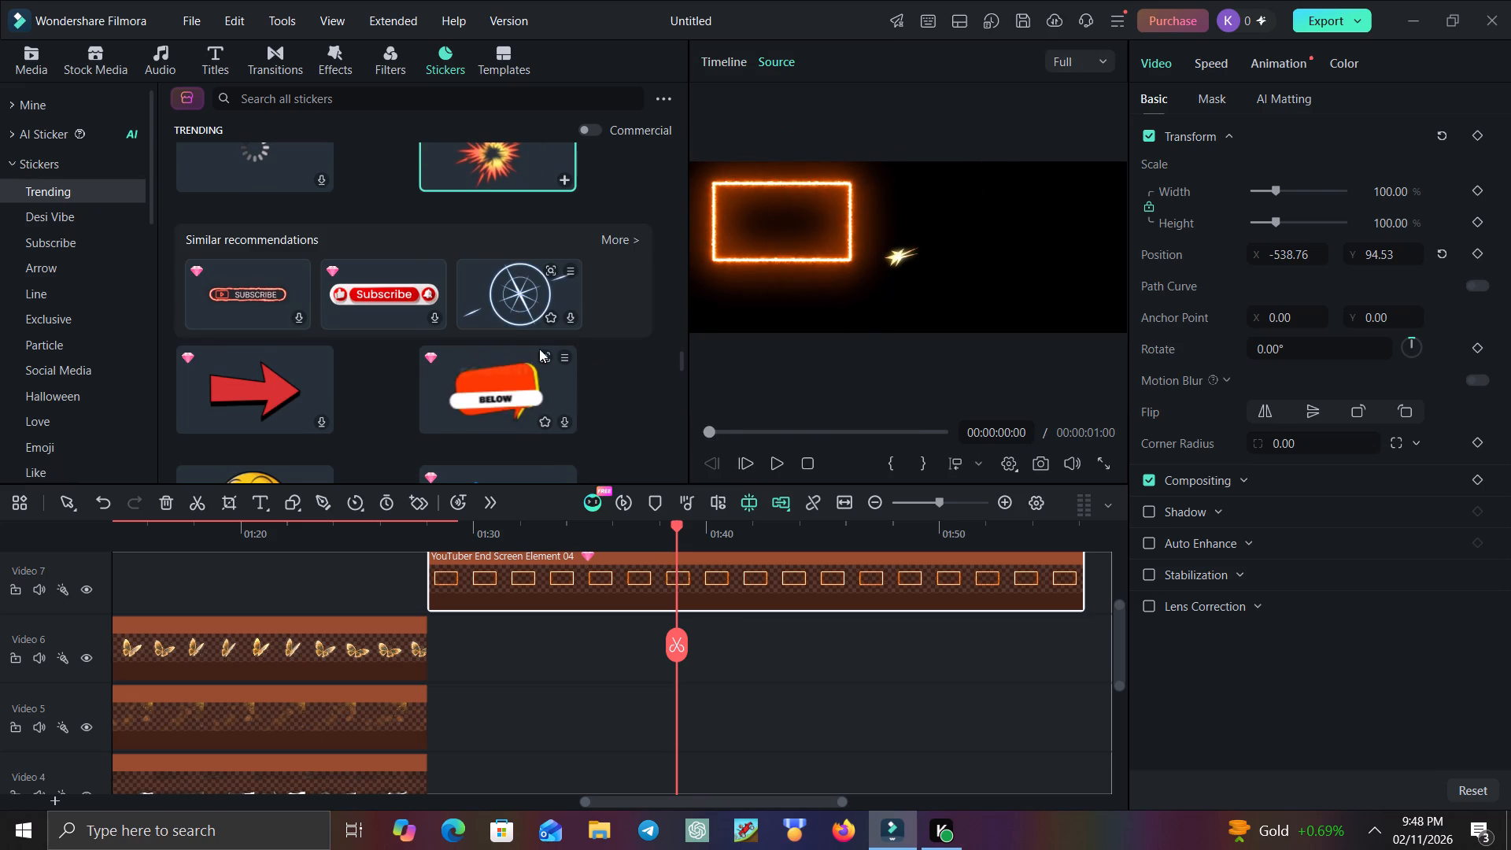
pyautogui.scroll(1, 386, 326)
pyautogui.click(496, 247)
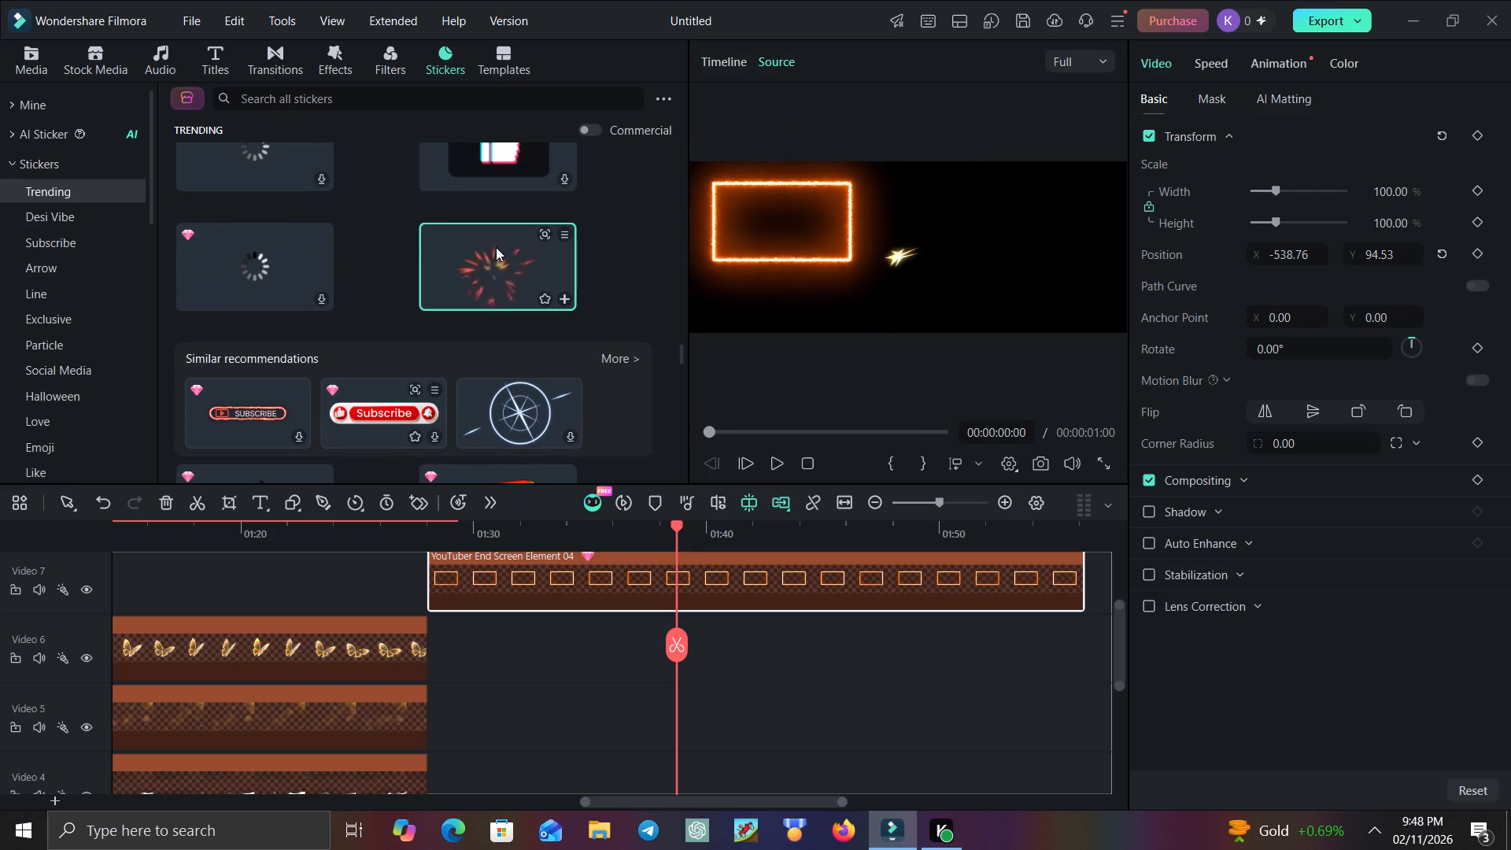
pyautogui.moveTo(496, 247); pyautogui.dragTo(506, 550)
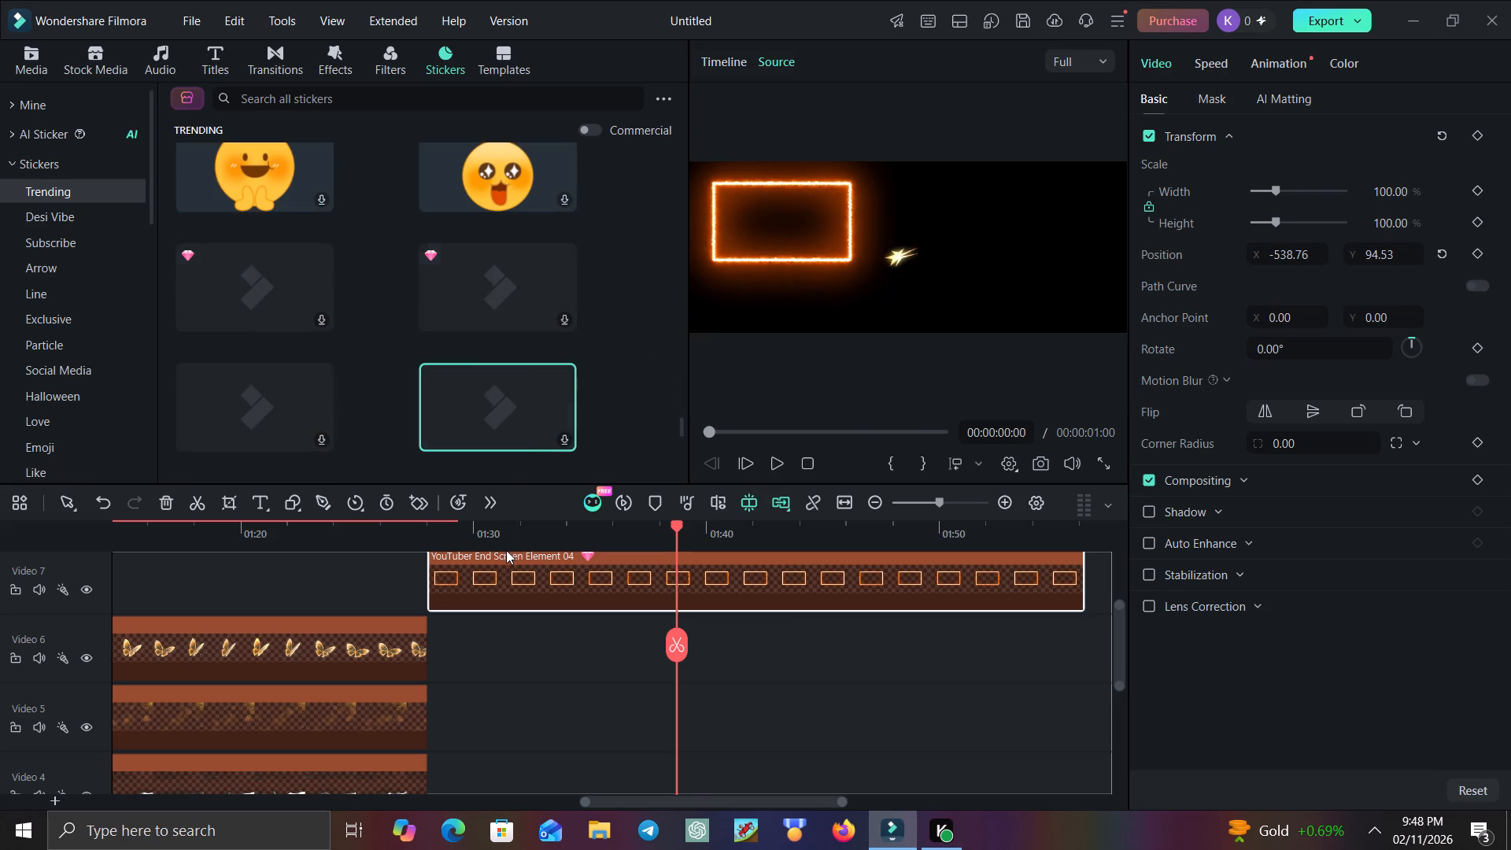
# Add the Neon Clock sticker from Trending to Video 6, beneath the end screen clip, starting at about 01:32.
pyautogui.scroll(8, 513, 332)
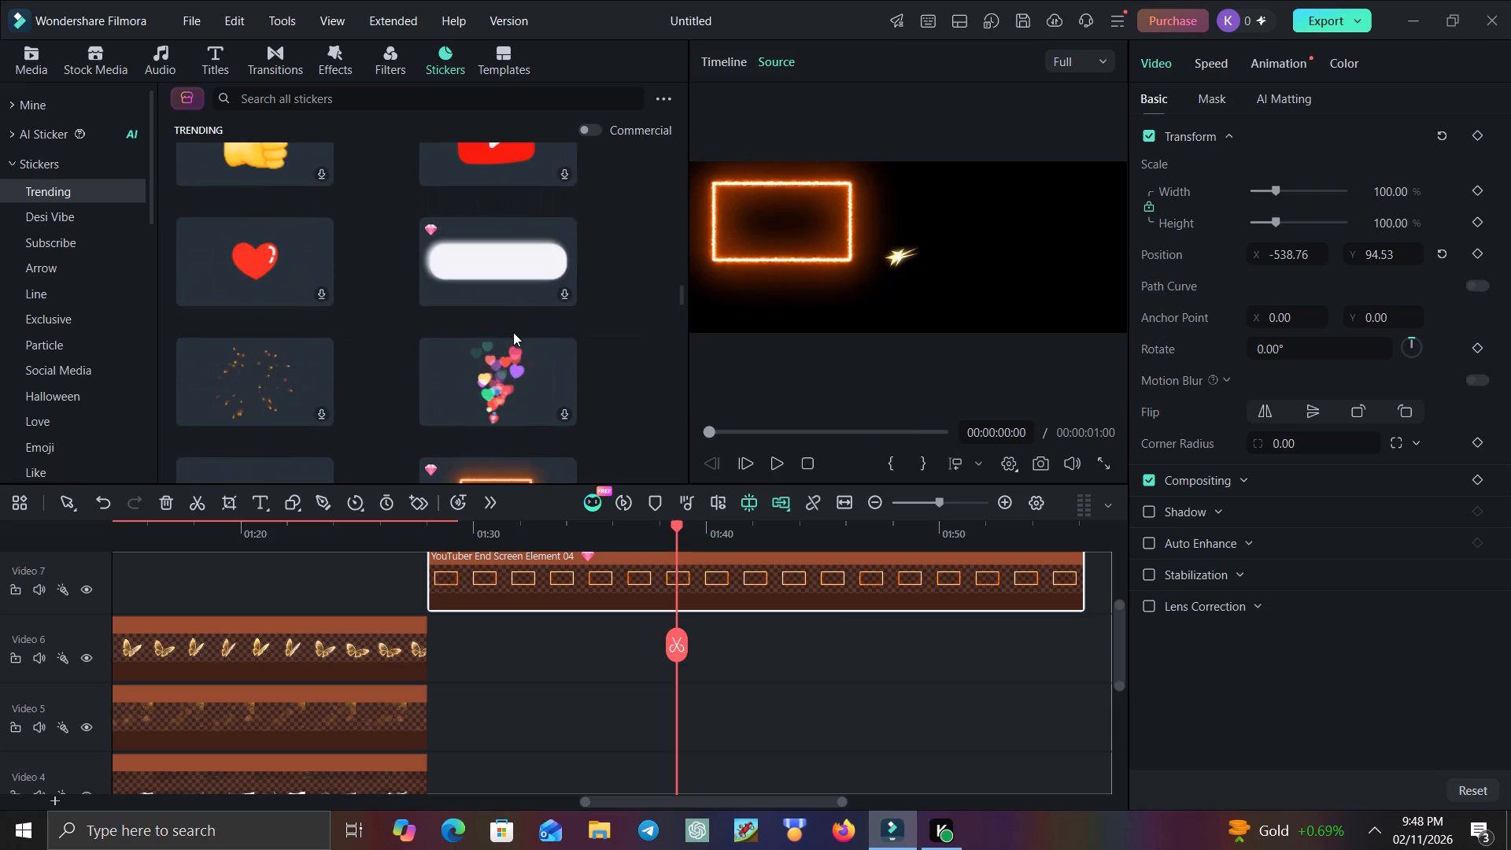
pyautogui.scroll(2, 513, 332)
pyautogui.scroll(-1, 513, 332)
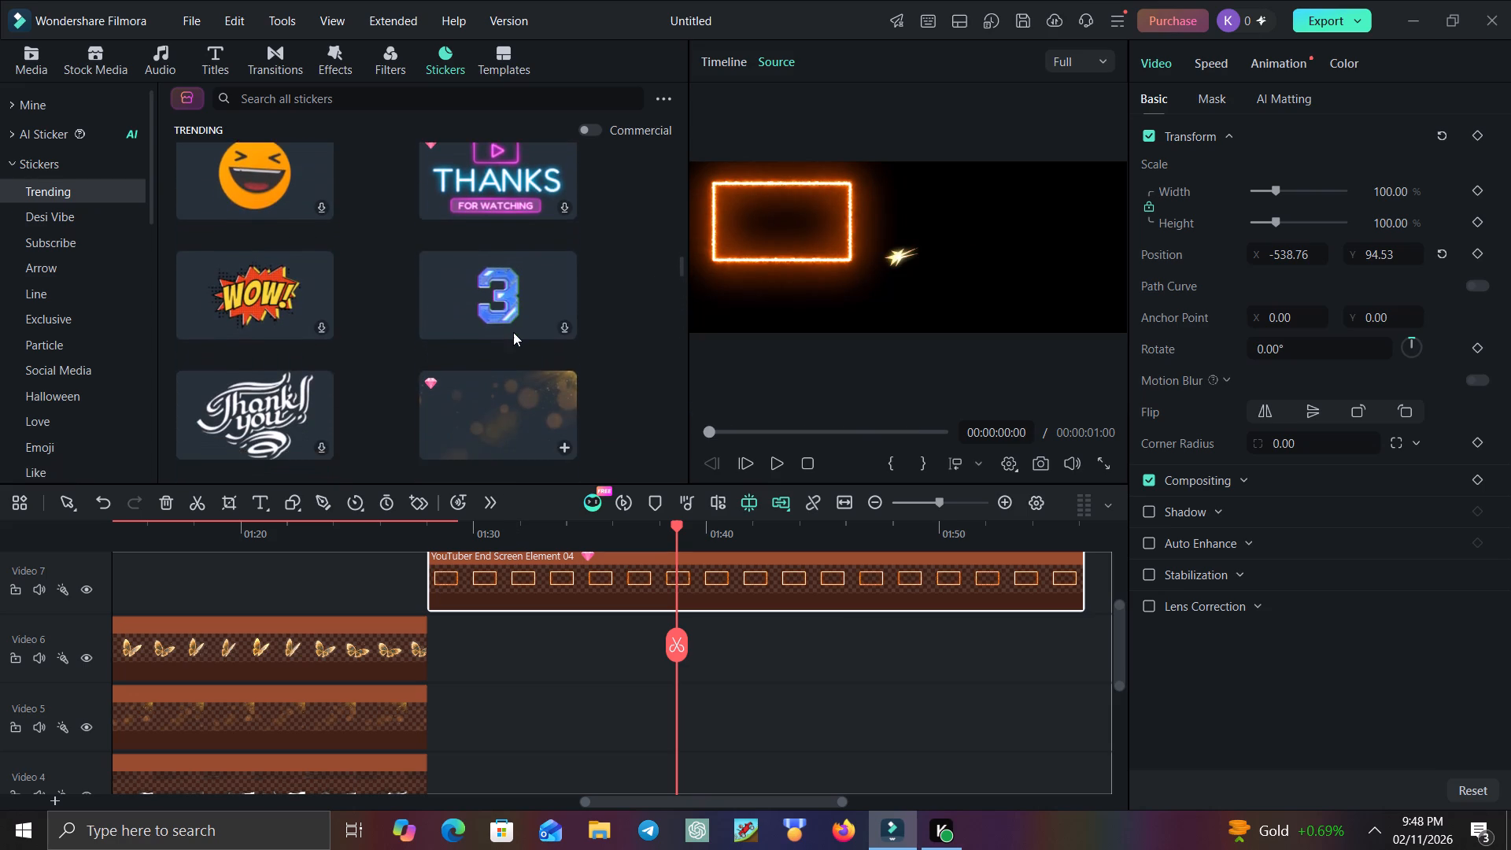
pyautogui.scroll(-3, 513, 332)
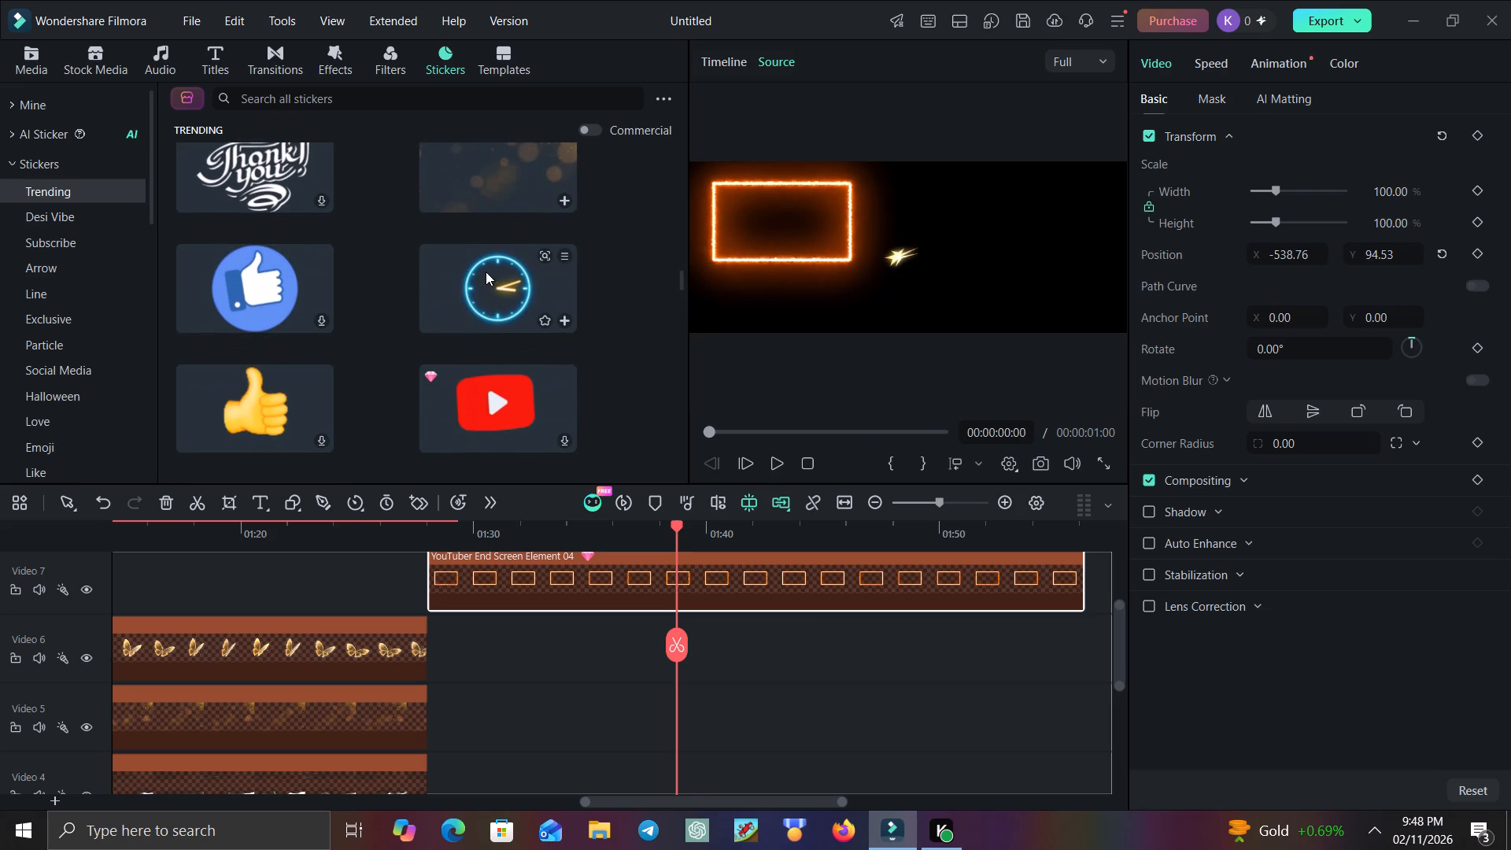
pyautogui.click(486, 272)
pyautogui.moveTo(486, 272); pyautogui.dragTo(523, 577)
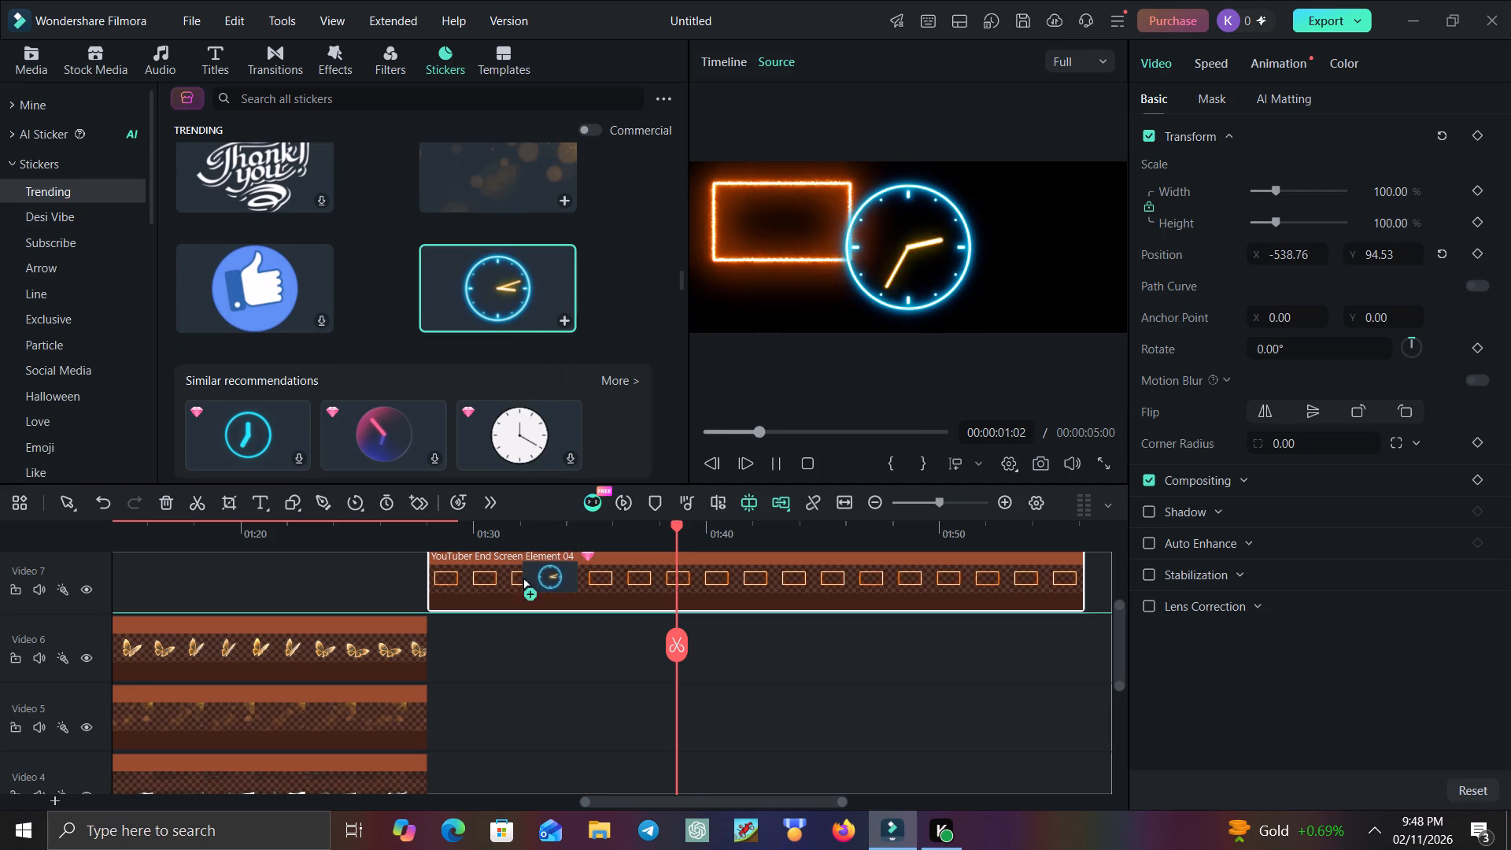
pyautogui.moveTo(523, 577); pyautogui.dragTo(518, 686)
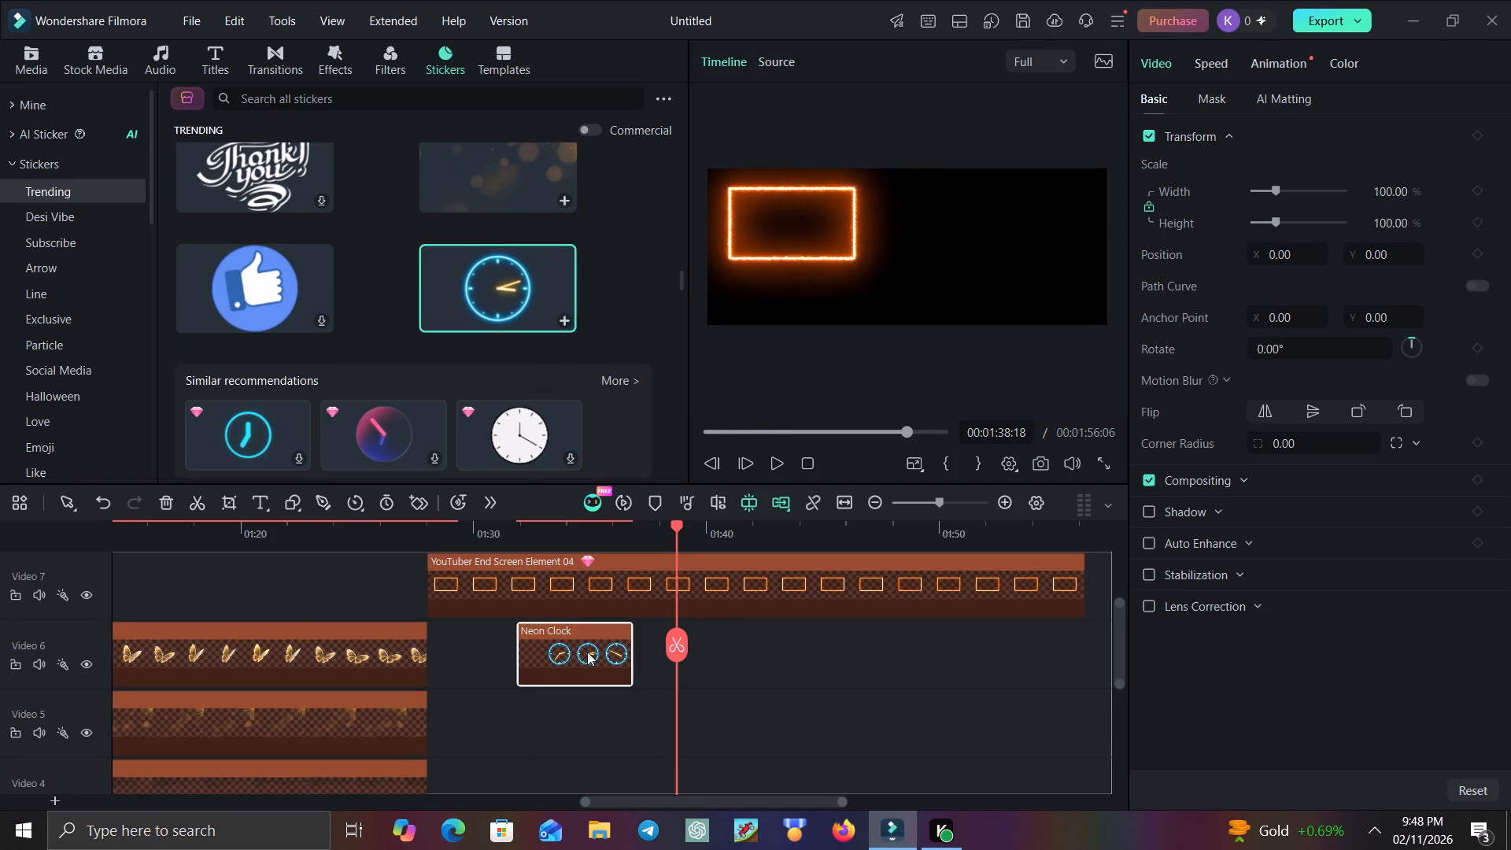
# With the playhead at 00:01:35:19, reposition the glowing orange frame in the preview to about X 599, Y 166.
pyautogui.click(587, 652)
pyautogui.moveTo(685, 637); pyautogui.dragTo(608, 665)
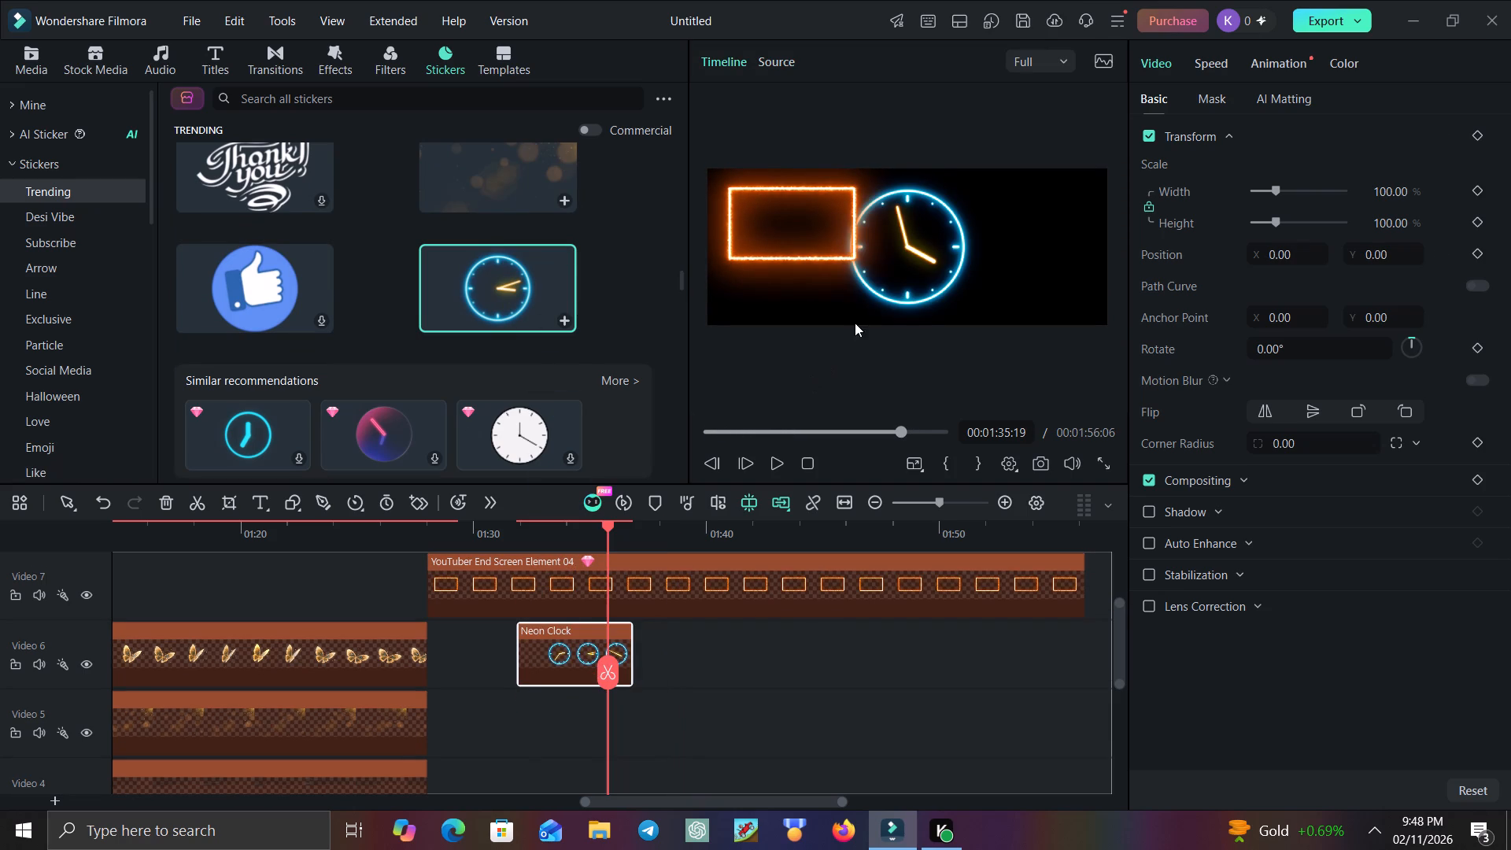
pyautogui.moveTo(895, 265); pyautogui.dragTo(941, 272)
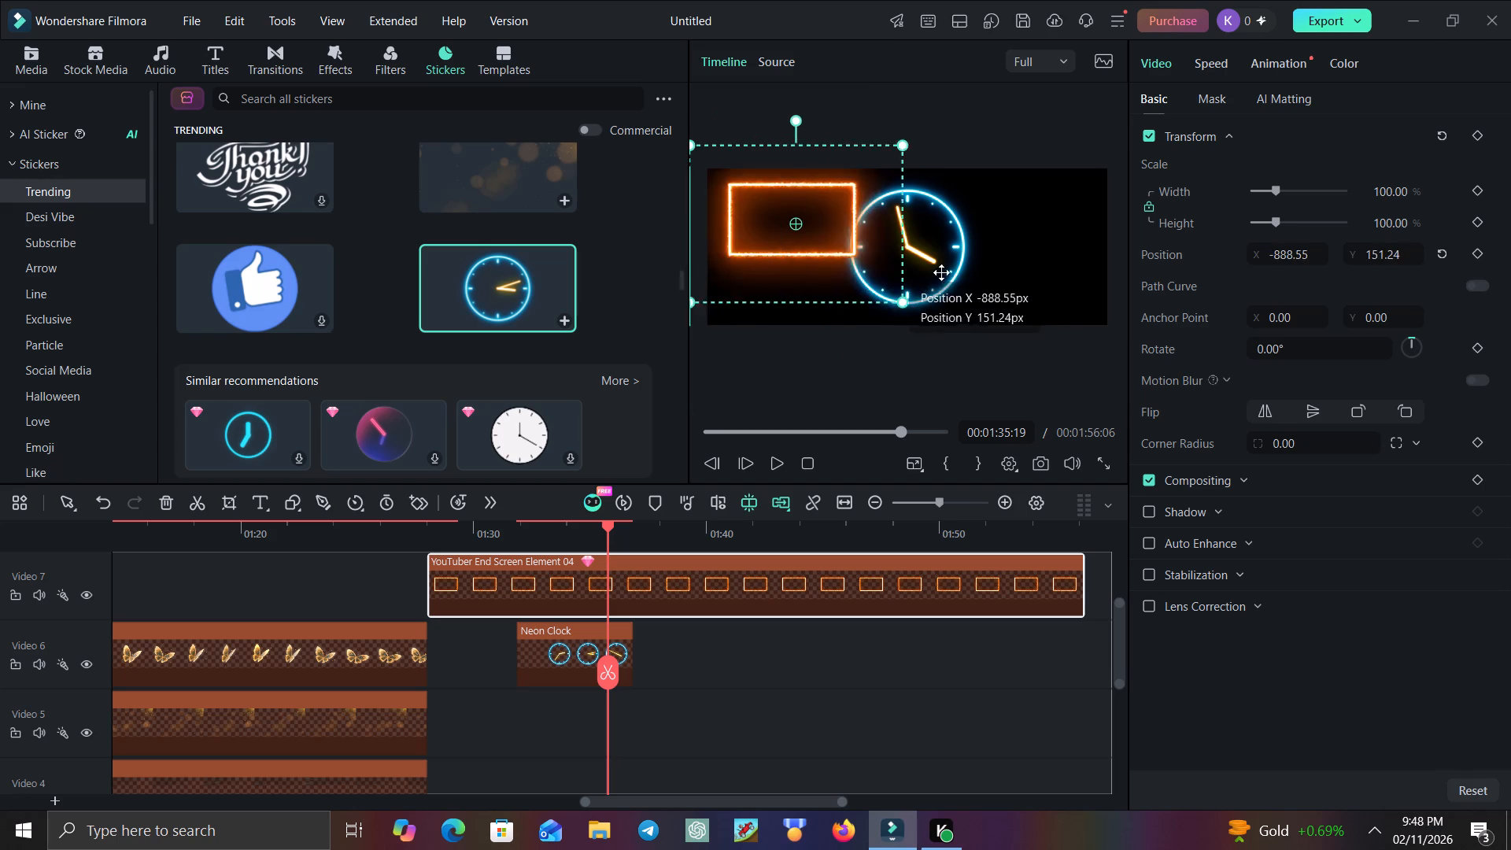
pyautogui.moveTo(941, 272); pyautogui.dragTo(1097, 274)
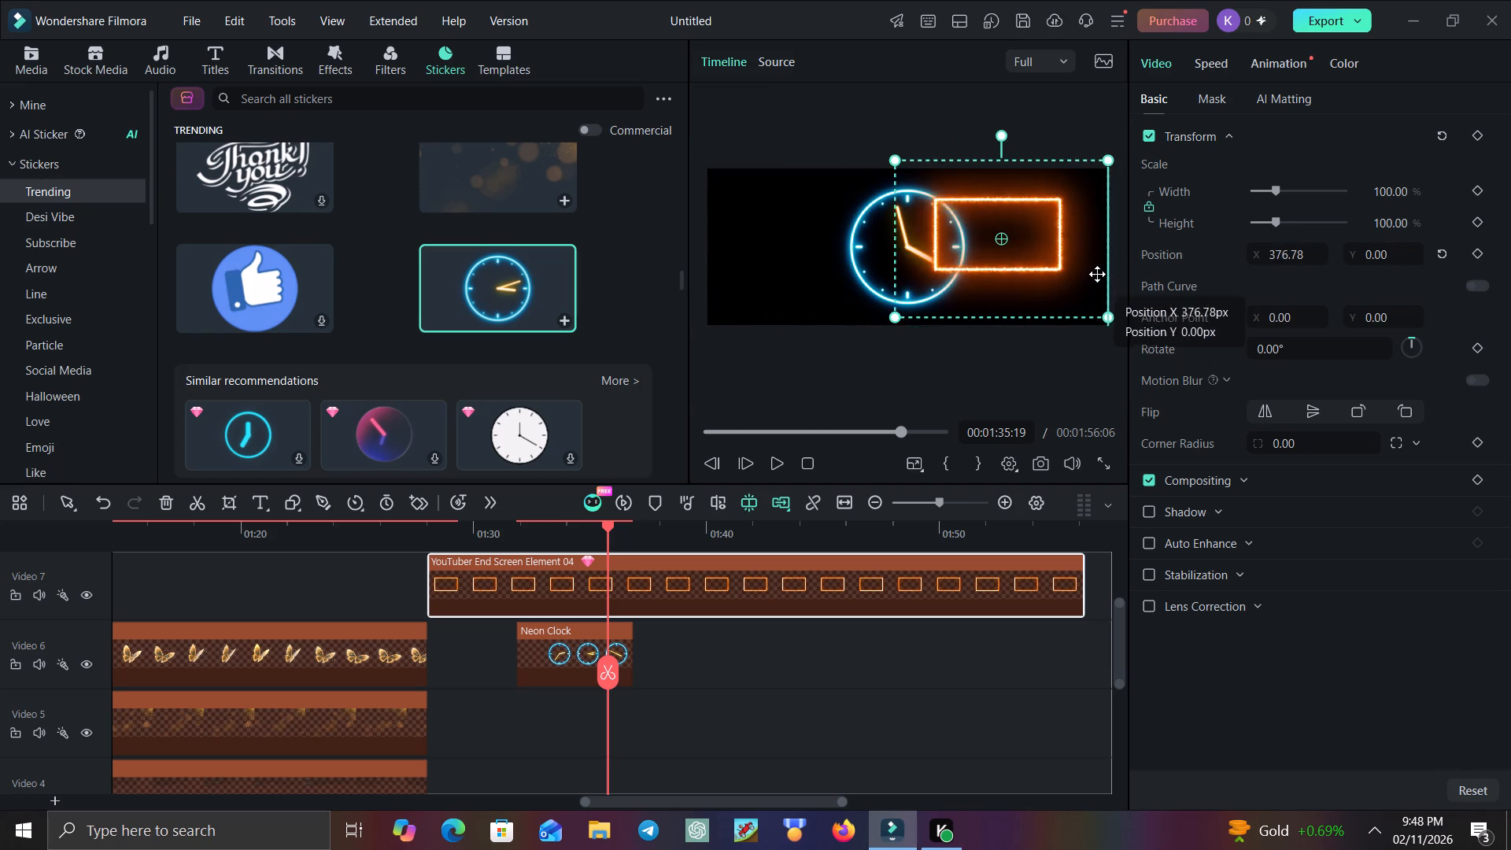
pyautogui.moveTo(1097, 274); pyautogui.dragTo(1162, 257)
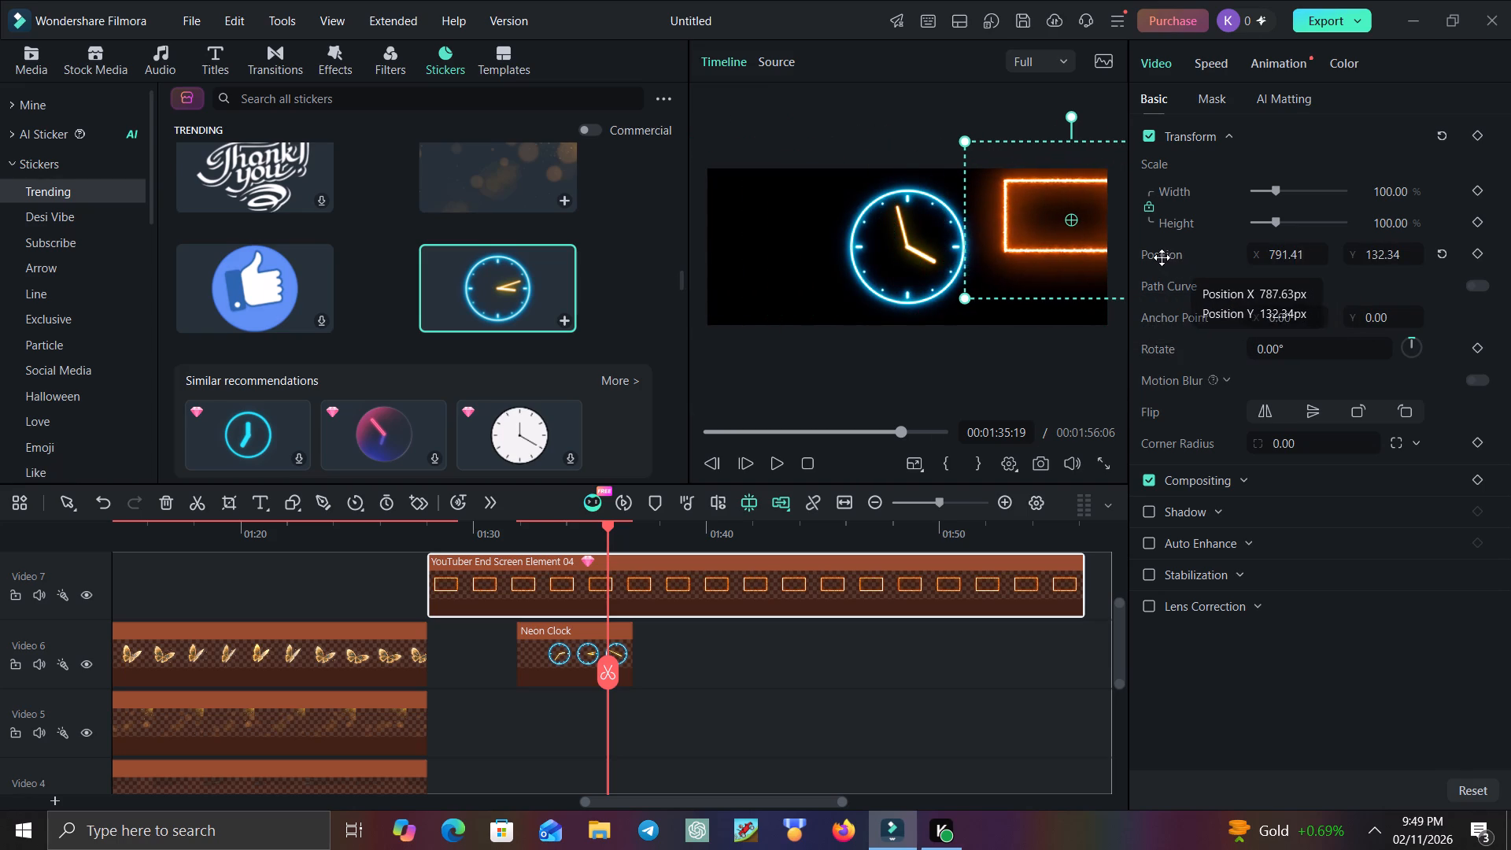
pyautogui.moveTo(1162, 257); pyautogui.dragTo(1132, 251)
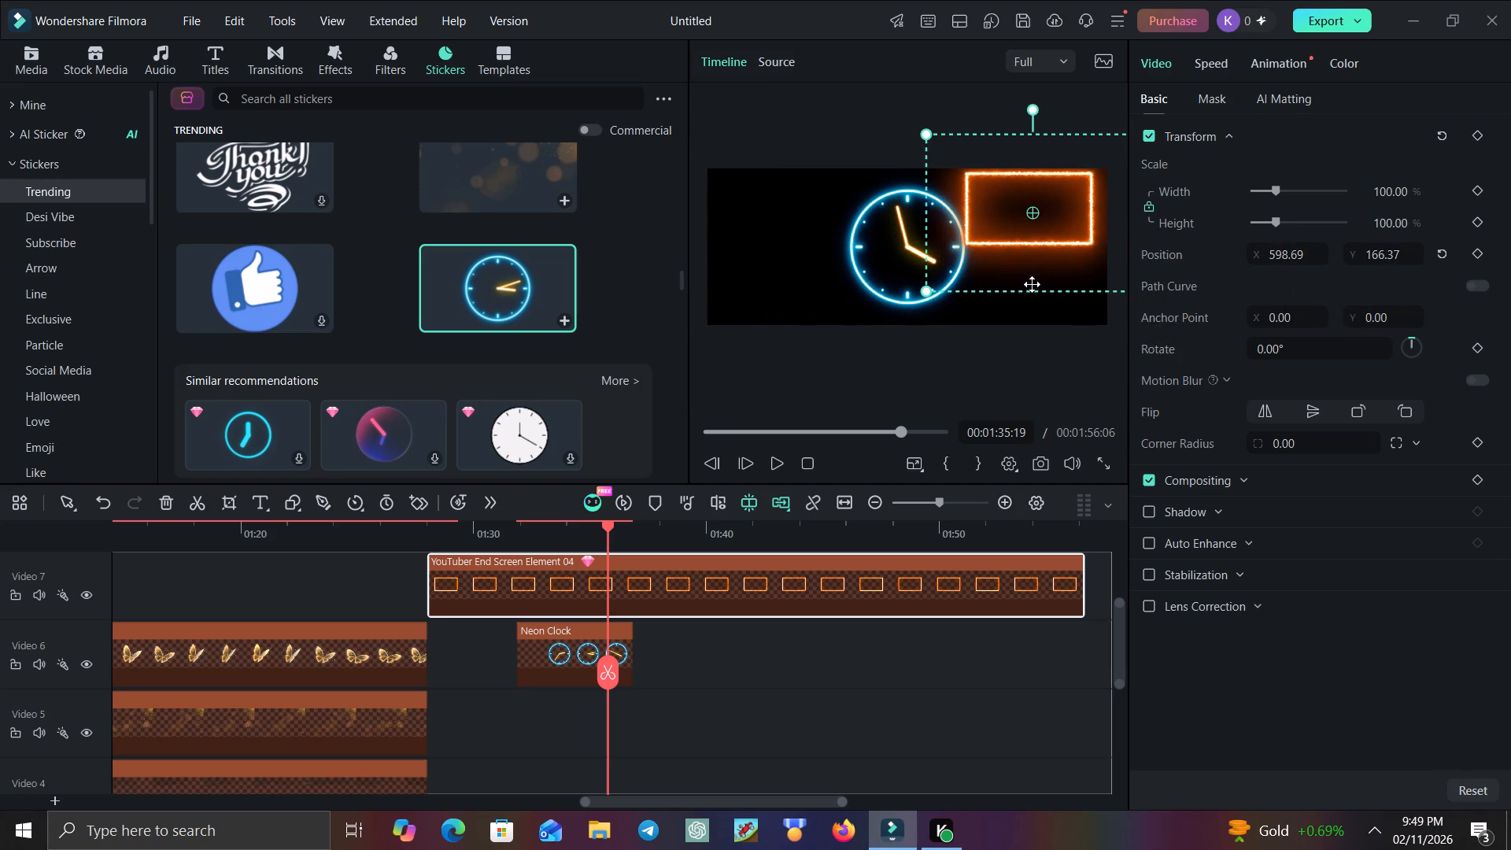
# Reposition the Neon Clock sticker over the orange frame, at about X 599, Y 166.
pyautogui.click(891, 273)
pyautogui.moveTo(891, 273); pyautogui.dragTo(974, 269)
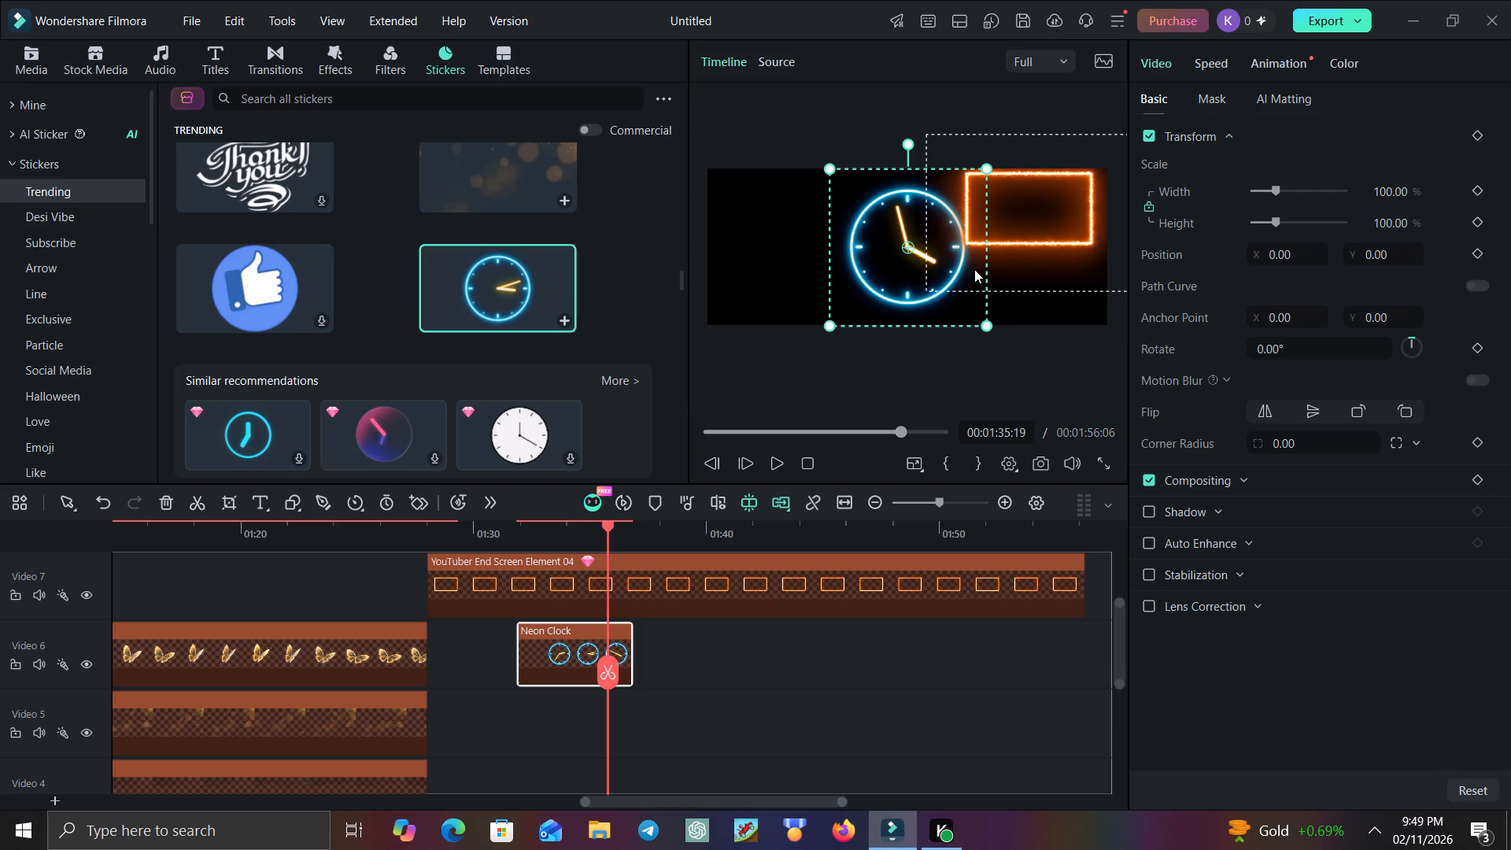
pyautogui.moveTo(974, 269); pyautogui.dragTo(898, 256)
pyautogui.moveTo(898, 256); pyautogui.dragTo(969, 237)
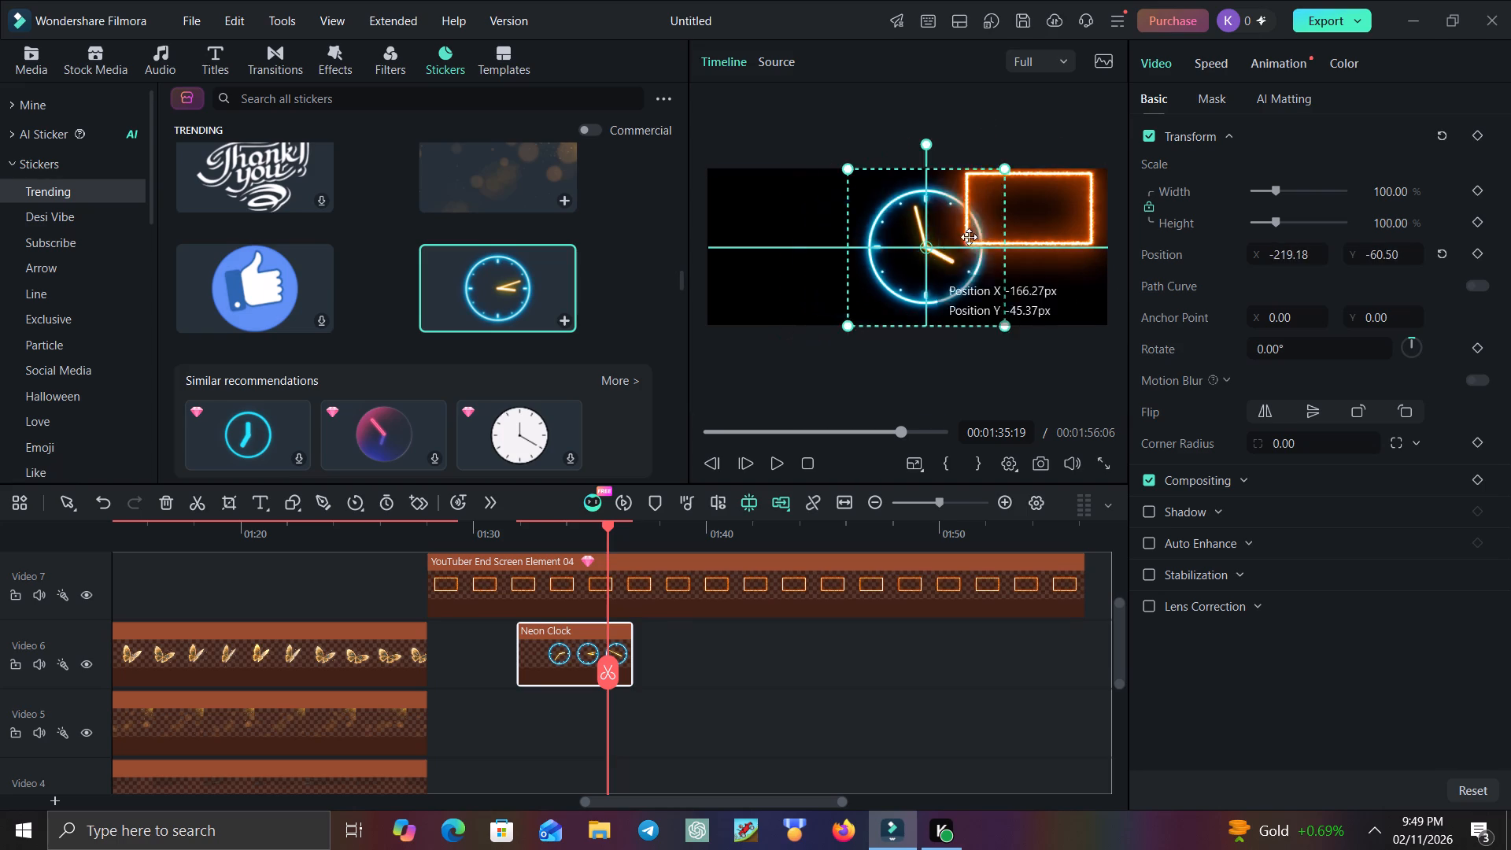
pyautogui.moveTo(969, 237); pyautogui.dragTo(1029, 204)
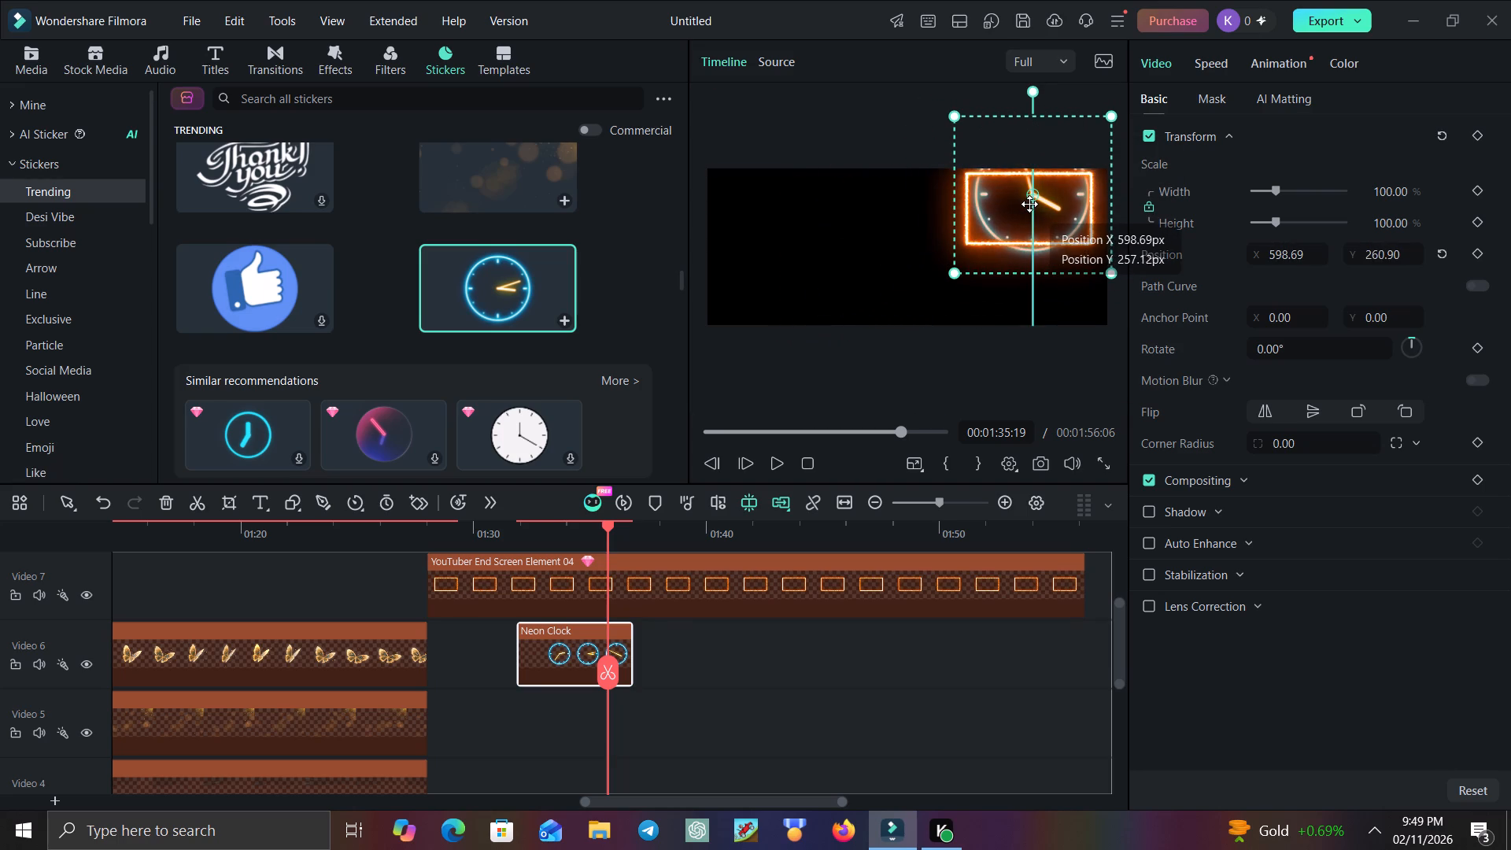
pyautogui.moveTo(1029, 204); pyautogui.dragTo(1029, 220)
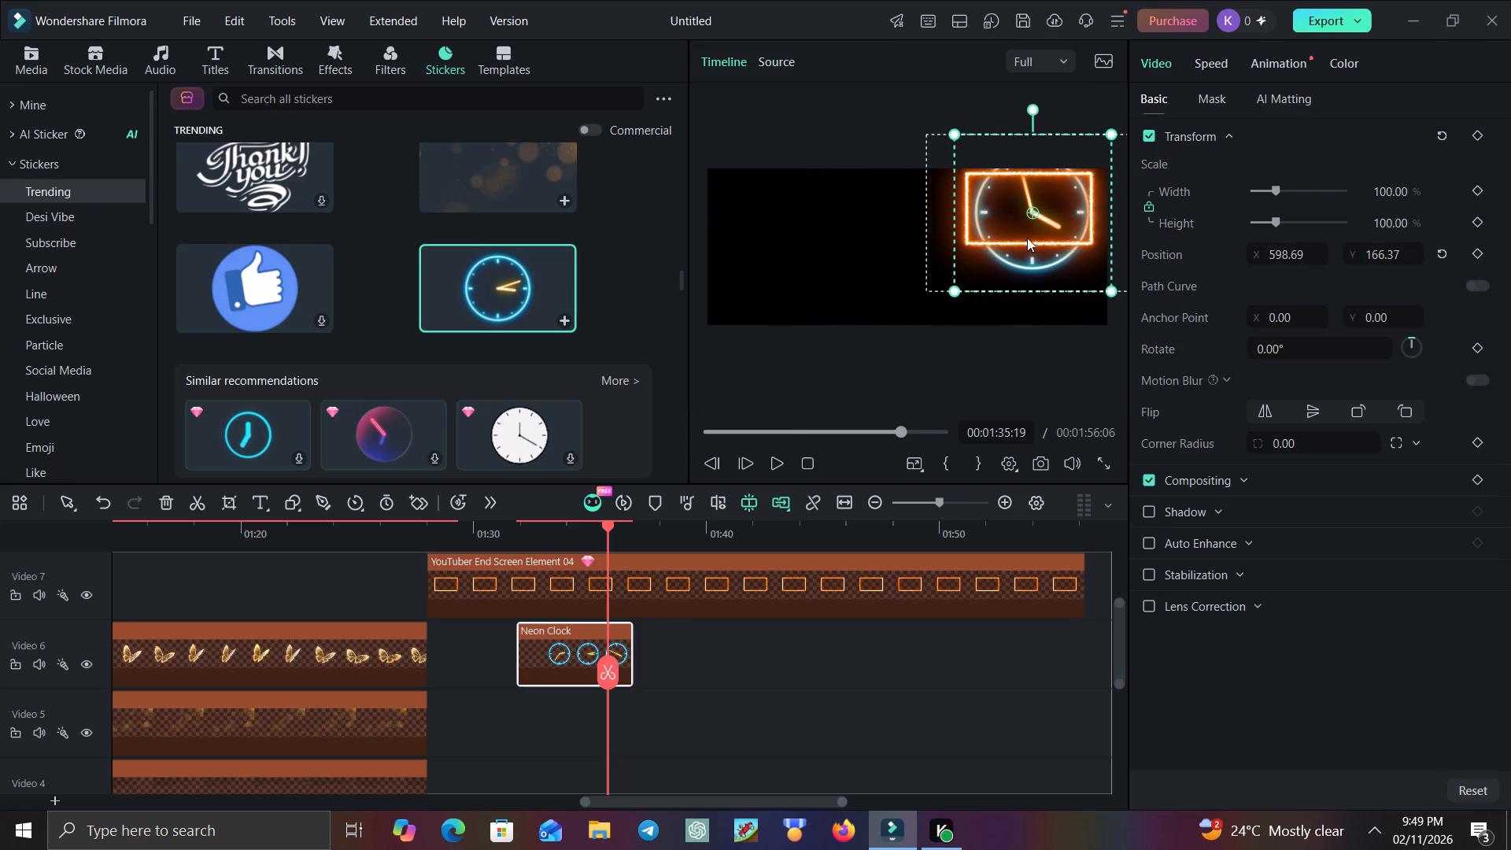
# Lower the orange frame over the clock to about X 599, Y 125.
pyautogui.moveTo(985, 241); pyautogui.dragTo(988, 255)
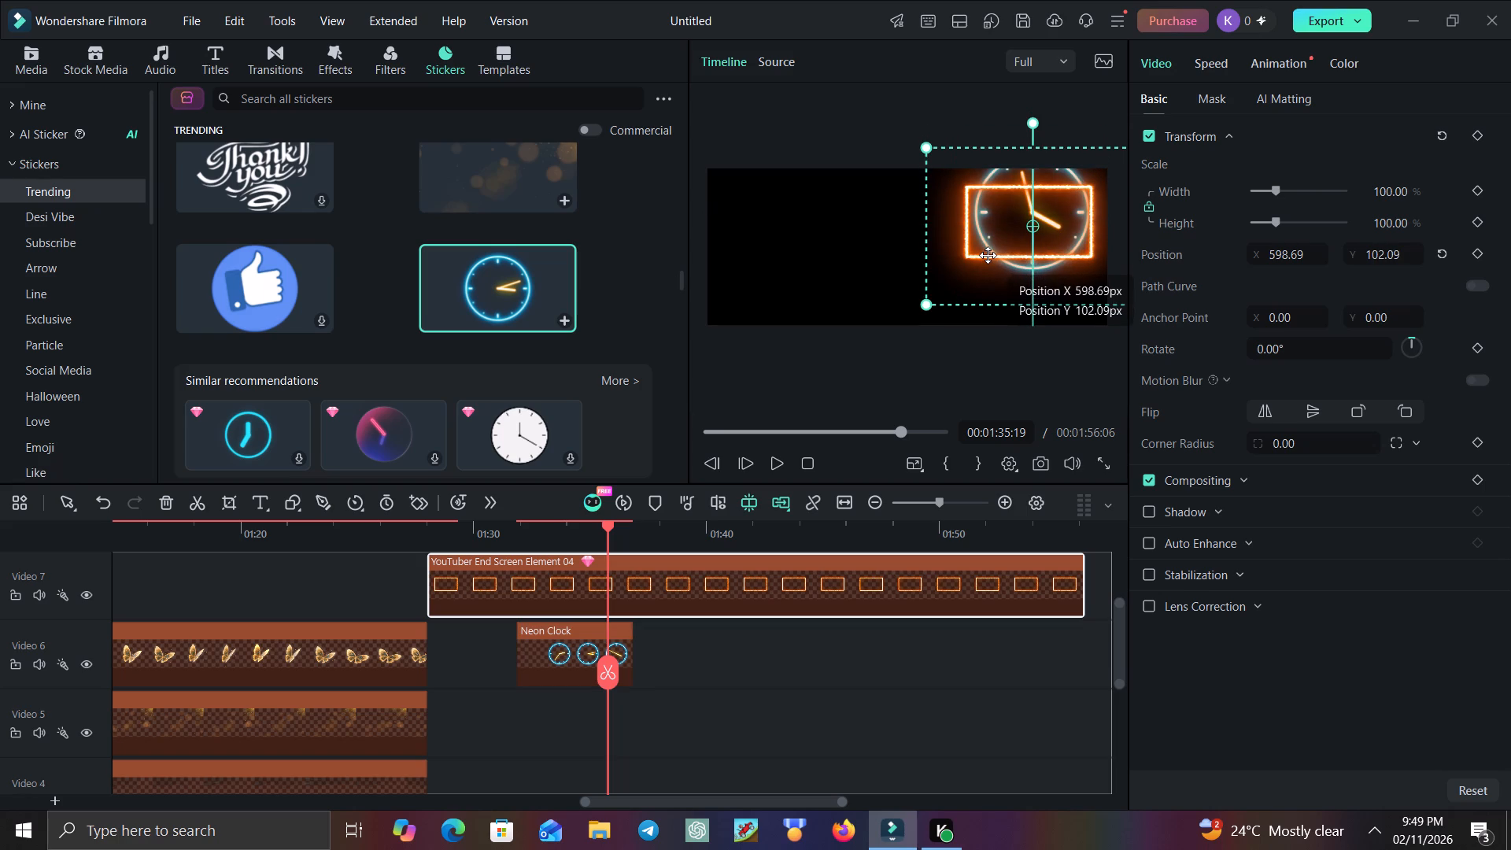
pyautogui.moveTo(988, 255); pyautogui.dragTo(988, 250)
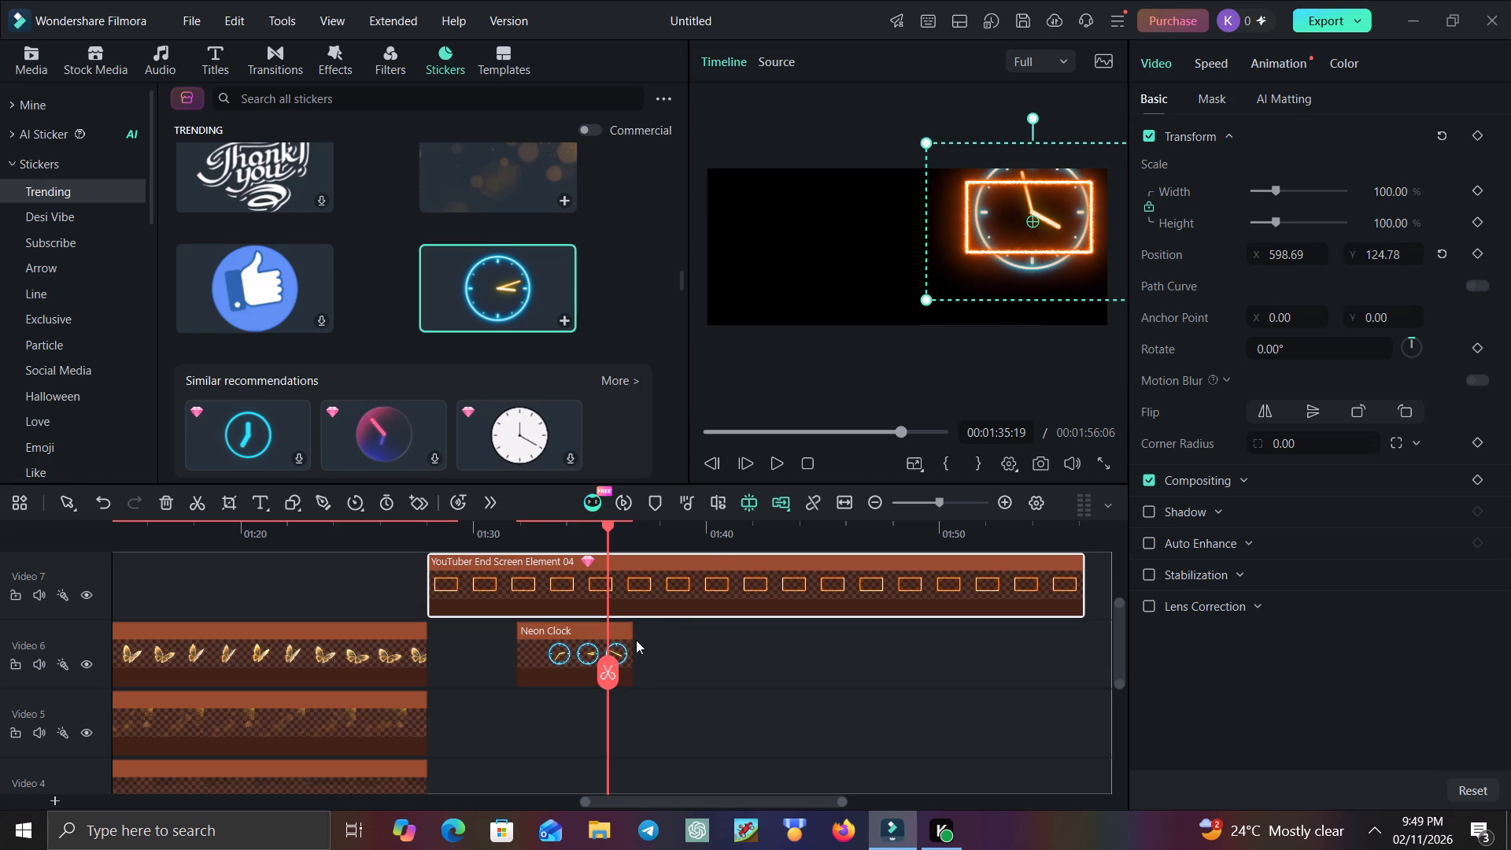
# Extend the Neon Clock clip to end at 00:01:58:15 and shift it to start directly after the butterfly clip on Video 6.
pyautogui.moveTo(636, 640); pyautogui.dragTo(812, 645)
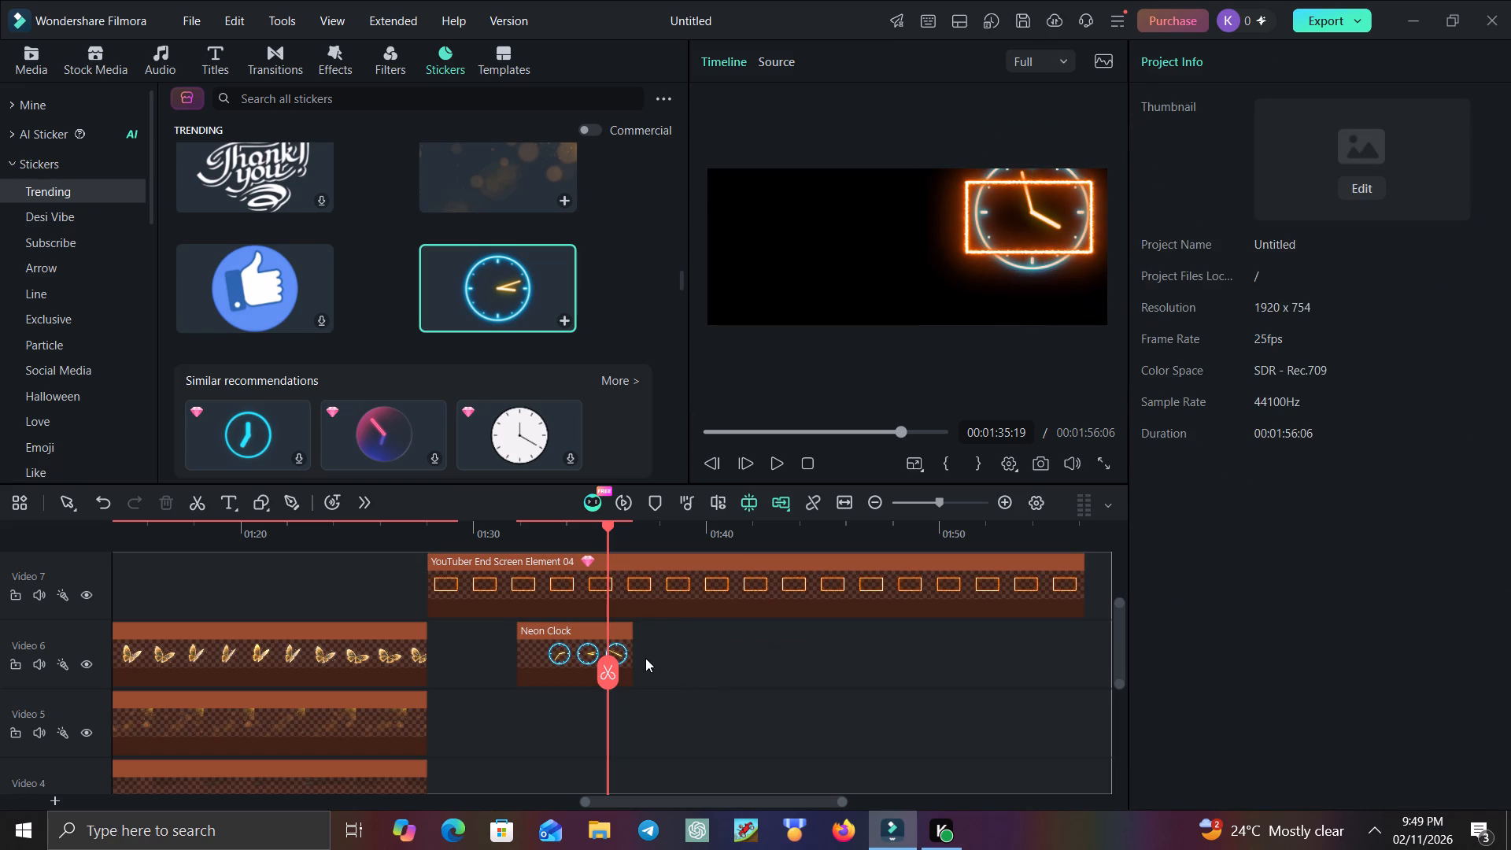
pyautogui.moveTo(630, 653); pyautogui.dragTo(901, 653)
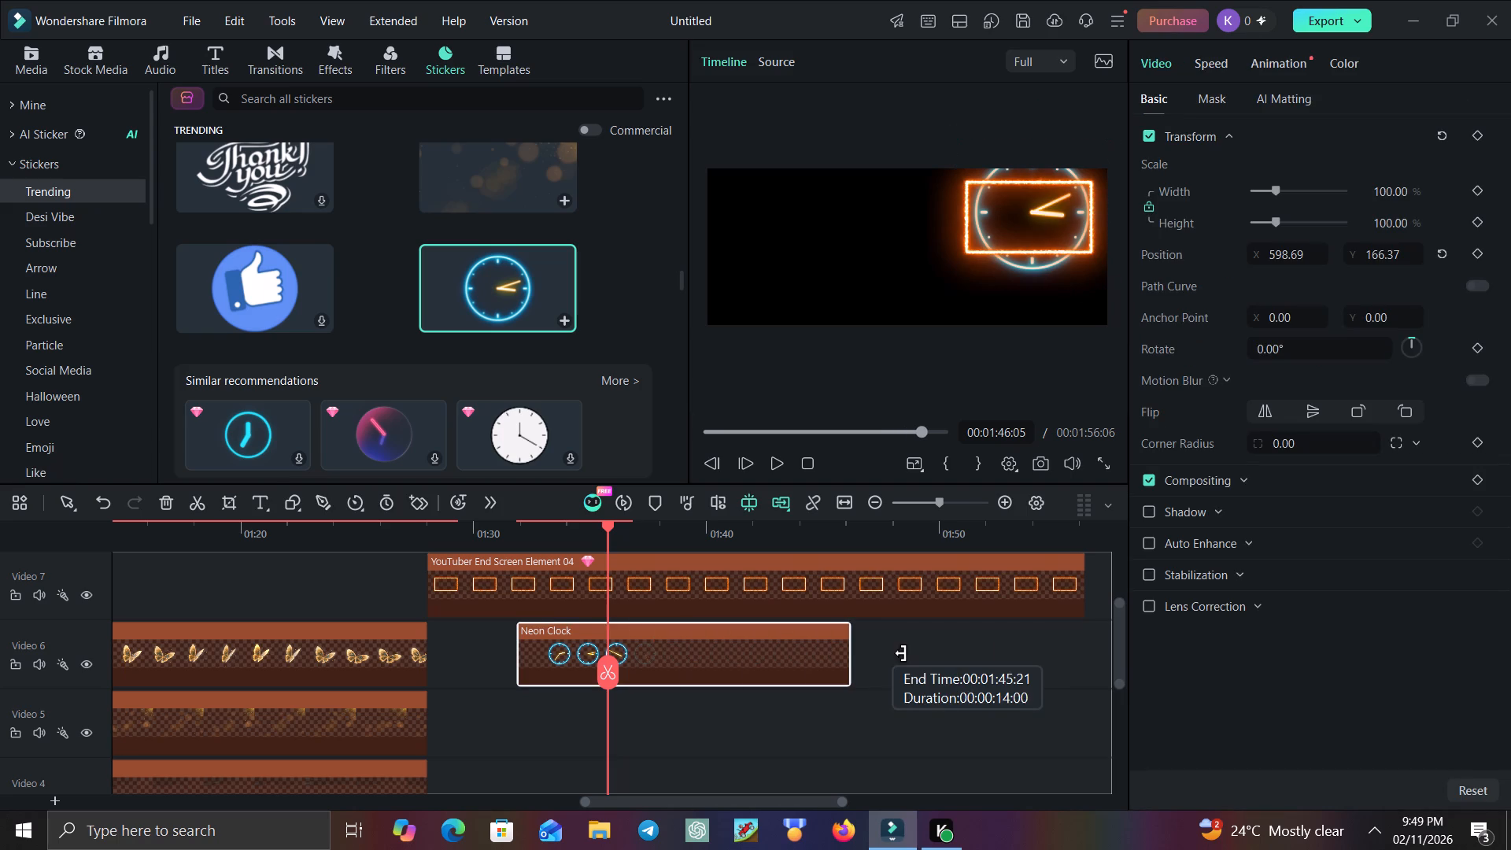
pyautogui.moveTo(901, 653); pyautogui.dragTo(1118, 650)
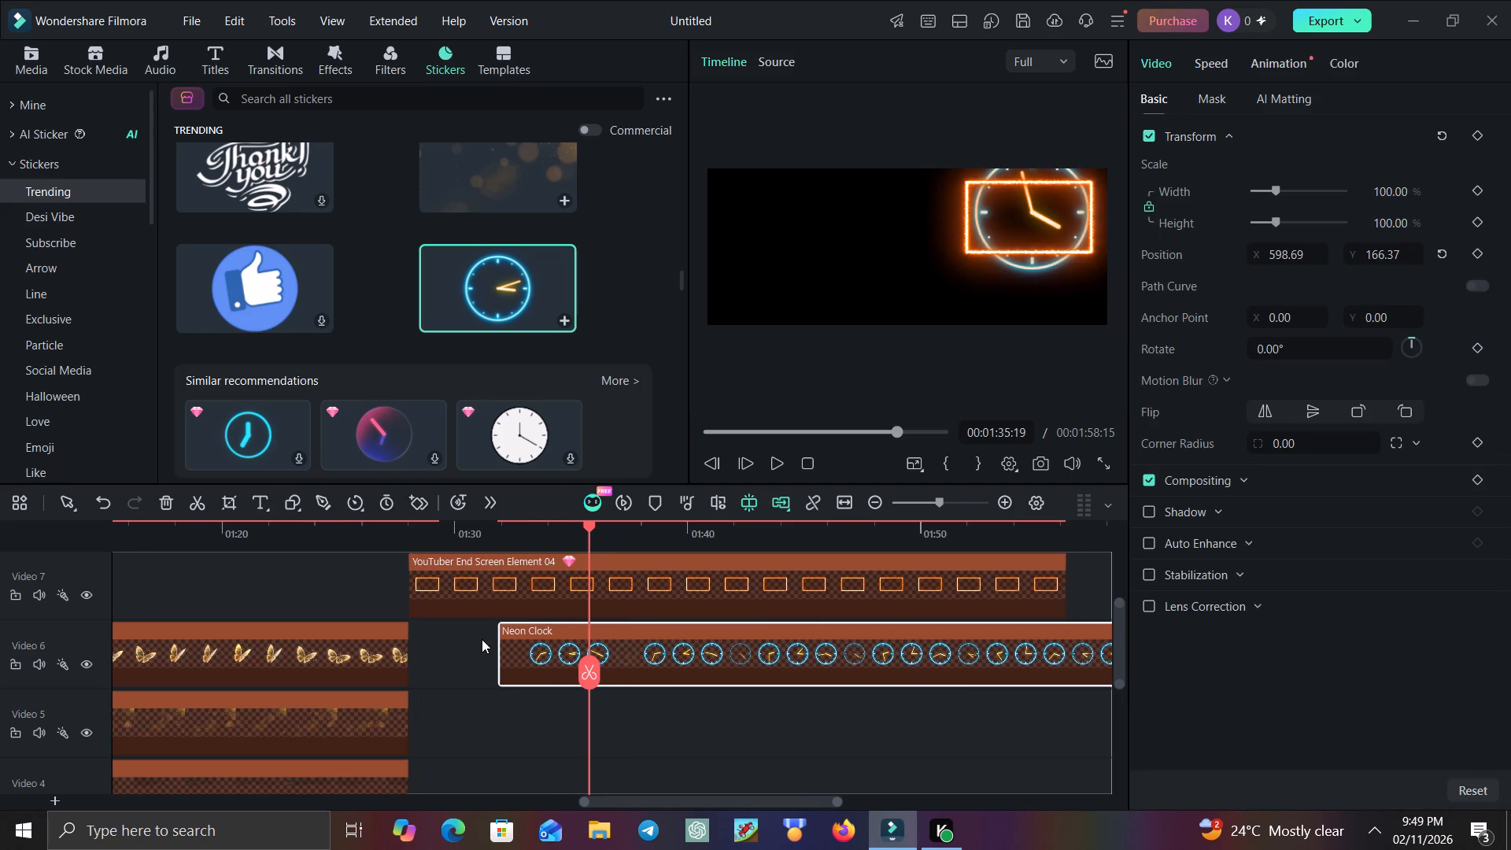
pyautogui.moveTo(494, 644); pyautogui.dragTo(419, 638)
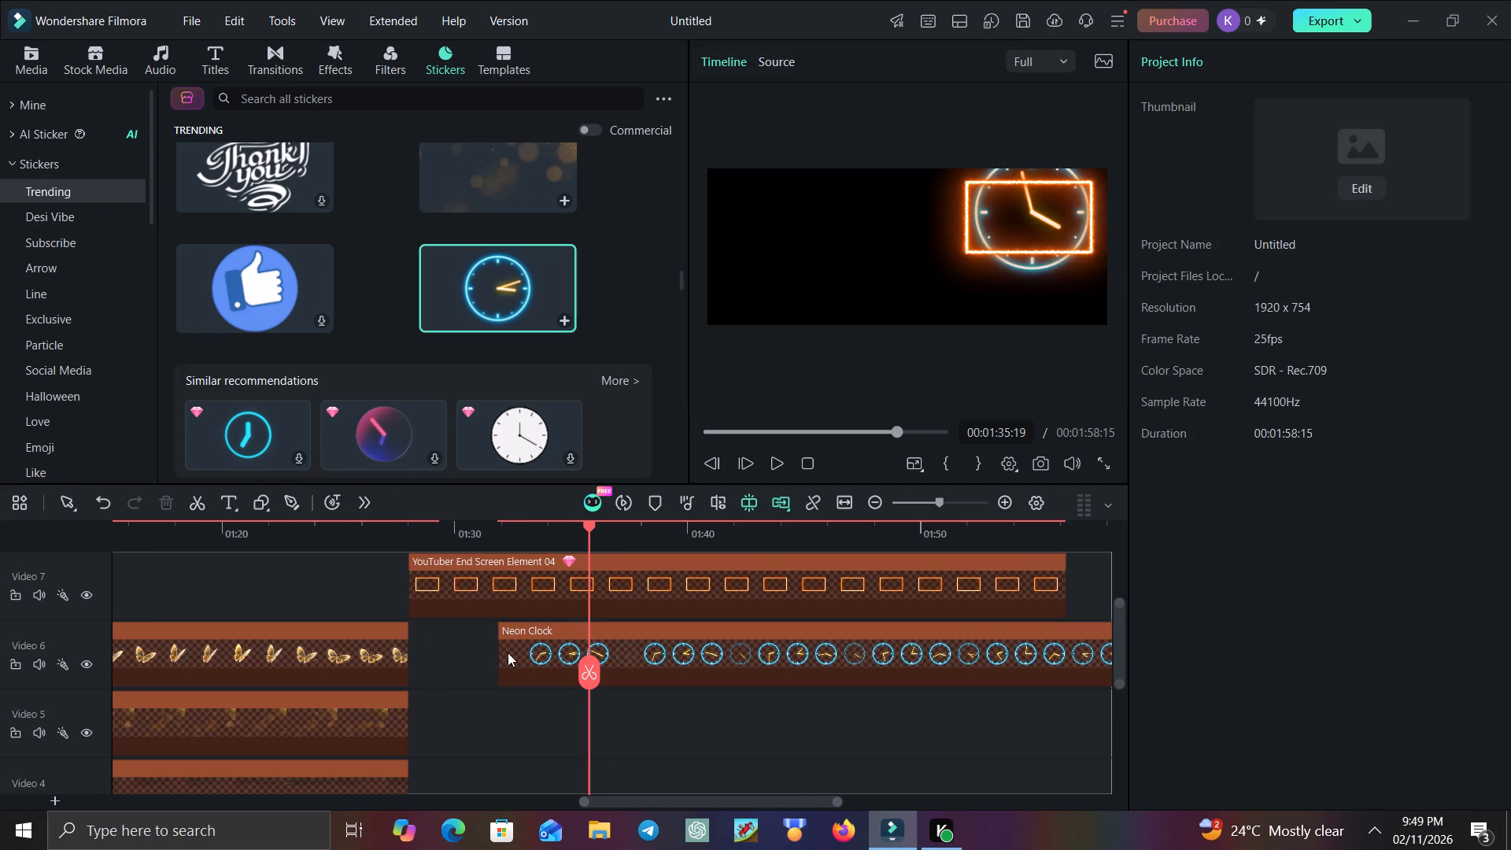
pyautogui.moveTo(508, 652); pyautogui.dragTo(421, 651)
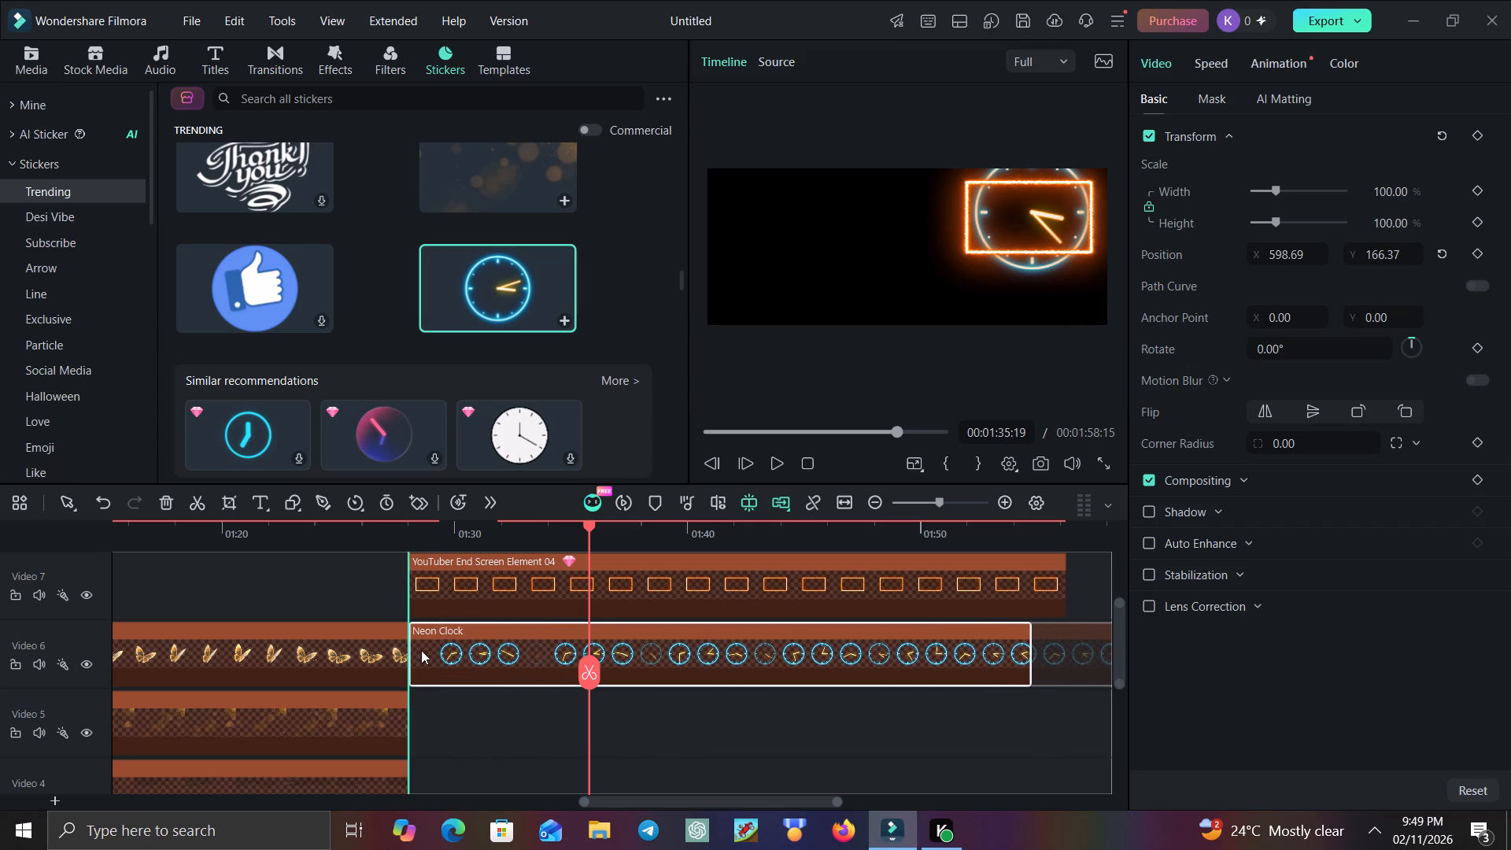
# Look through the Trending stickers and the Trending templates for another element for the ending.
pyautogui.scroll(-4, 374, 338)
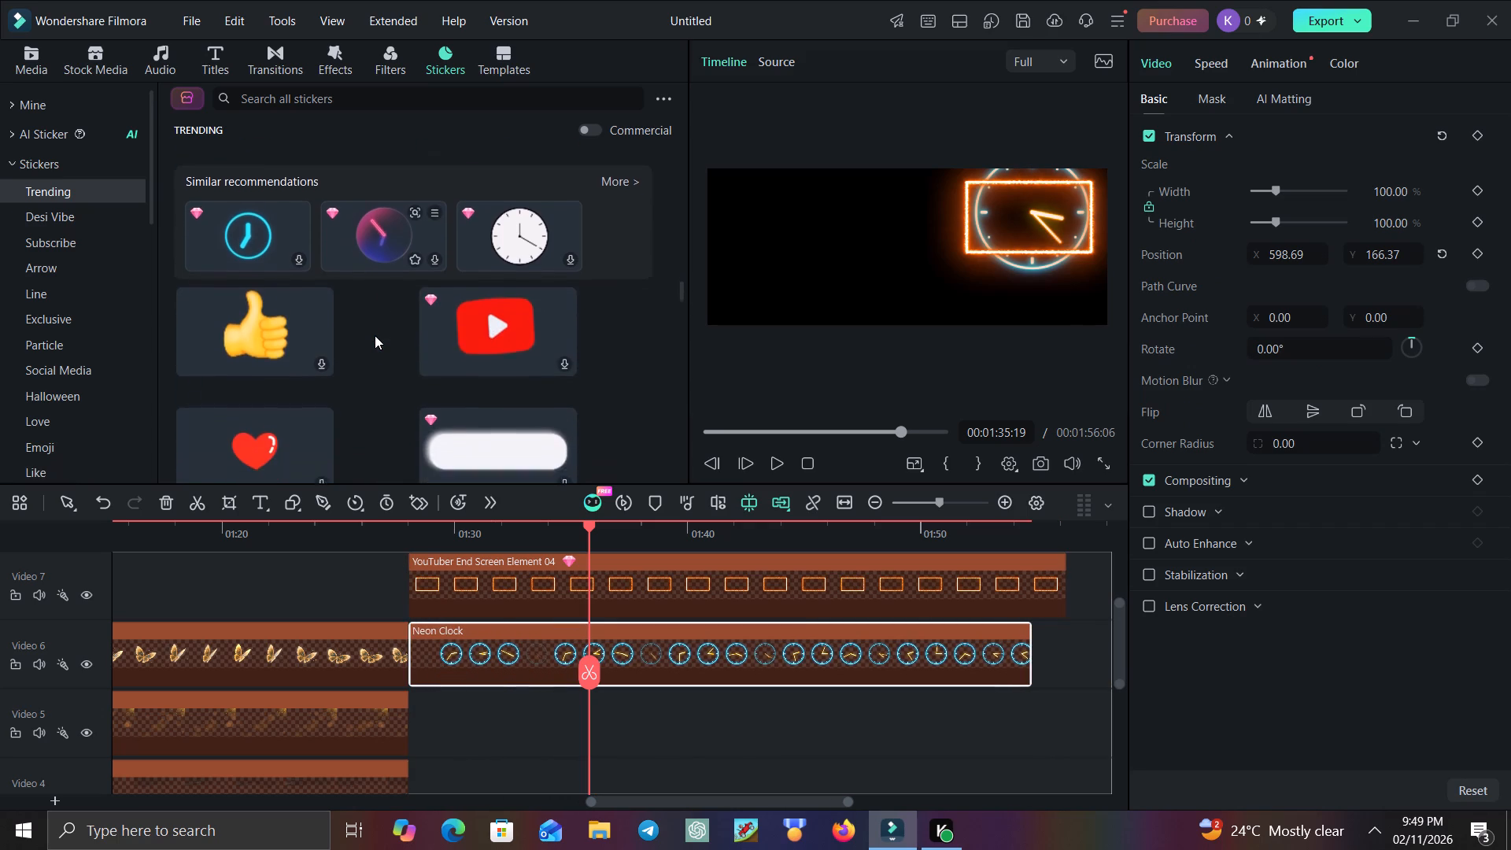
pyautogui.scroll(-1, 375, 335)
pyautogui.click(504, 70)
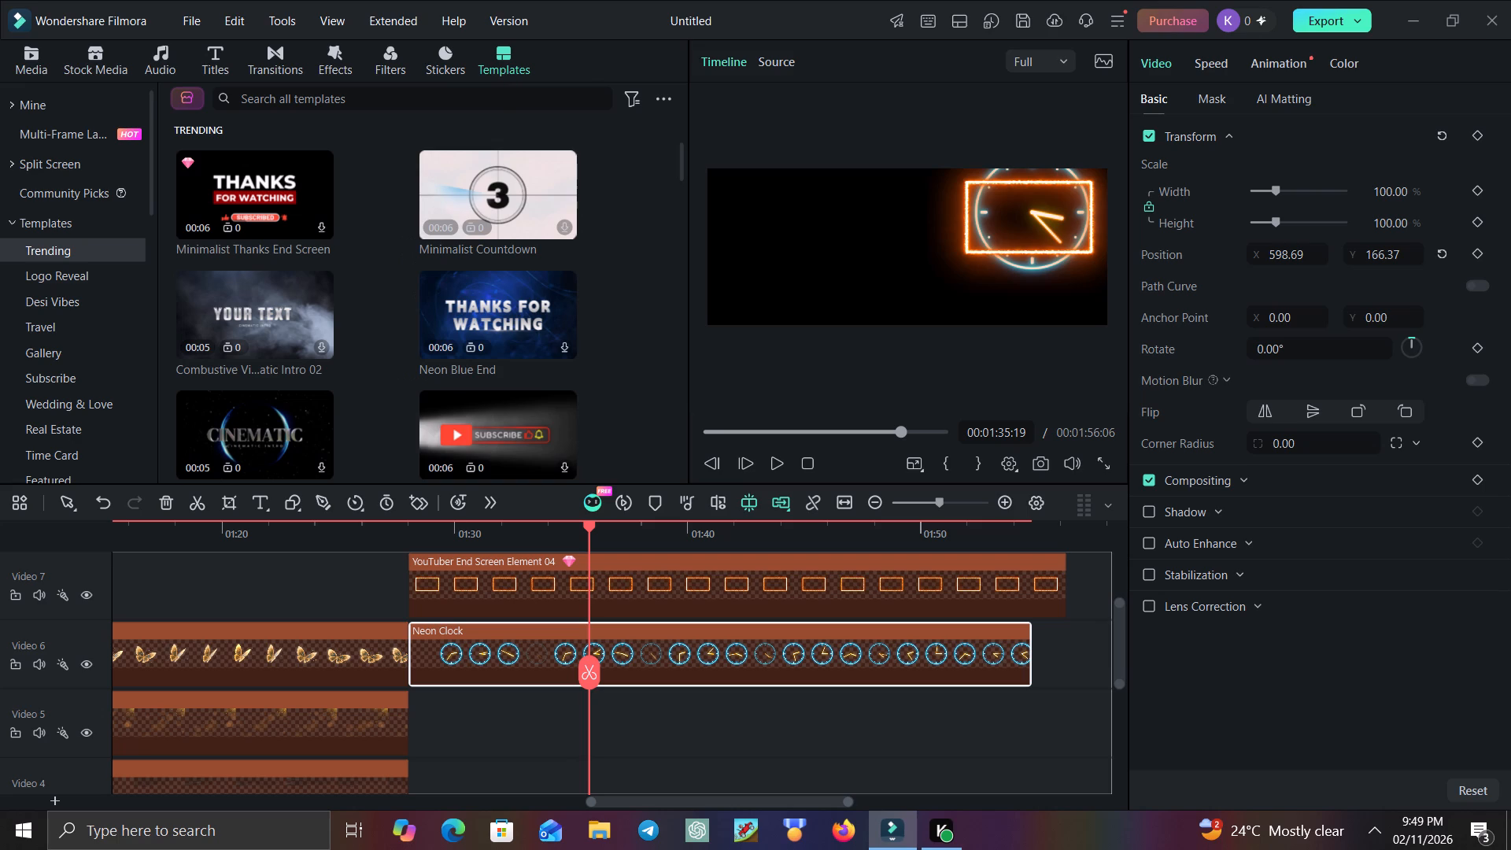
pyautogui.scroll(-3, 365, 256)
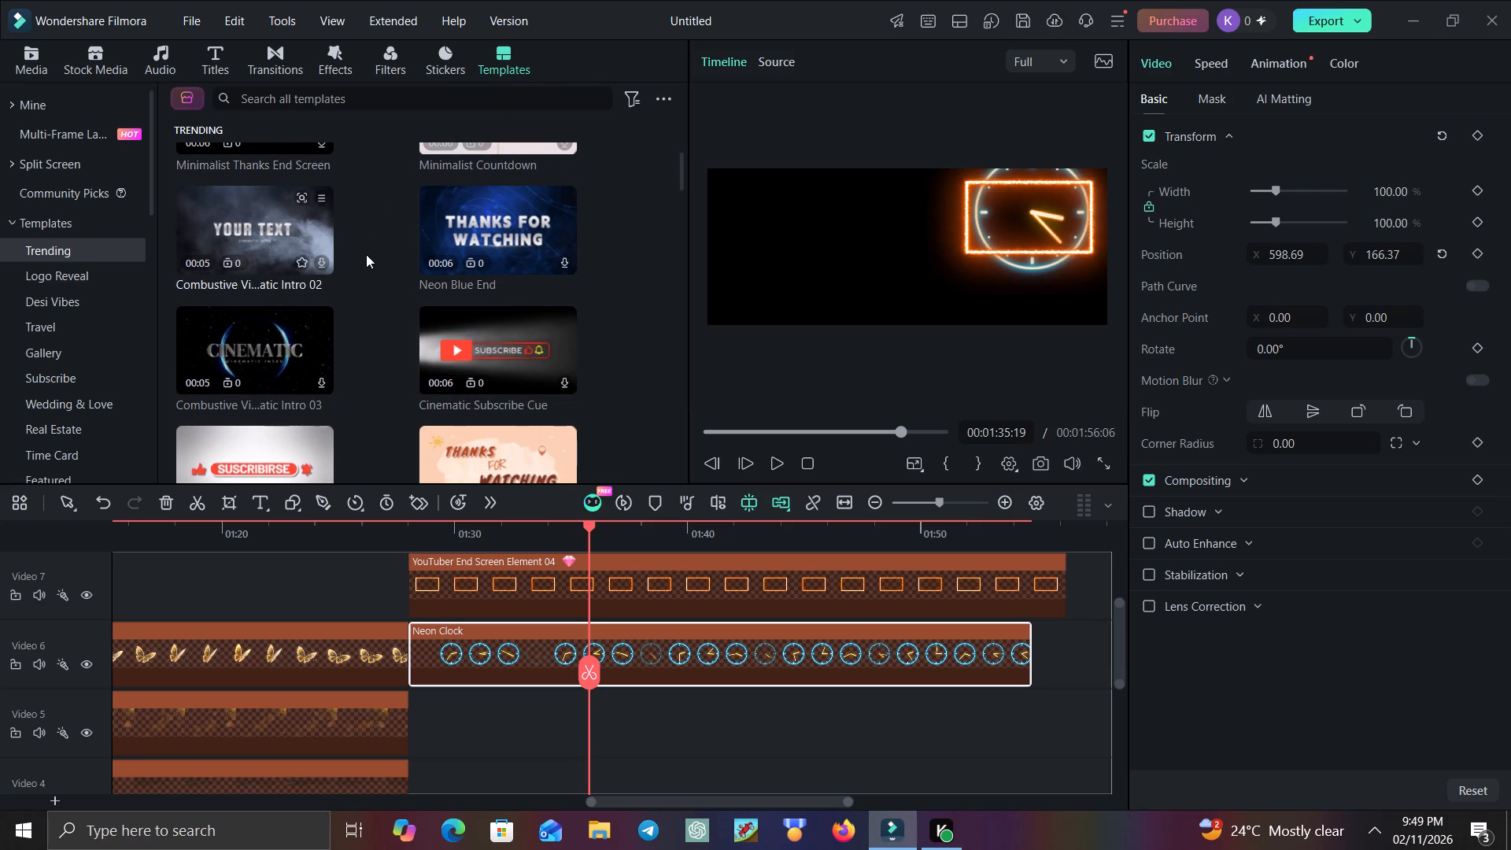
pyautogui.scroll(-2, 366, 254)
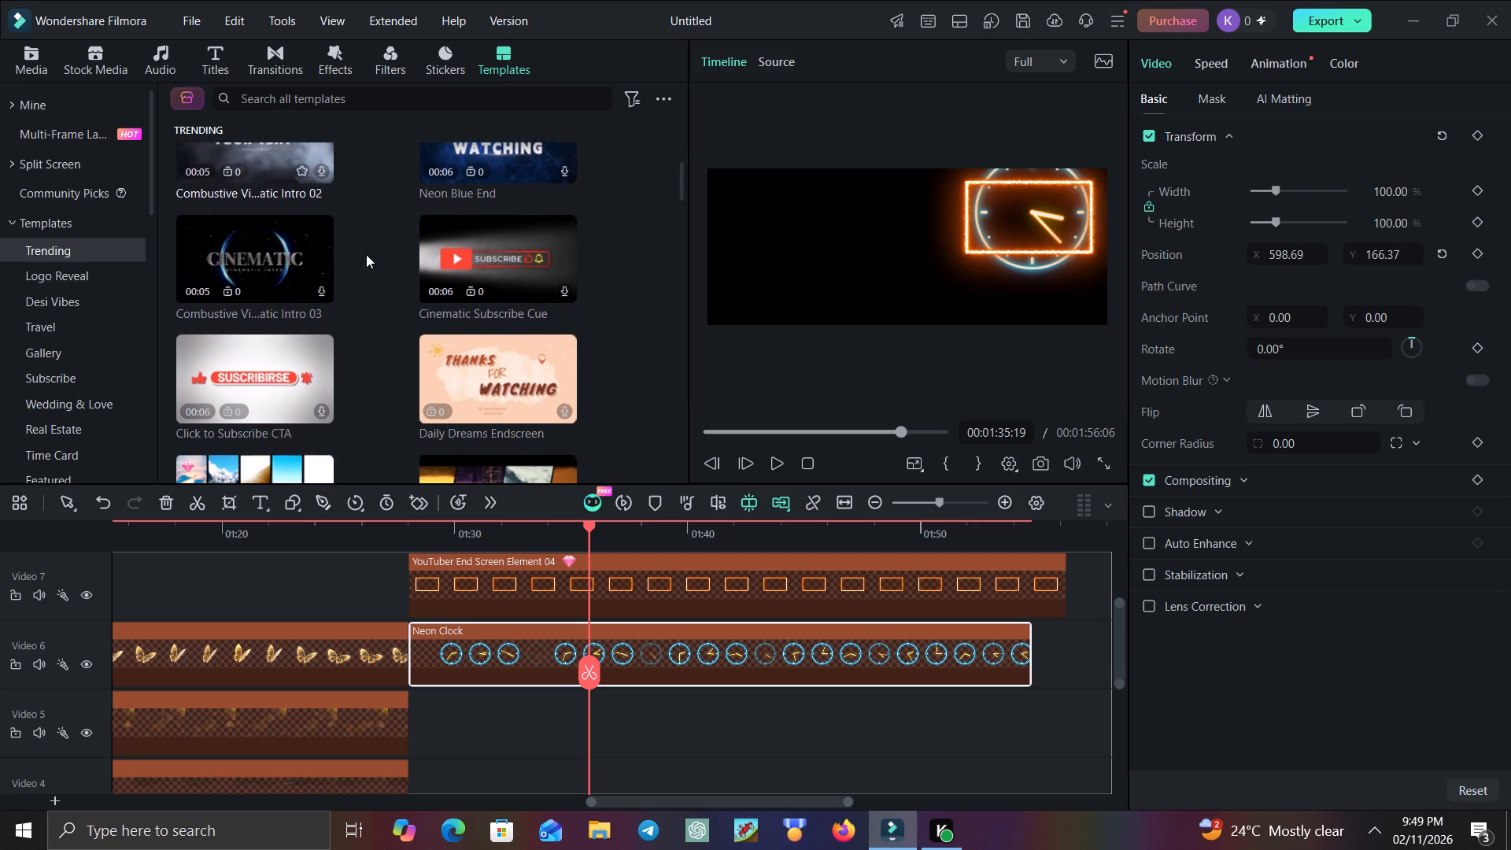
pyautogui.scroll(-1, 366, 254)
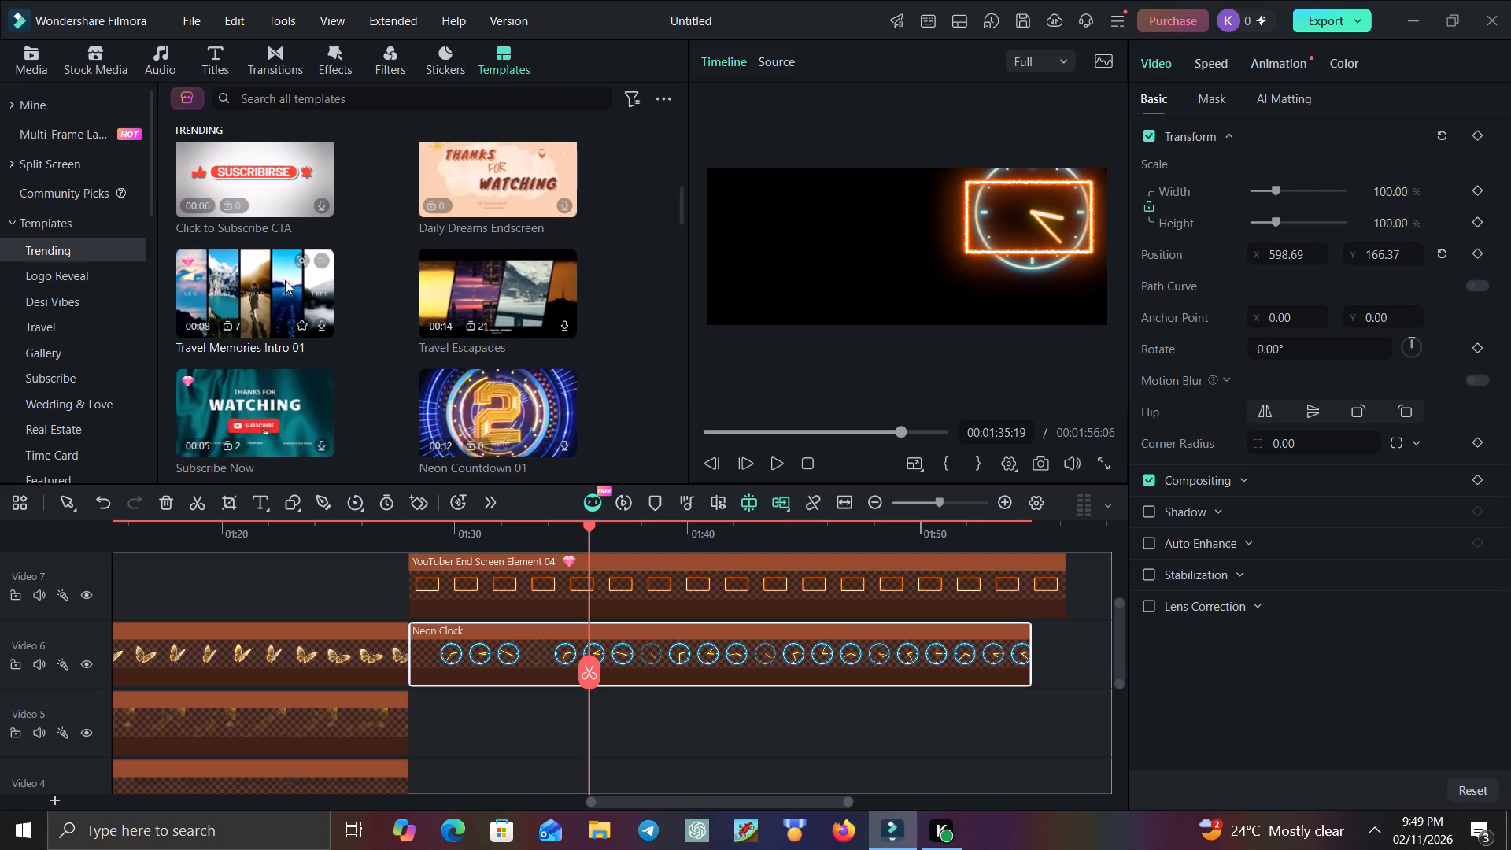
# Add the Indian Style Photo Show 02 template from Desi Vibes to Video 5 at about 01:33, matching the project to 1080x1920 25fps.
pyautogui.click(94, 298)
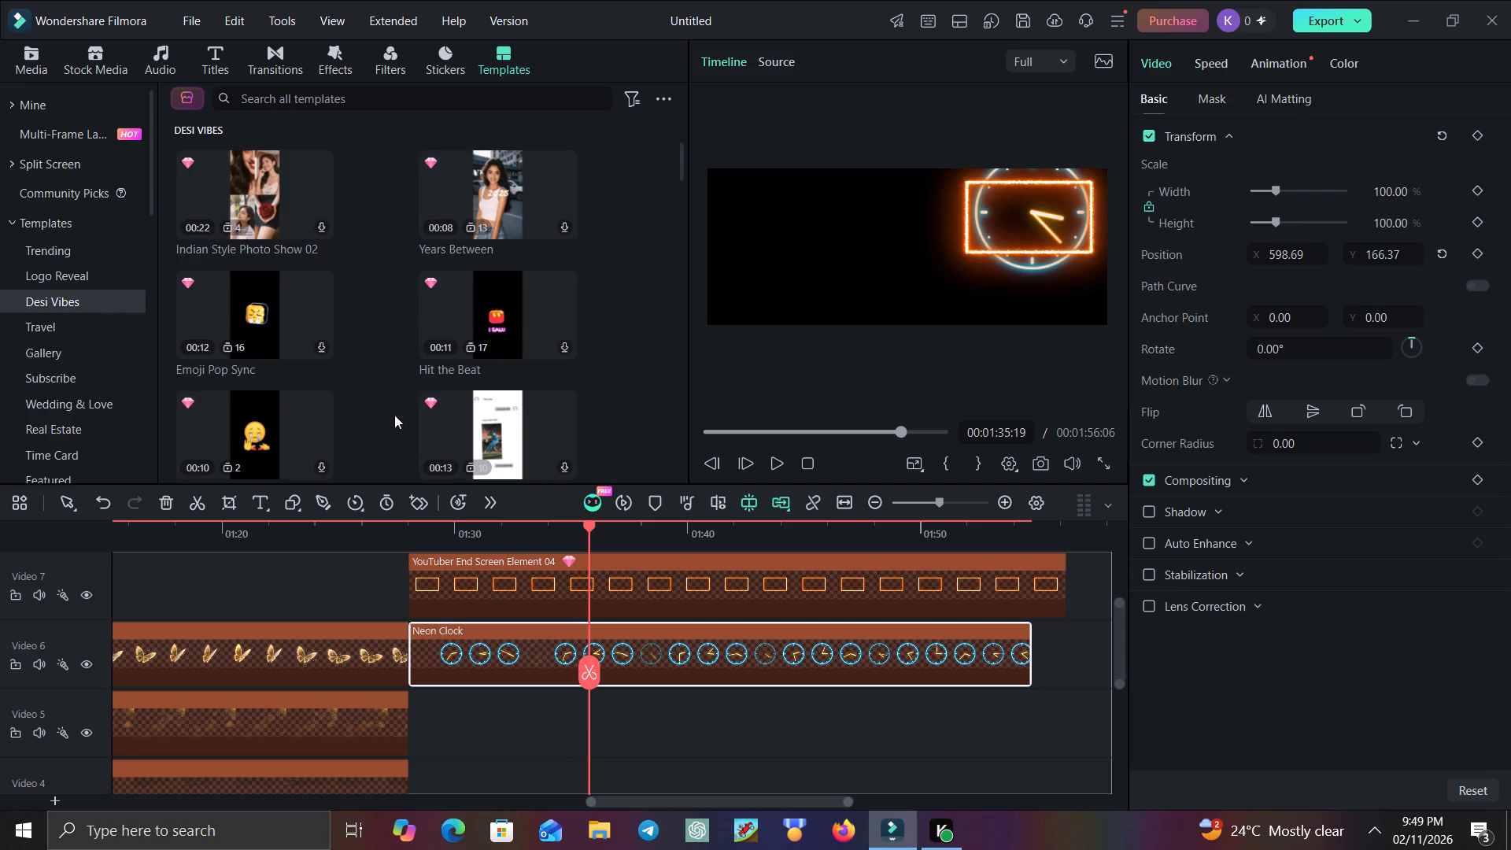
pyautogui.scroll(-1, 384, 381)
pyautogui.scroll(1, 384, 381)
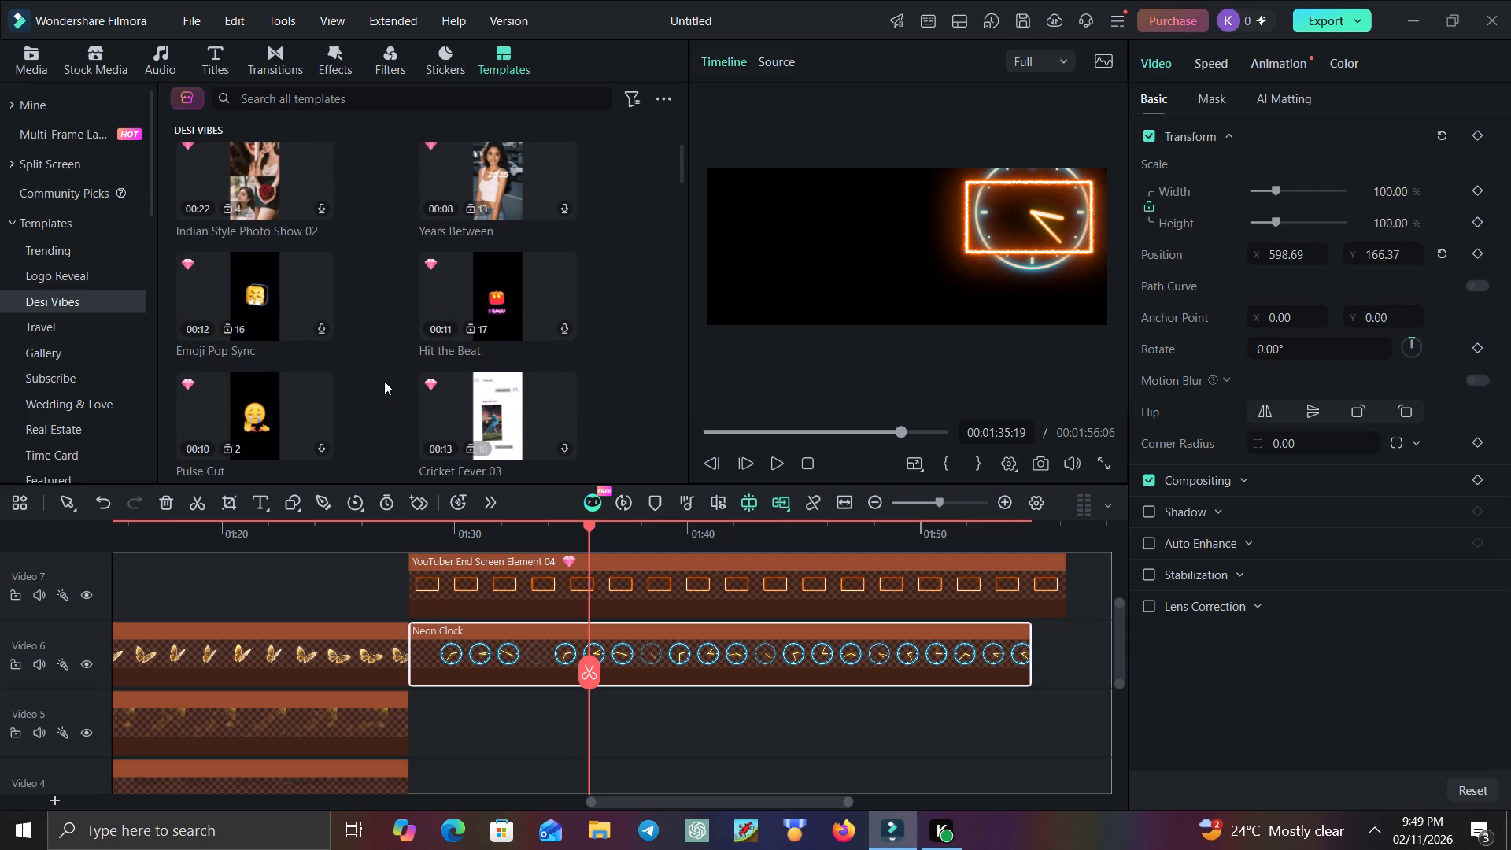
pyautogui.click(318, 224)
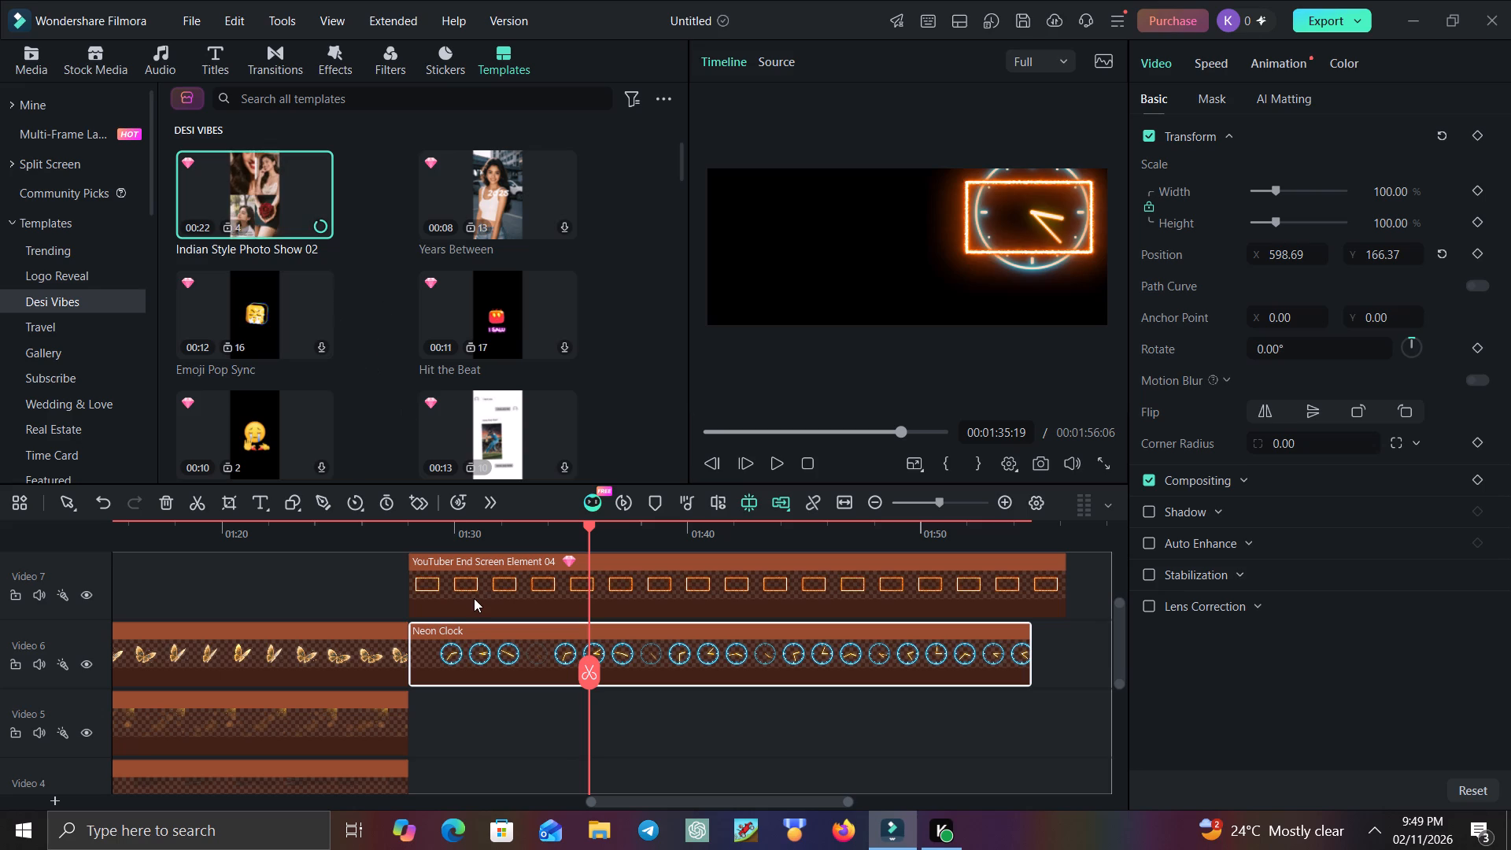
pyautogui.moveTo(586, 663); pyautogui.dragTo(530, 672)
pyautogui.moveTo(291, 212); pyautogui.dragTo(505, 711)
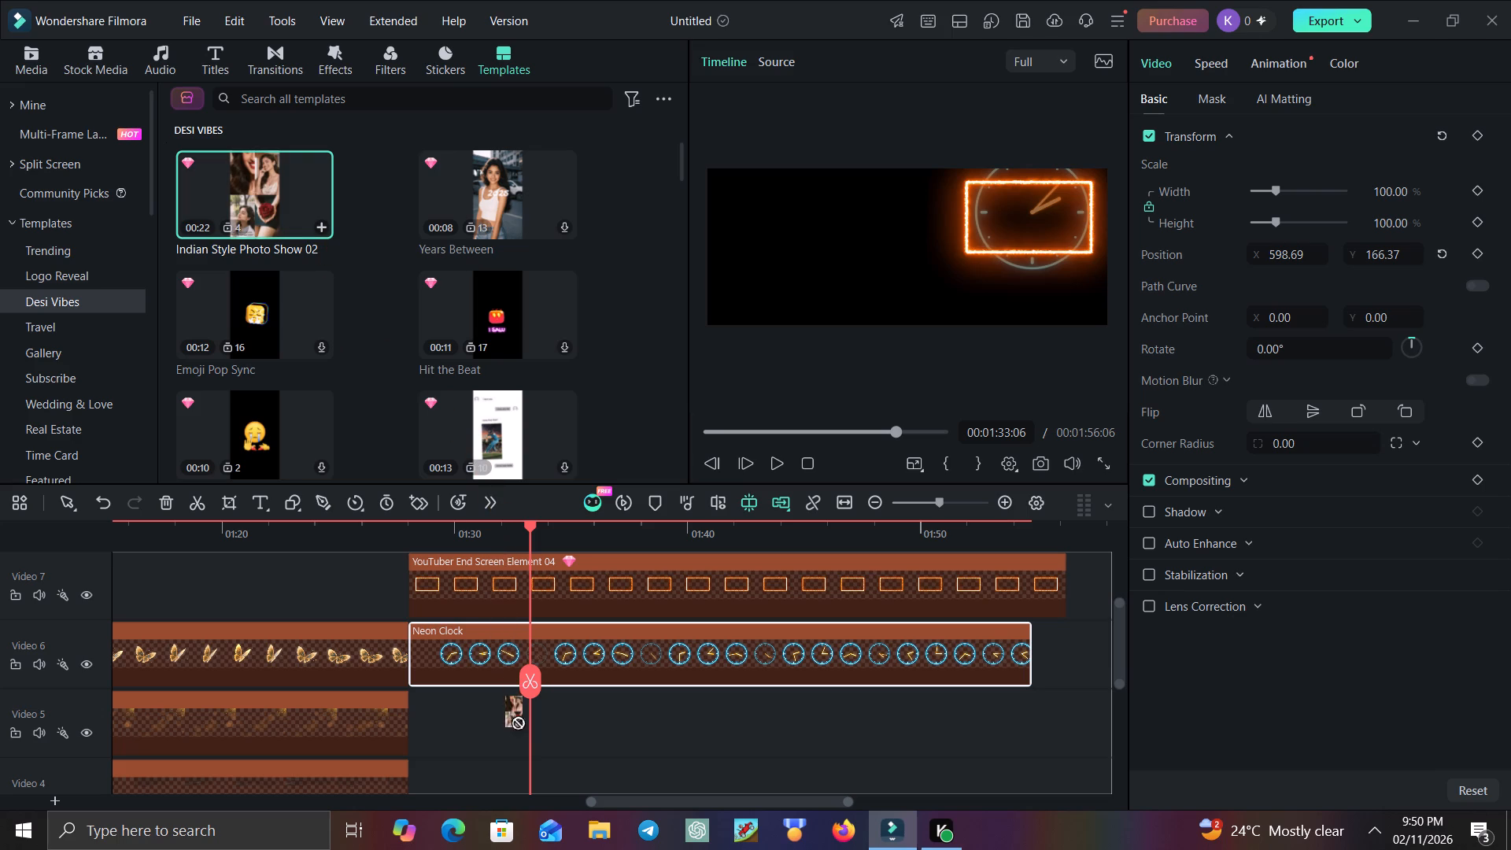
pyautogui.moveTo(505, 711); pyautogui.dragTo(520, 757)
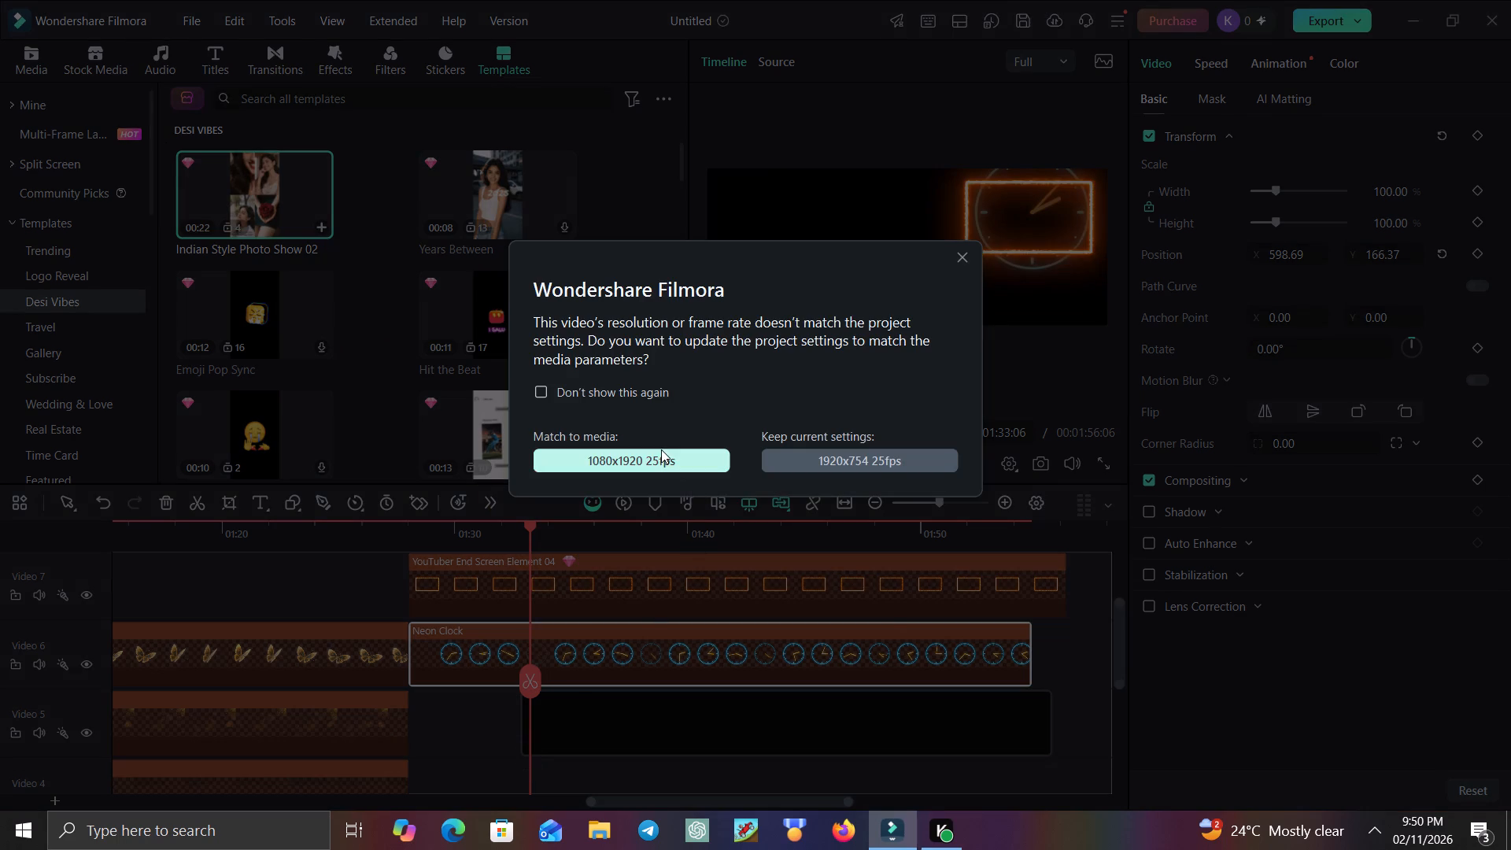
pyautogui.click(661, 450)
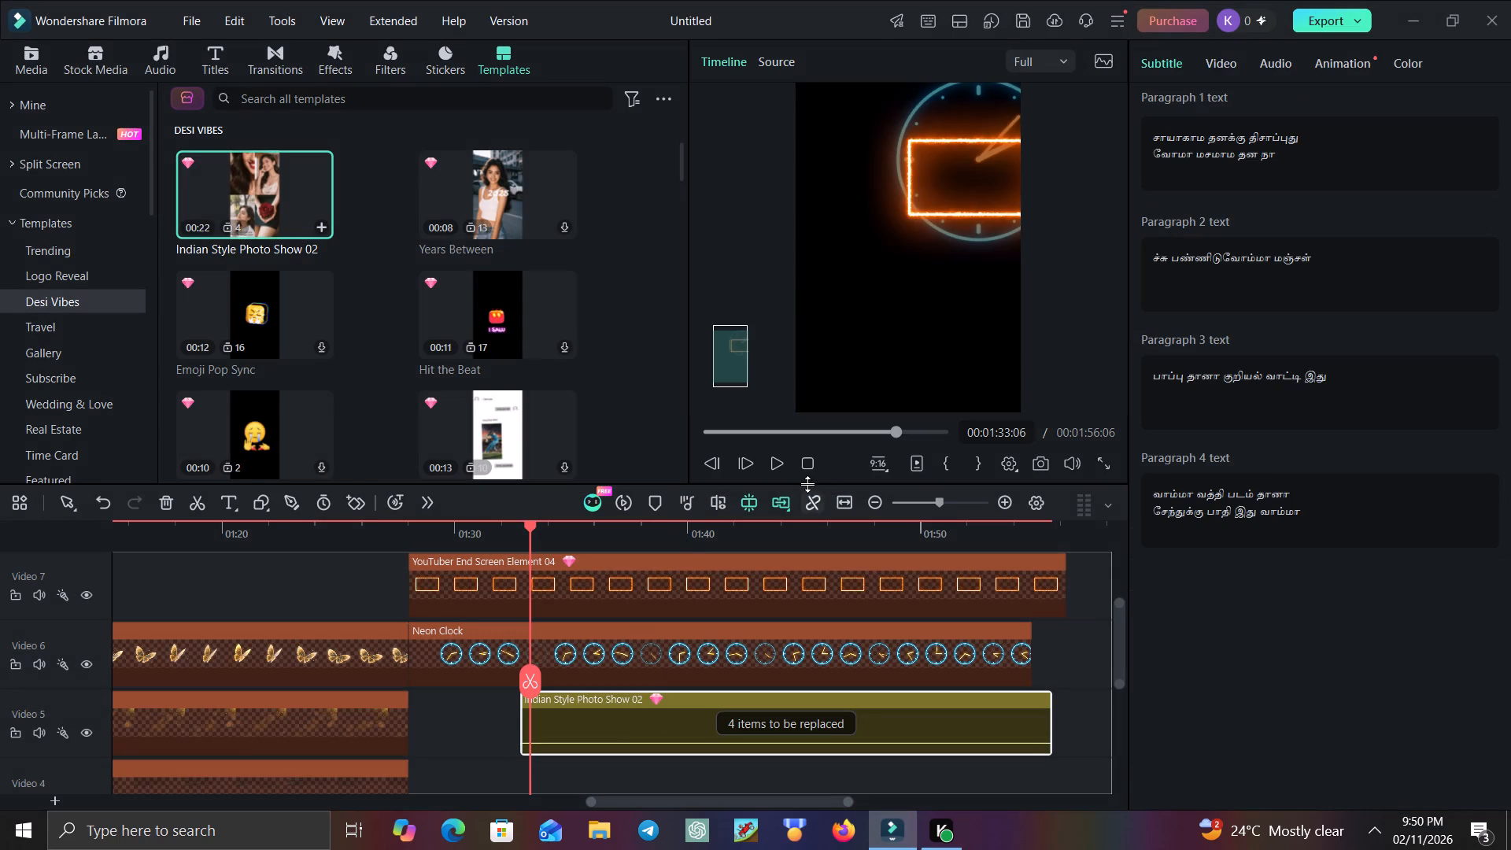
# Play the timeline from 00:01:33:06 to preview the photo show template with the stickers over it.
pyautogui.click(780, 468)
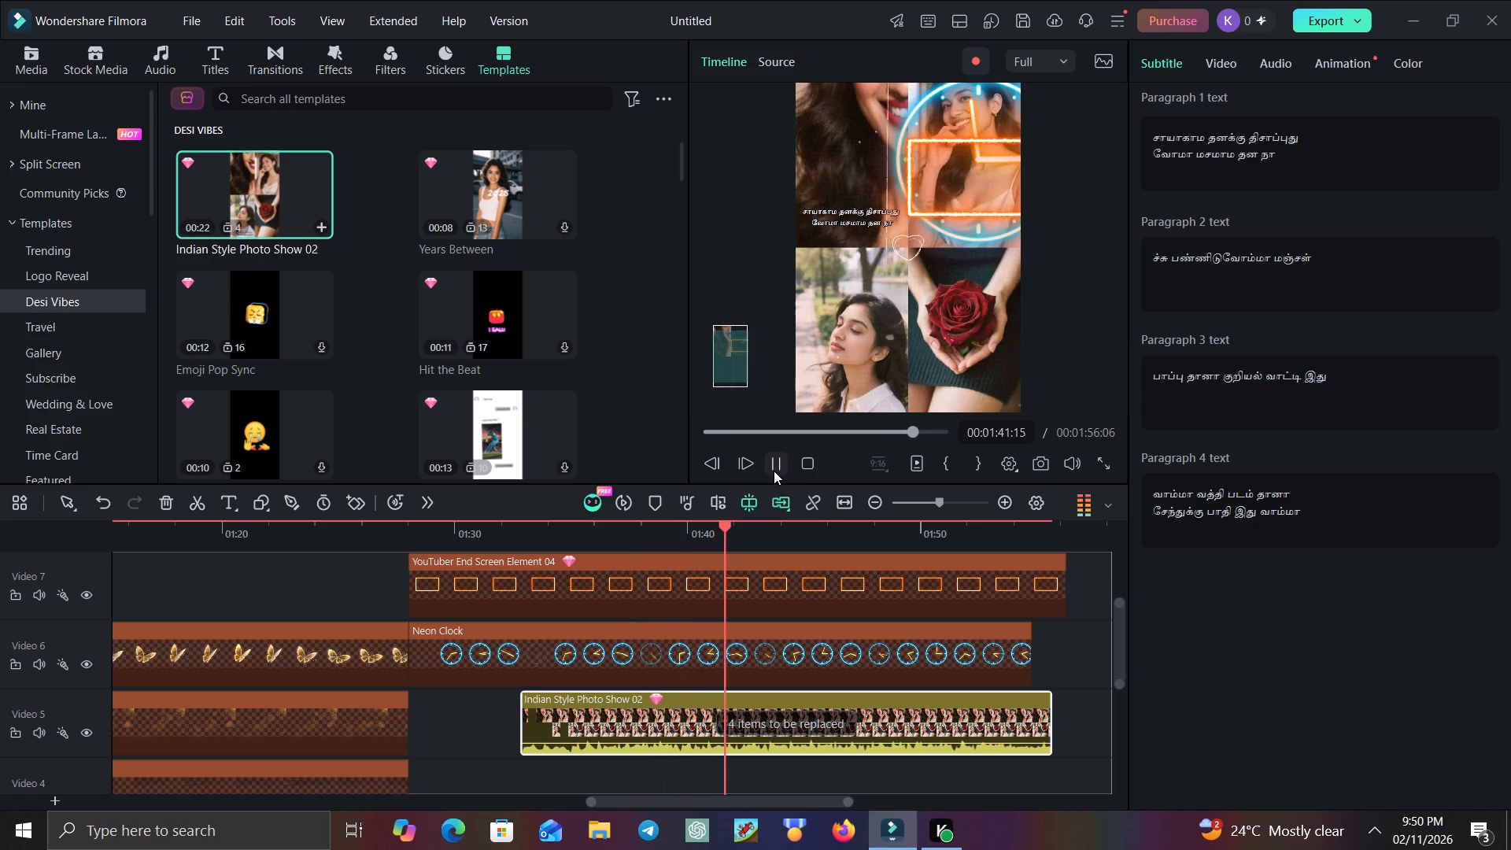
pyautogui.click(774, 471)
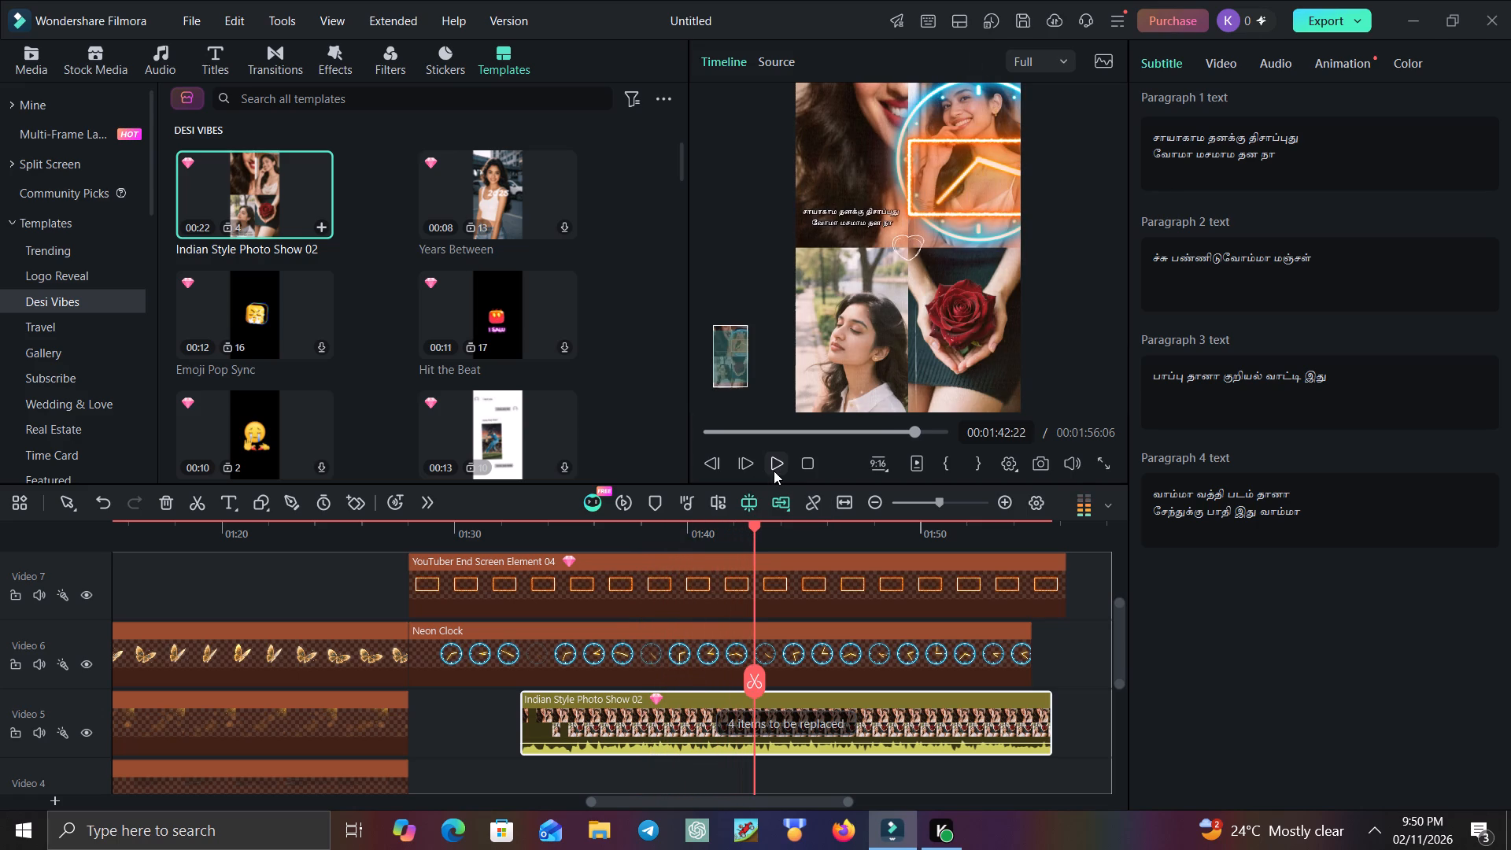
# Delete the YouTuber End Screen Element 04 clip on Video 7 and the Neon Clock clip on Video 6.
pyautogui.click(650, 591)
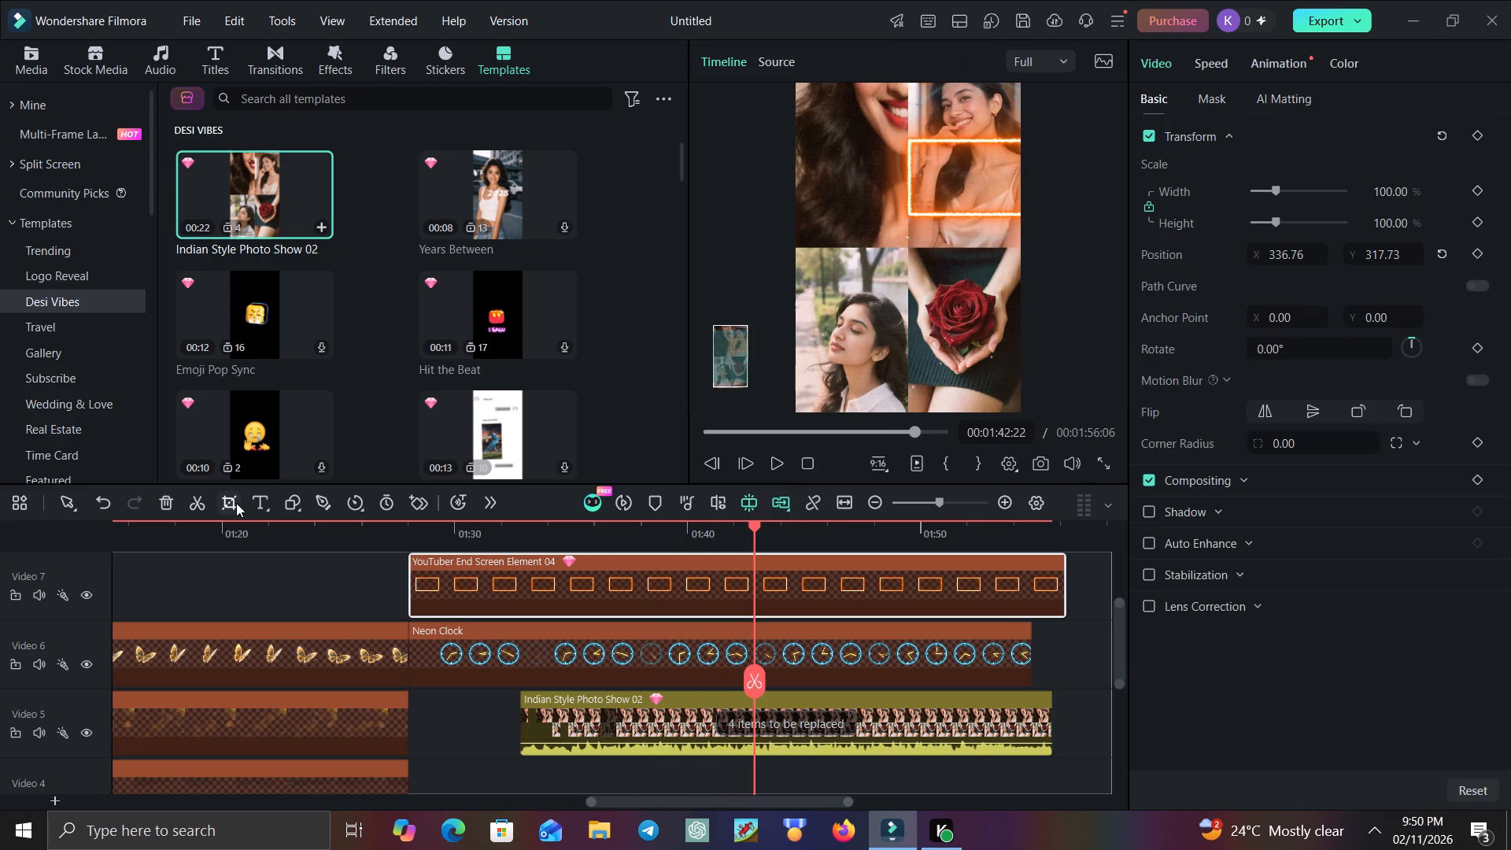
pyautogui.click(164, 502)
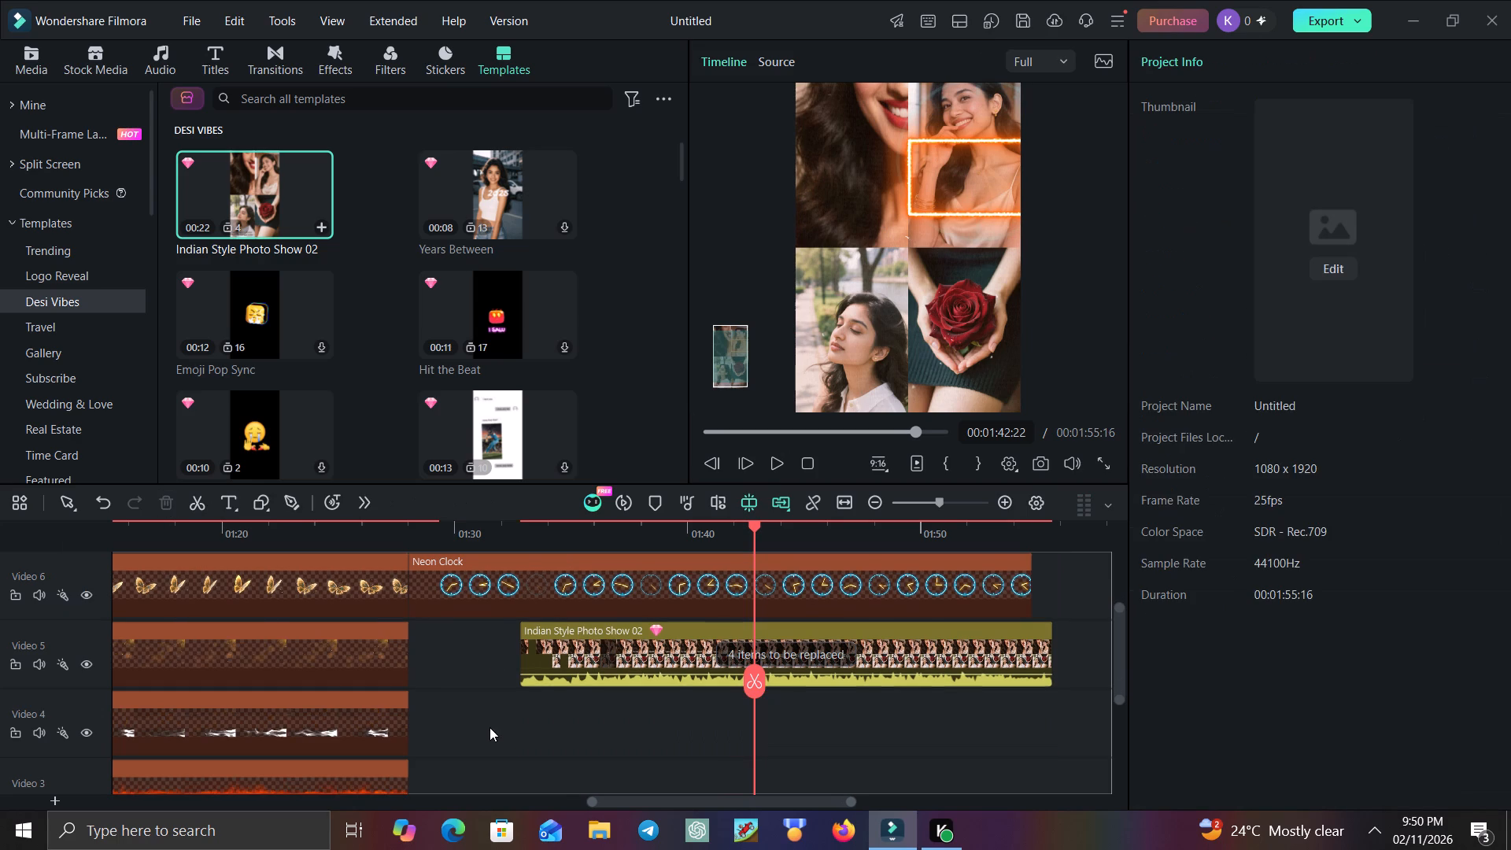
pyautogui.click(546, 593)
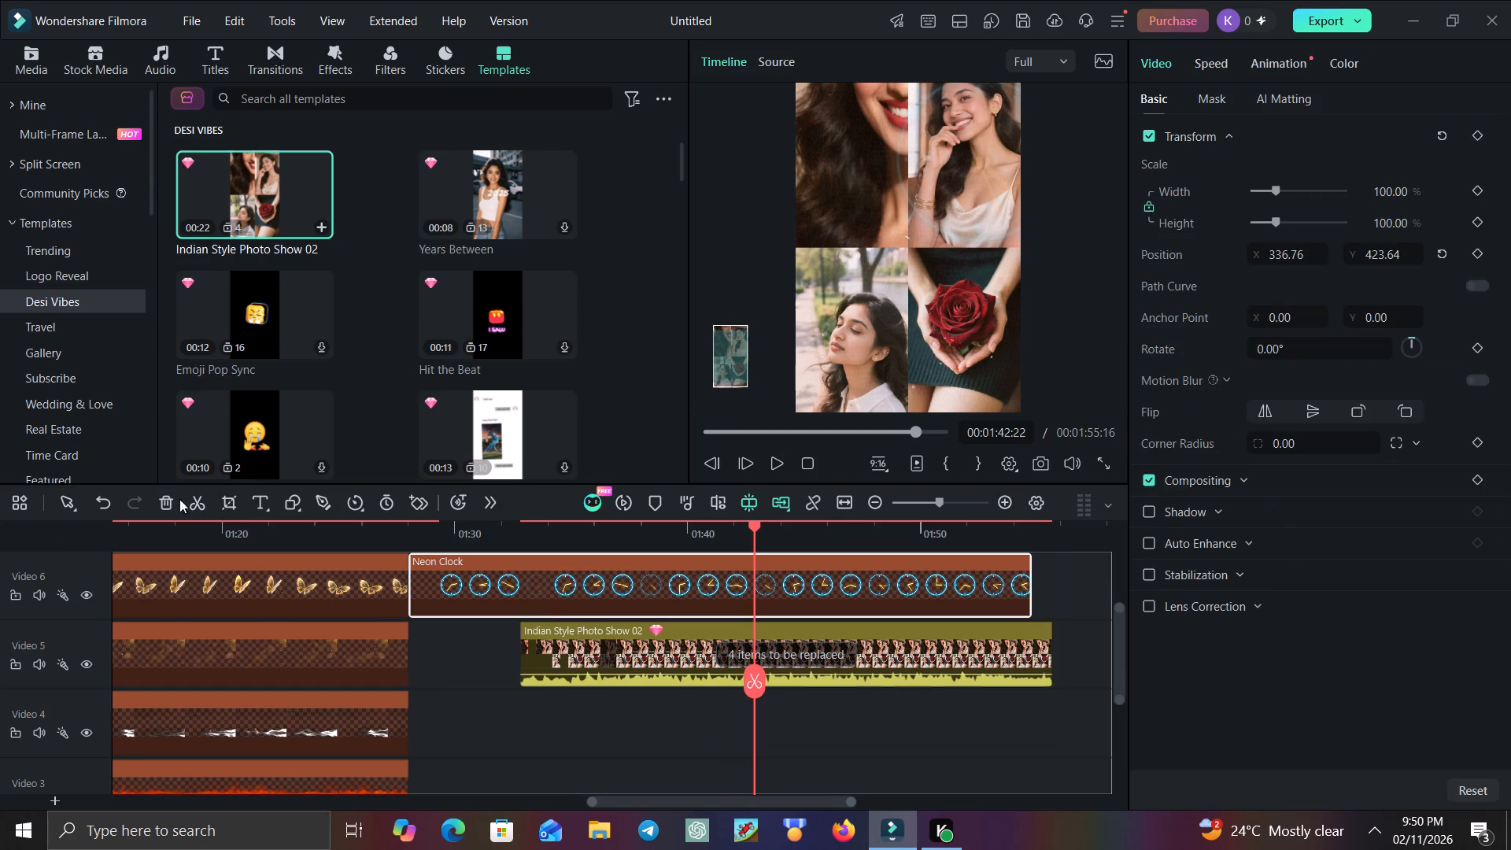
pyautogui.click(162, 499)
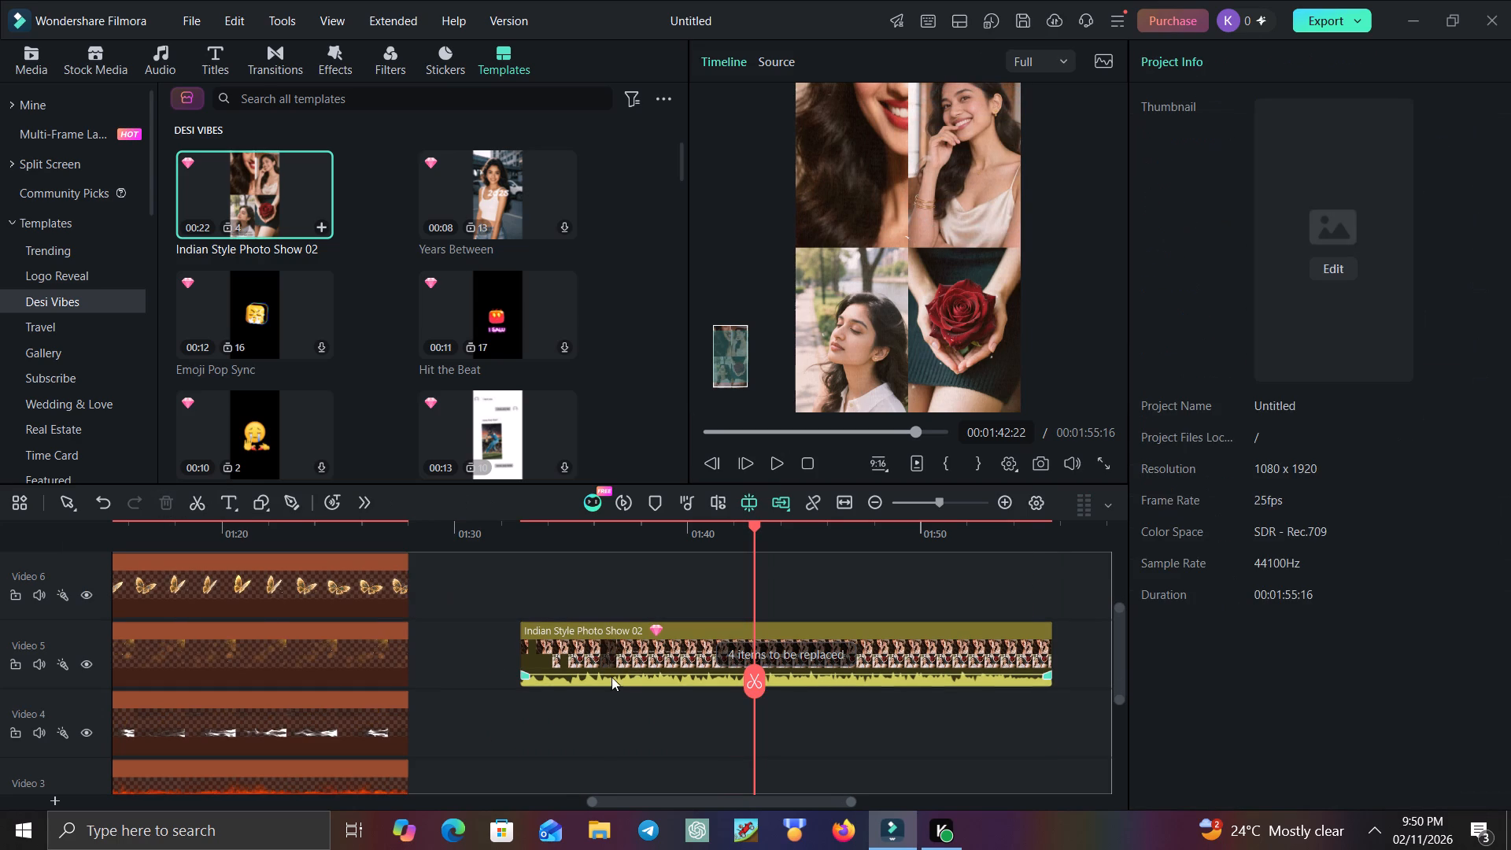
# Move the Indian Style Photo Show 02 clip to start directly after the preceding clip on Video 5.
pyautogui.moveTo(612, 671); pyautogui.dragTo(506, 658)
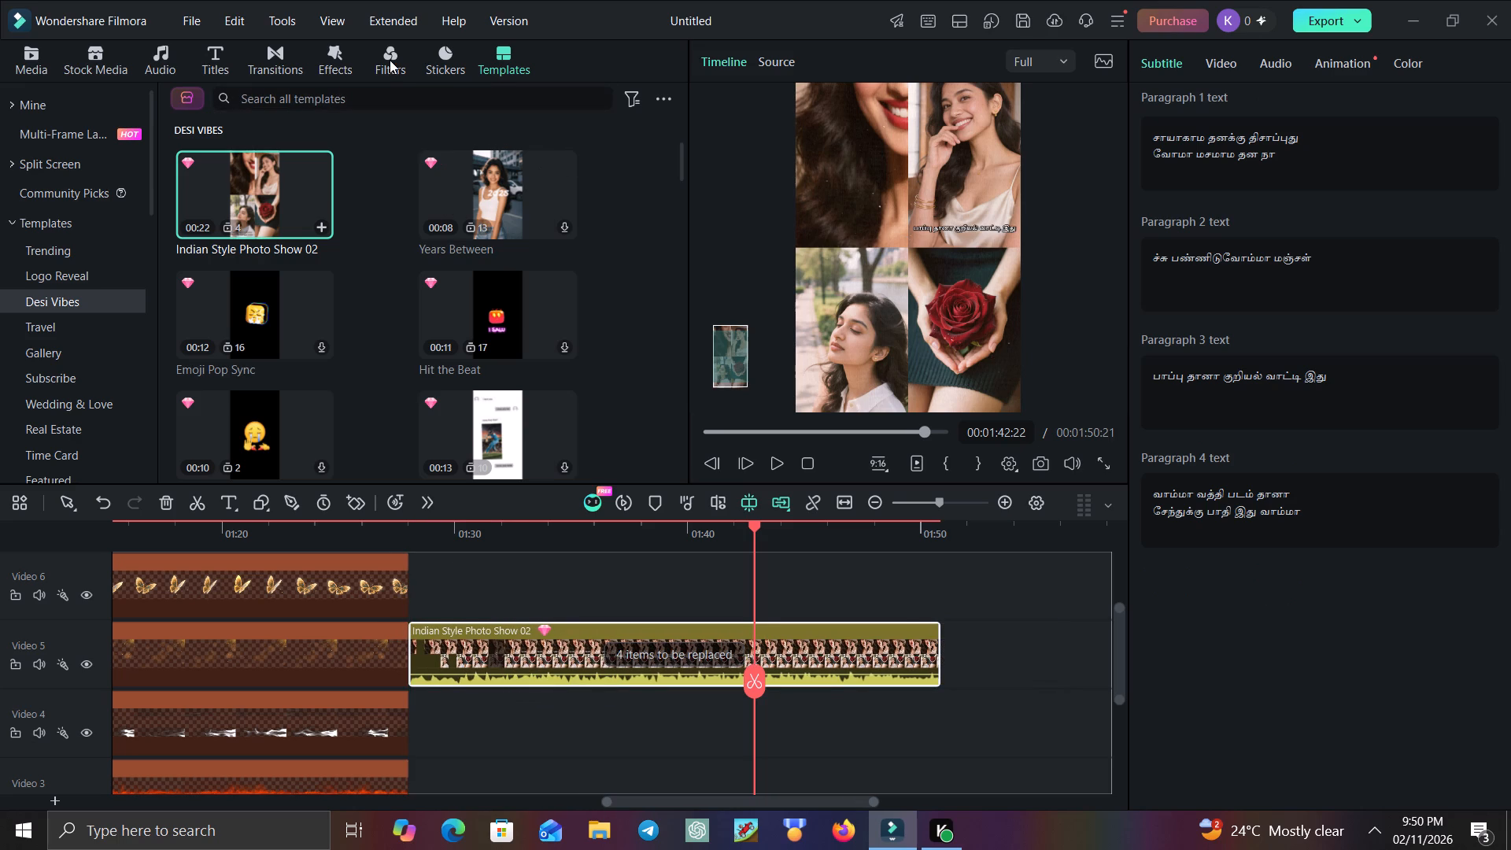
# Add the B&W Style filter from the Basic filters to Video 6, stretched to about 21 seconds over the photo show clip.
pyautogui.click(390, 59)
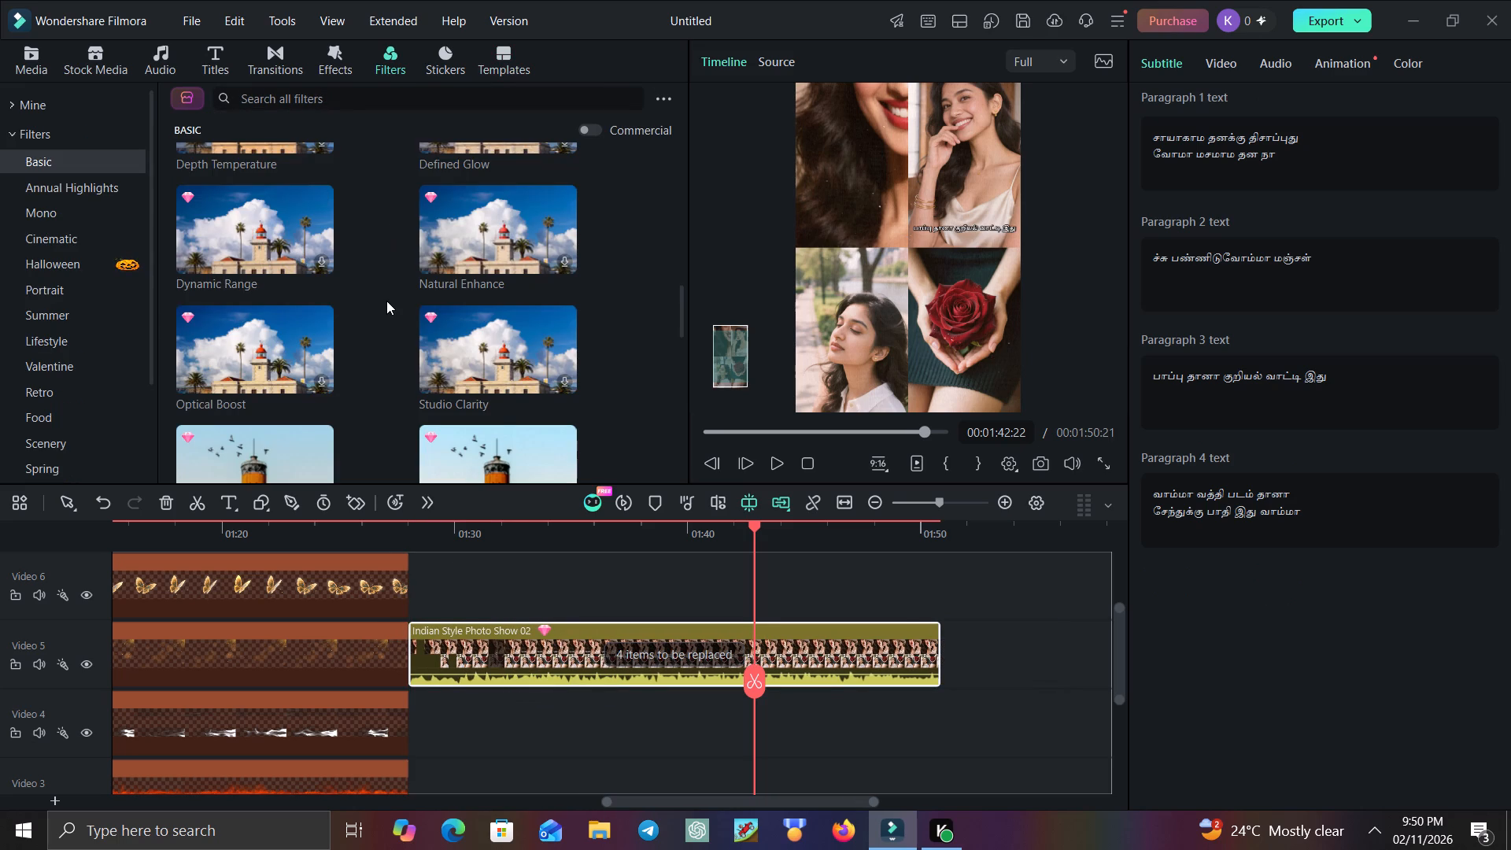
pyautogui.scroll(5, 386, 301)
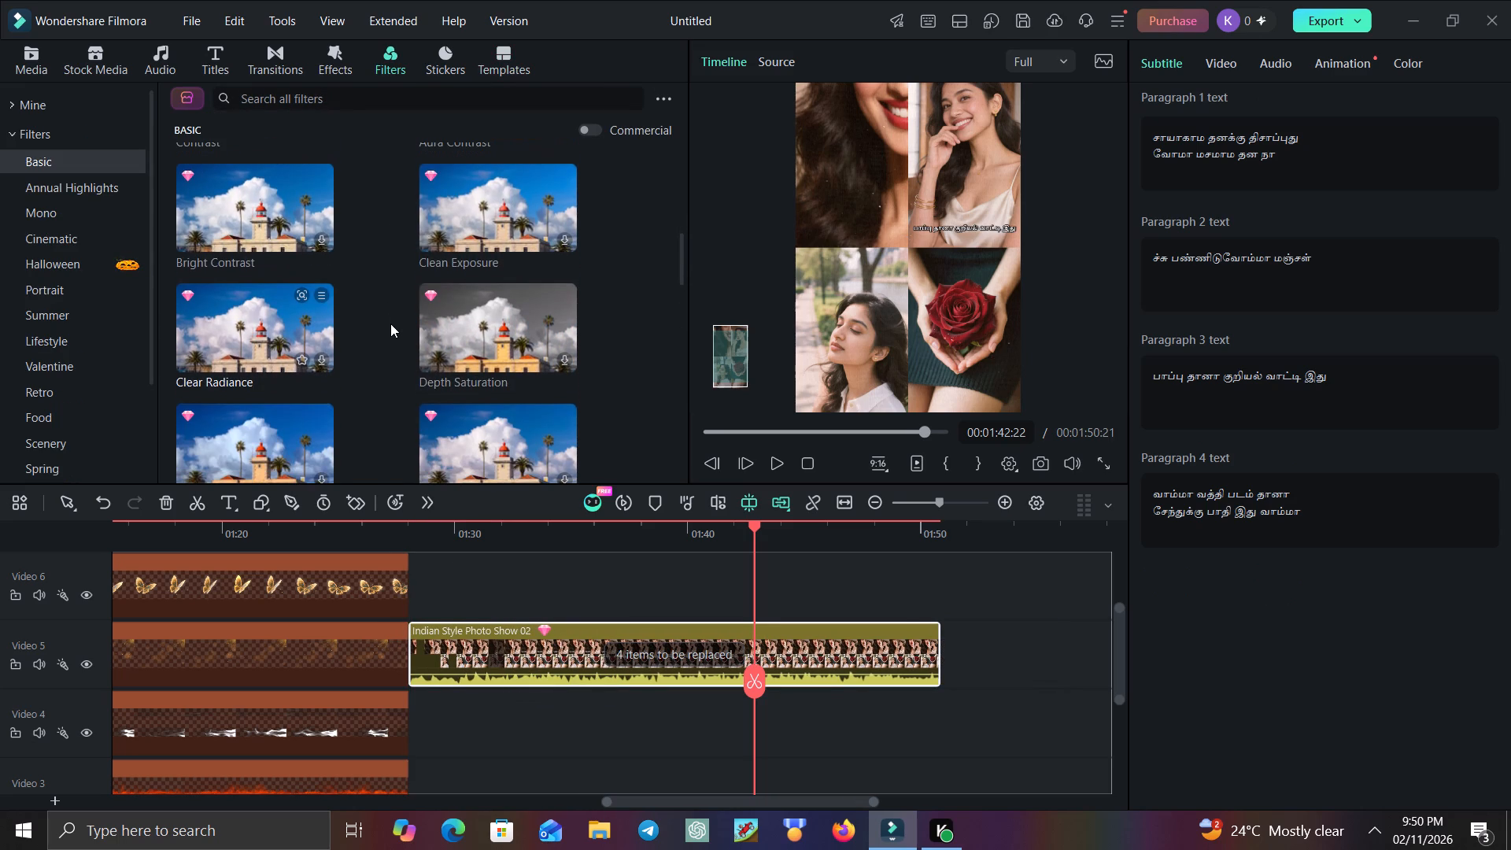
pyautogui.scroll(2, 399, 383)
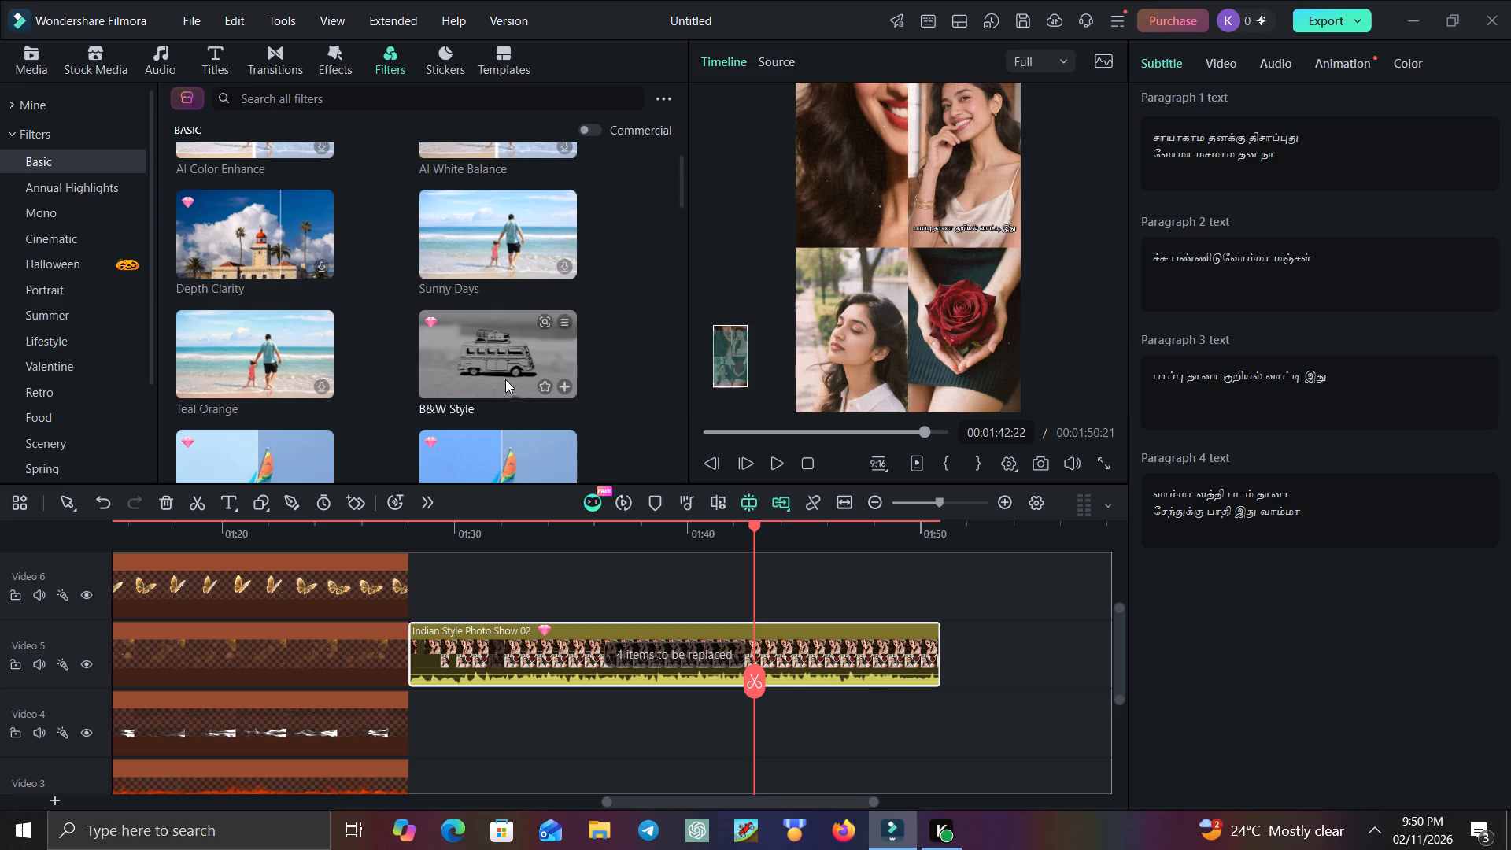
pyautogui.moveTo(505, 379); pyautogui.dragTo(538, 609)
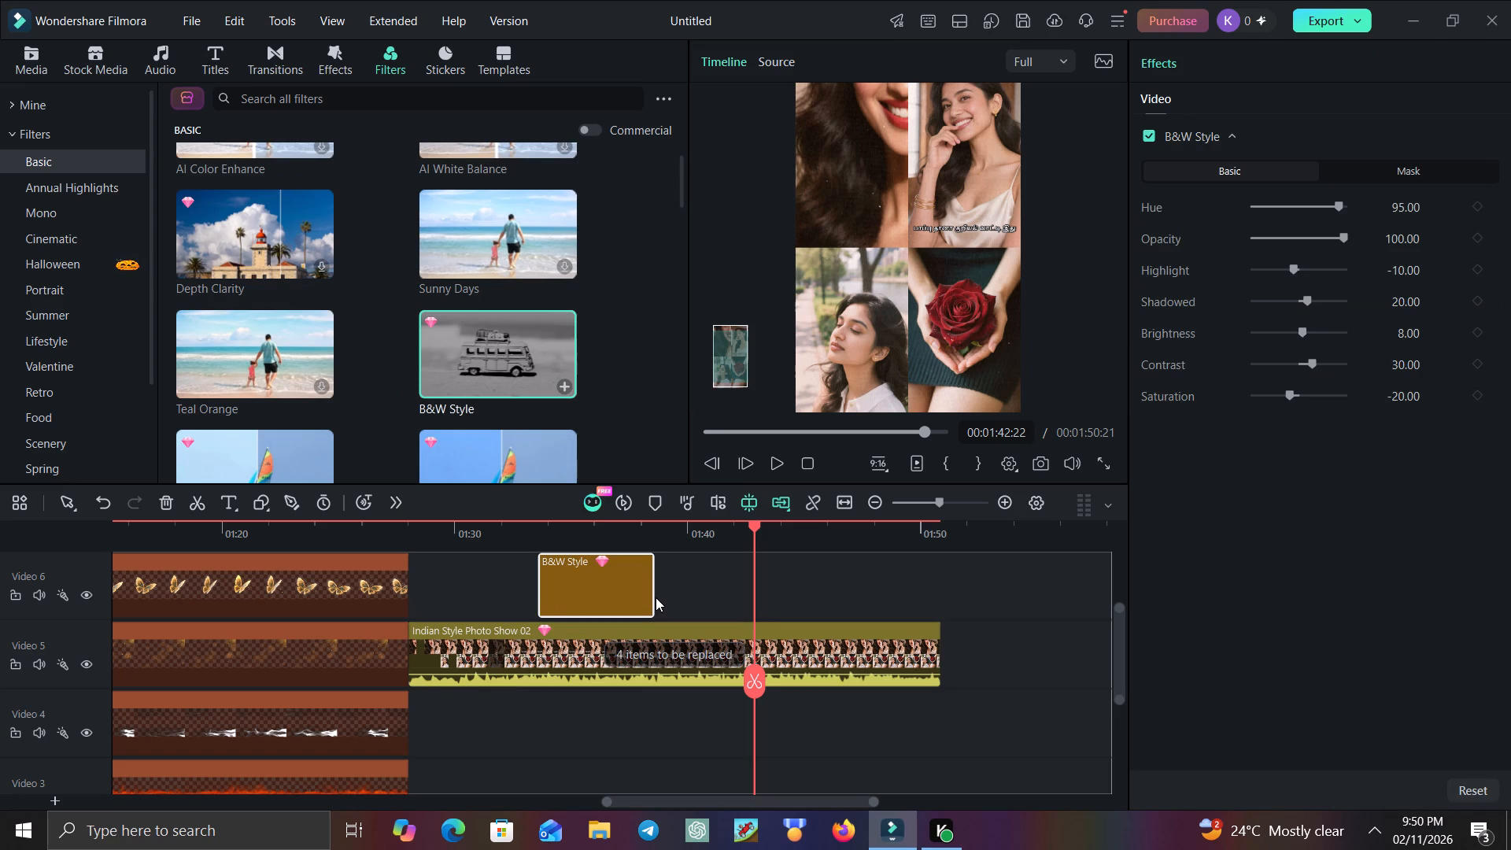
pyautogui.moveTo(653, 597); pyautogui.dragTo(999, 587)
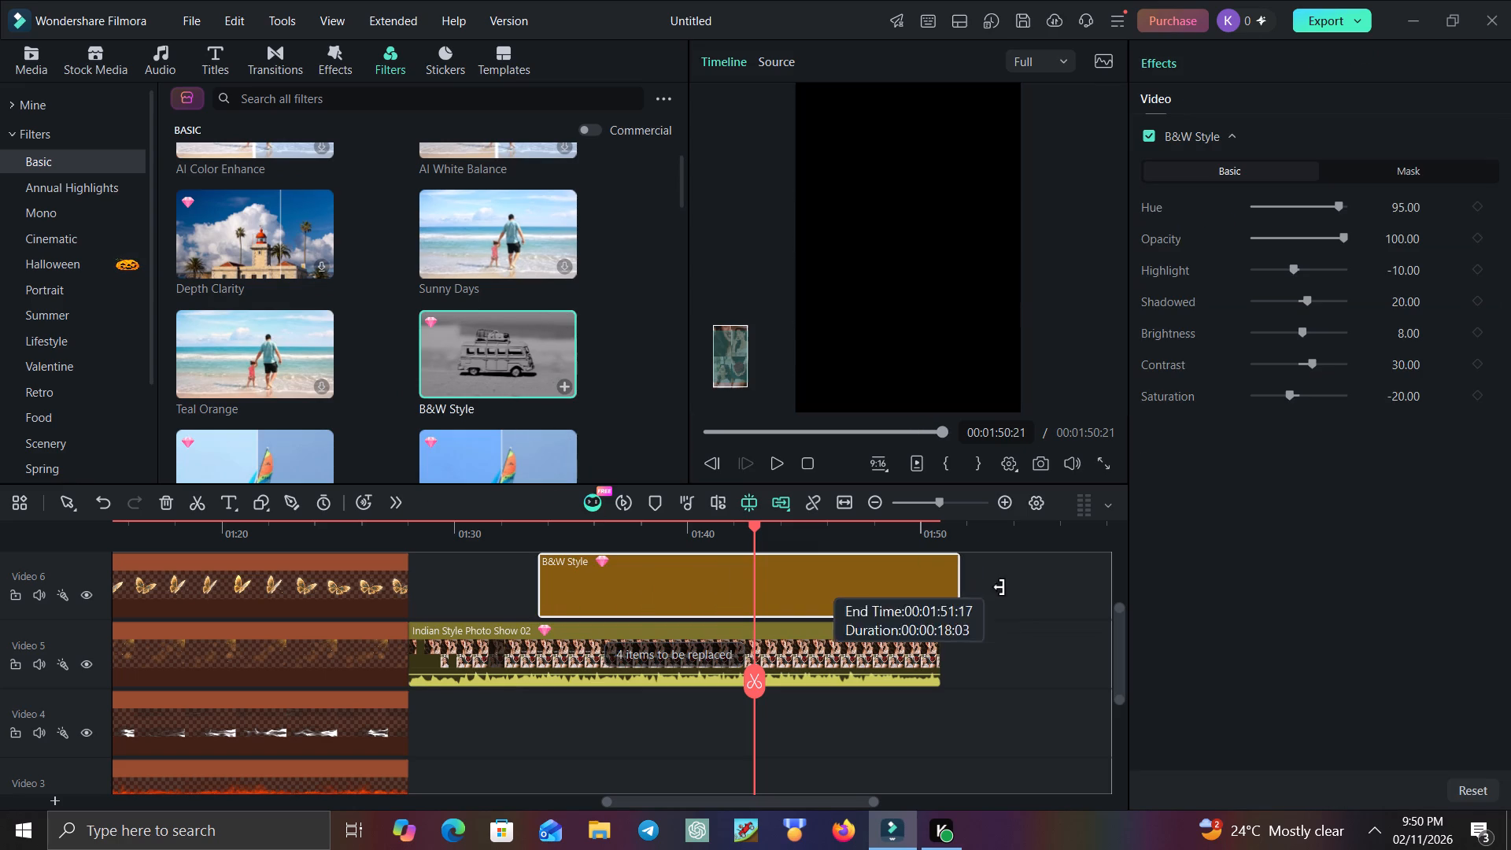
pyautogui.moveTo(999, 587); pyautogui.dragTo(1022, 587)
pyautogui.moveTo(917, 591); pyautogui.dragTo(796, 590)
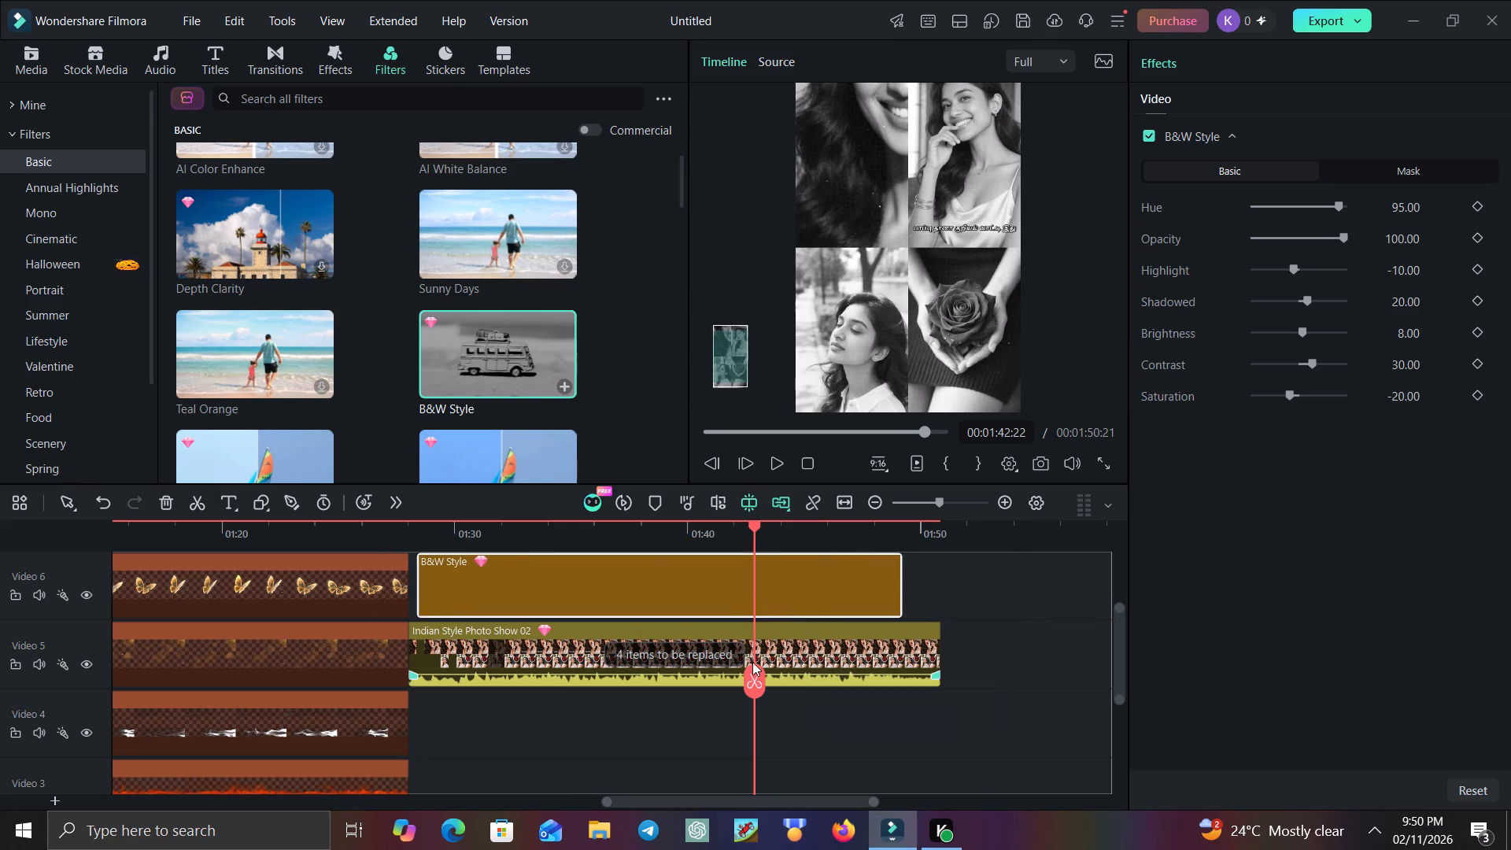
# Shift the Indian Style Photo Show 02 clip and the B&W Style filter above it to start at about 01:29 and 01:30.
pyautogui.moveTo(752, 663); pyautogui.dragTo(748, 623)
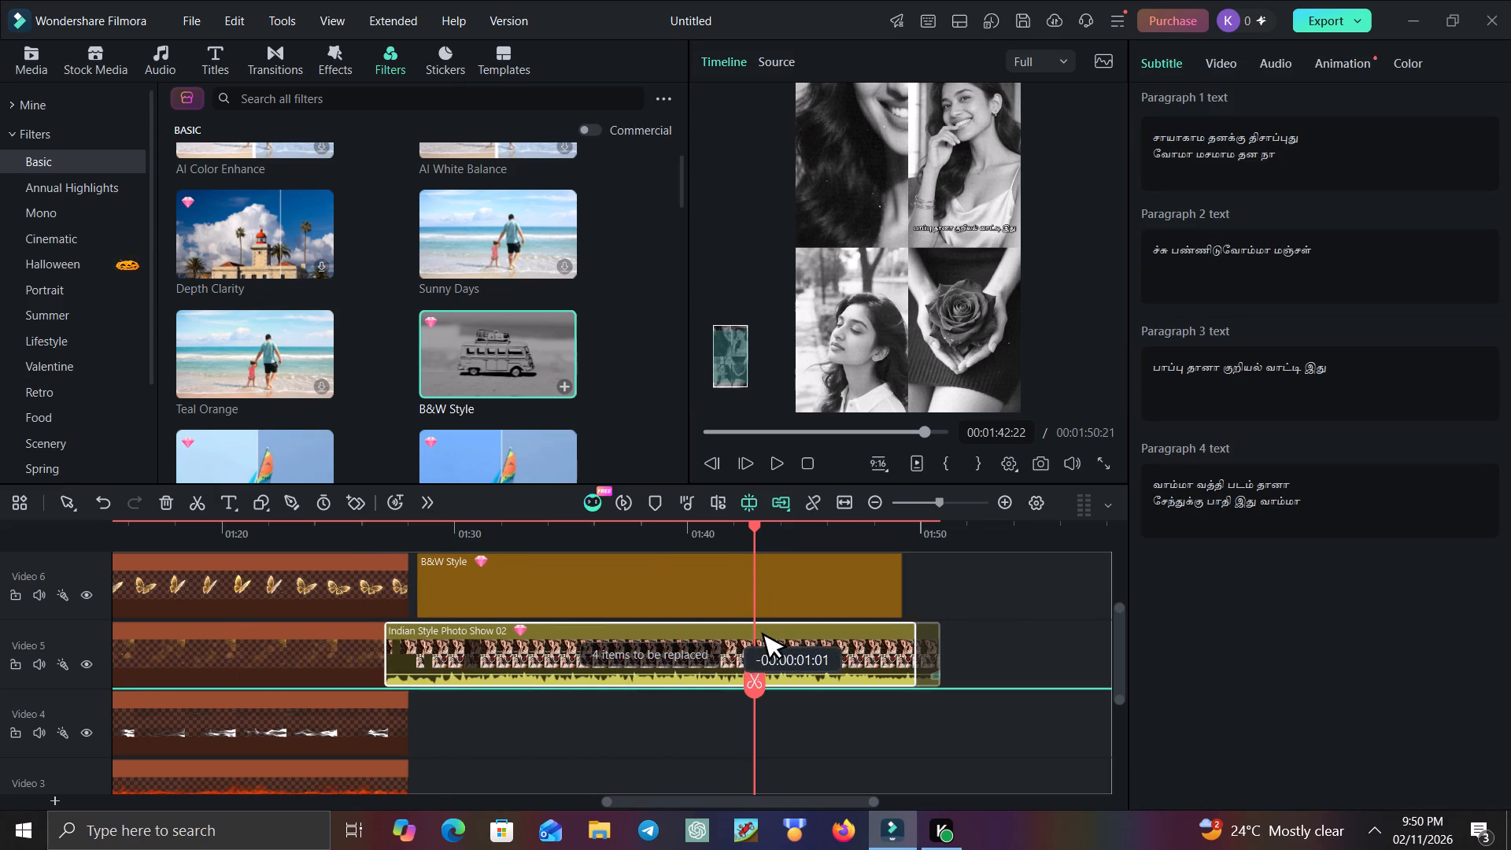
pyautogui.moveTo(748, 623); pyautogui.dragTo(778, 620)
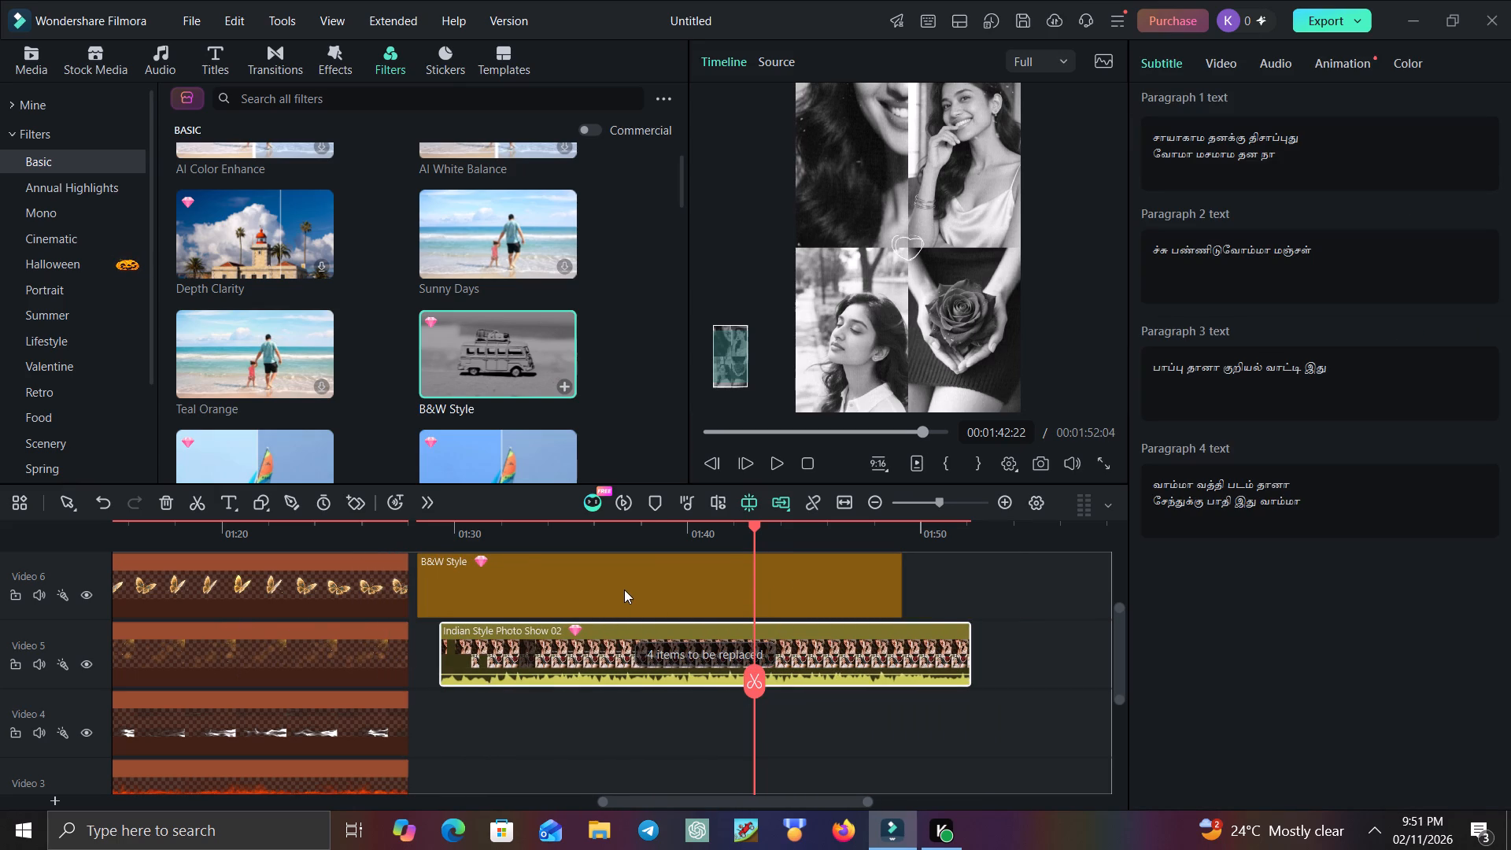
pyautogui.moveTo(624, 589); pyautogui.dragTo(656, 589)
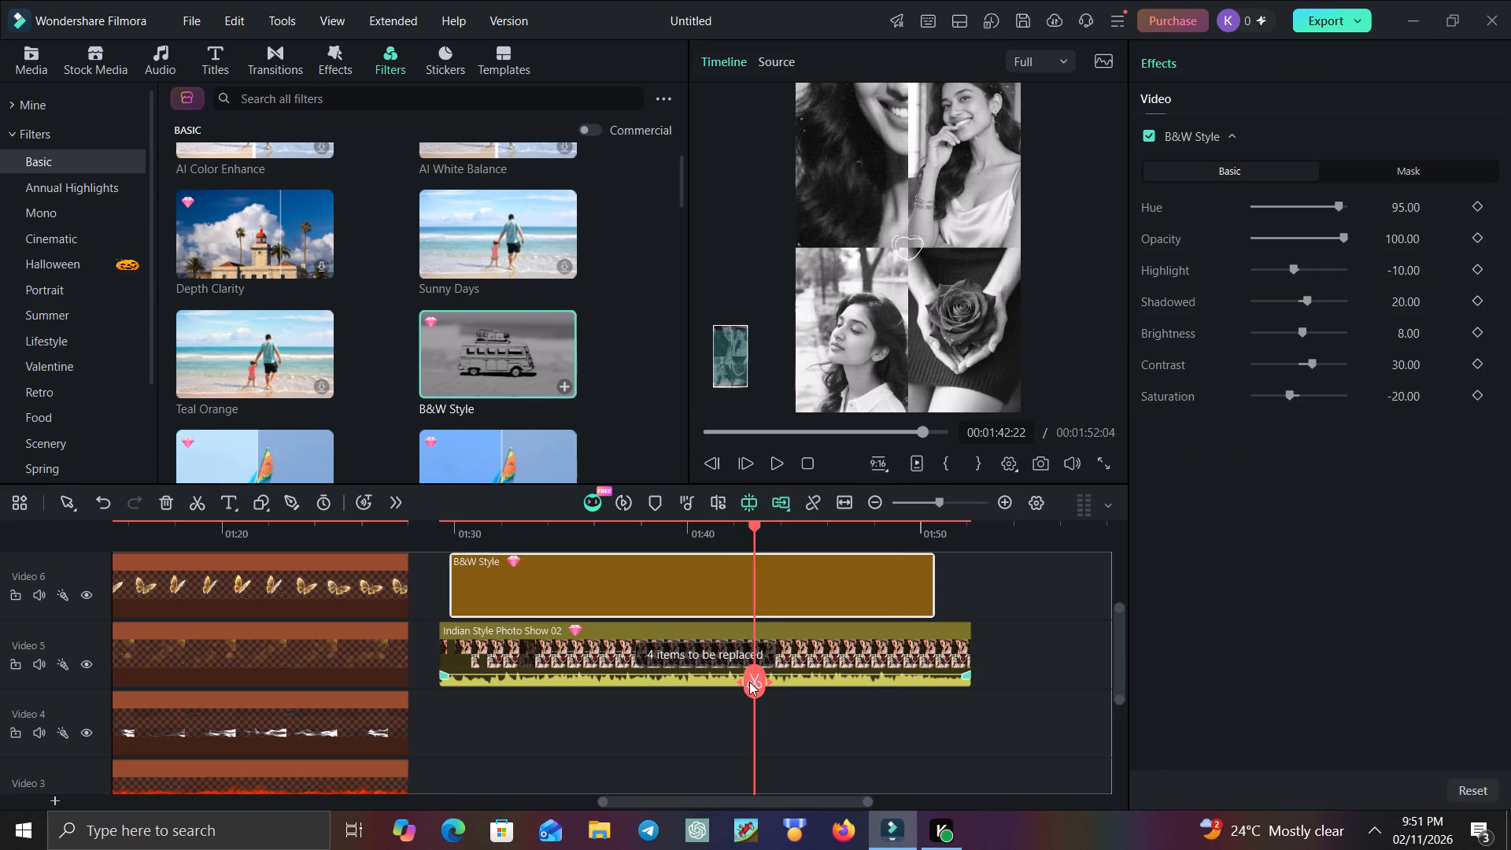
# Play the timeline from 00:01:34:21 to preview the photo show with the B&W Style filter.
pyautogui.moveTo(748, 688); pyautogui.dragTo(567, 674)
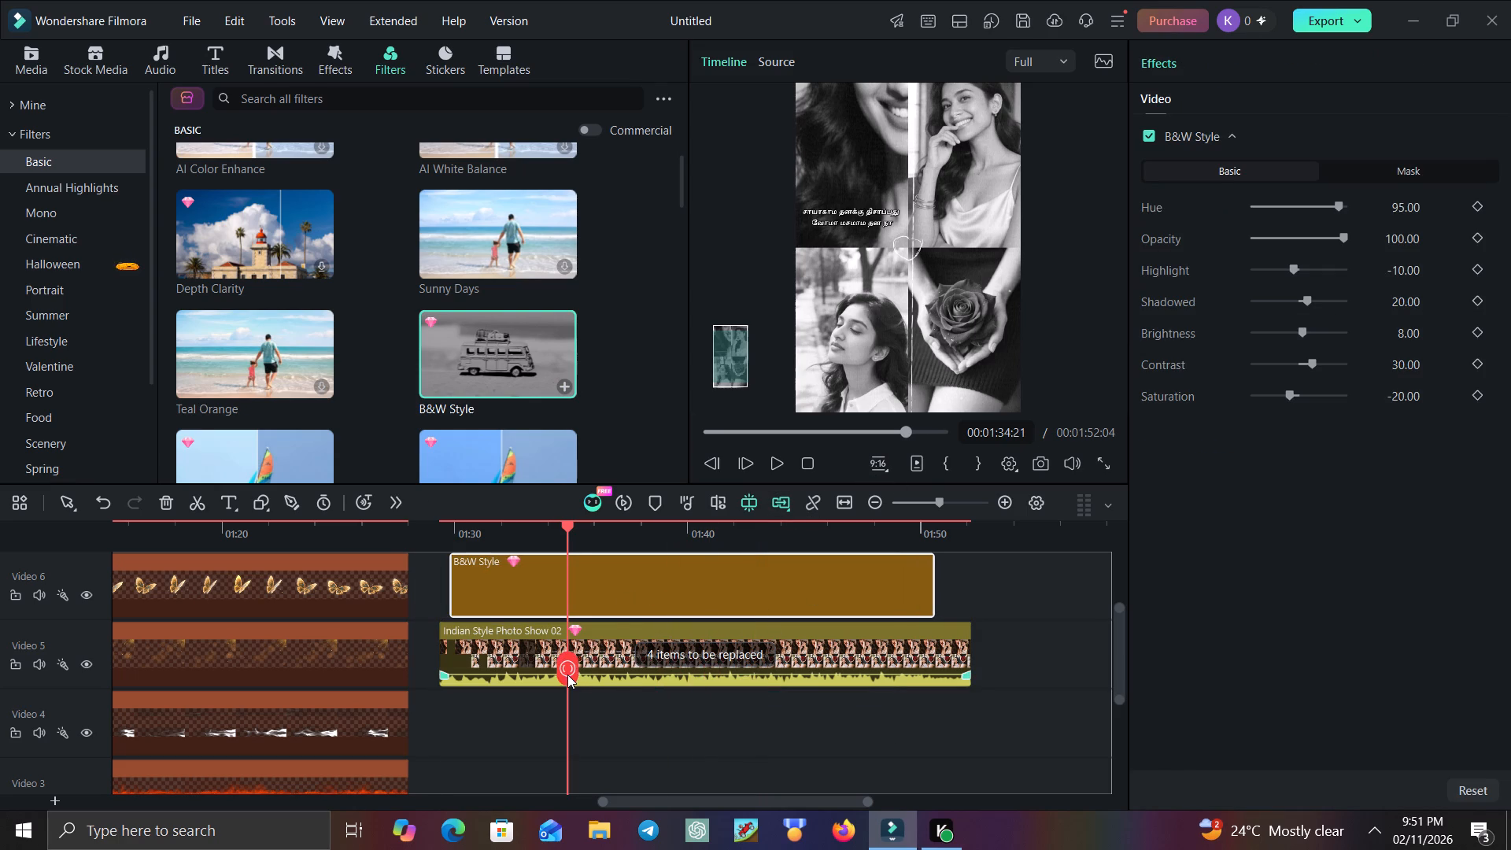
pyautogui.click(769, 464)
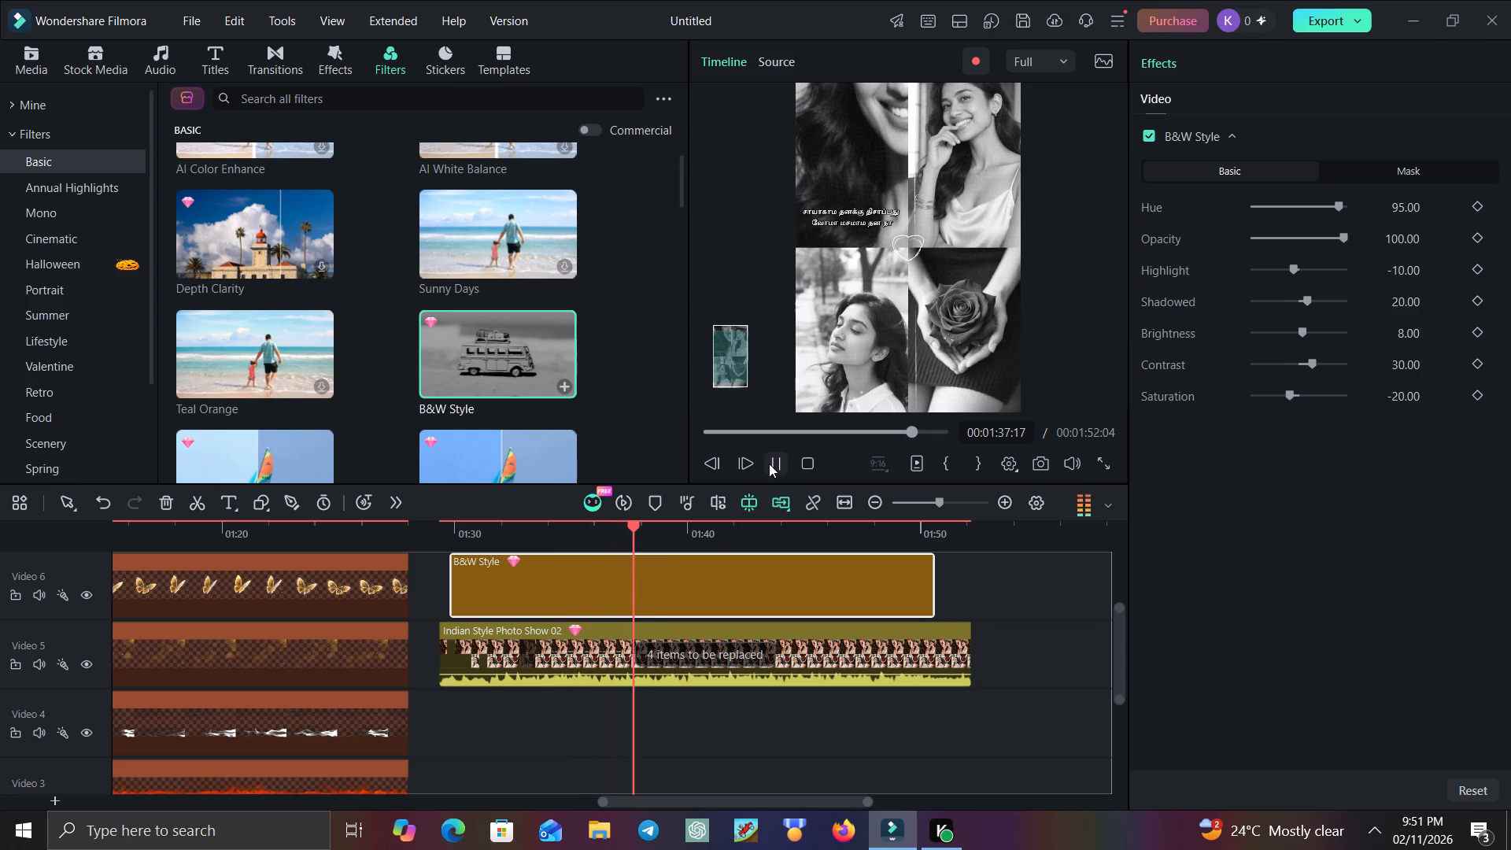
pyautogui.click(769, 464)
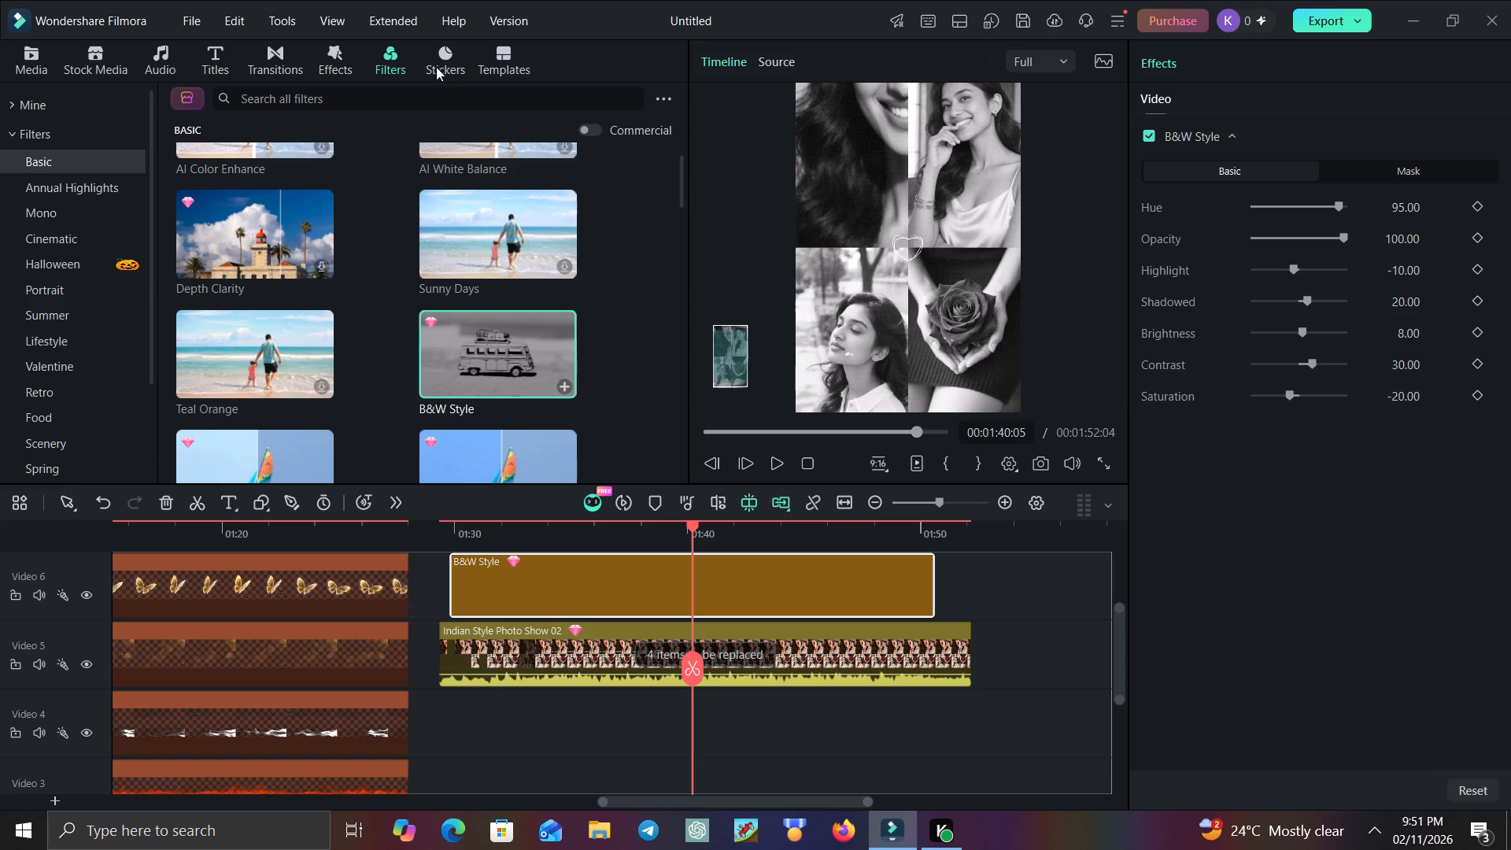
# Look through the Basic filters for other looks that could suit the ending.
pyautogui.scroll(-8, 407, 343)
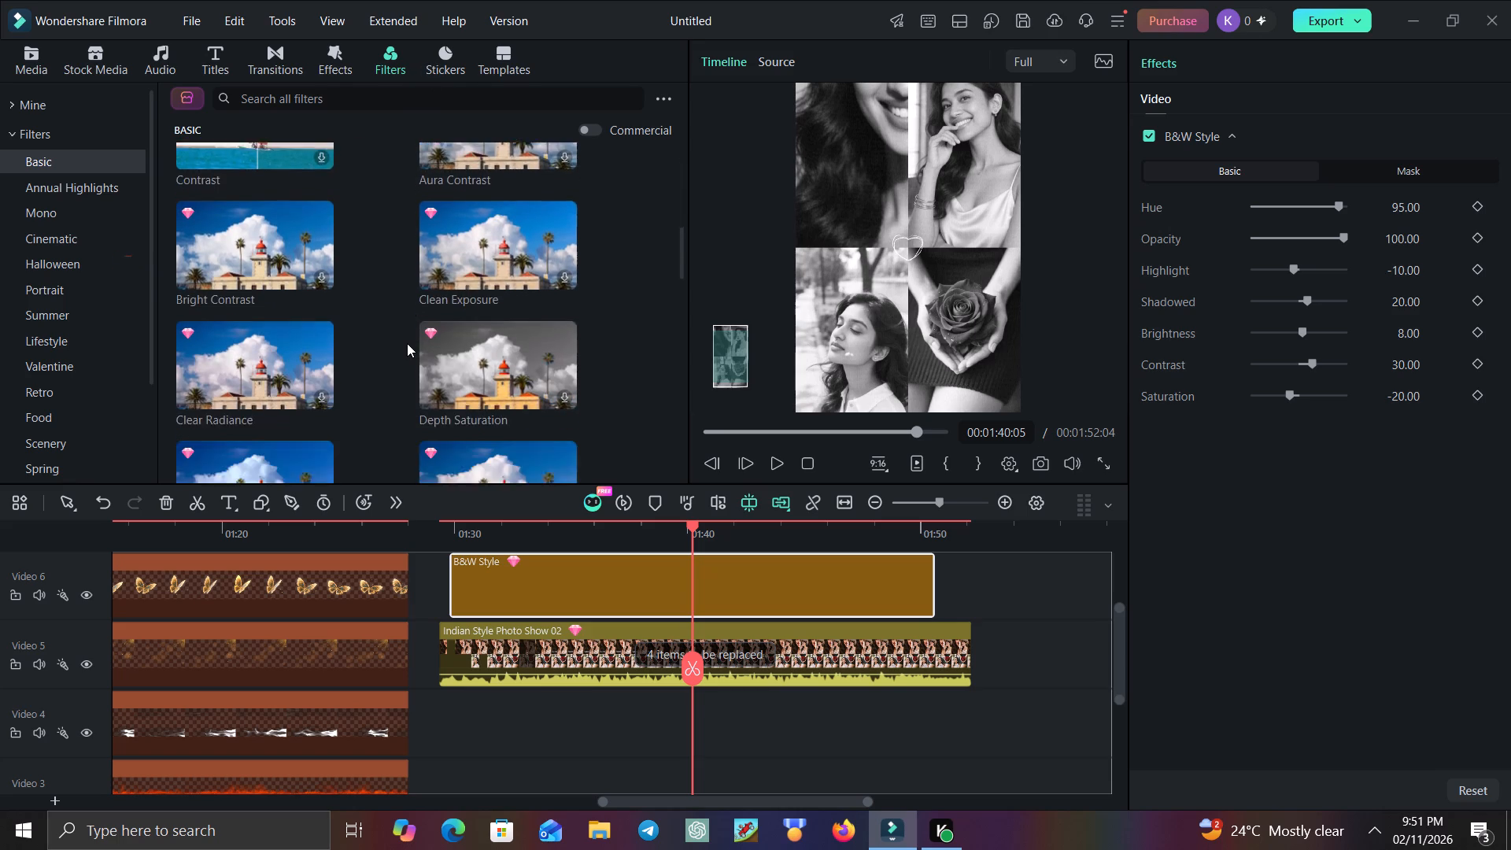
pyautogui.scroll(-8, 407, 343)
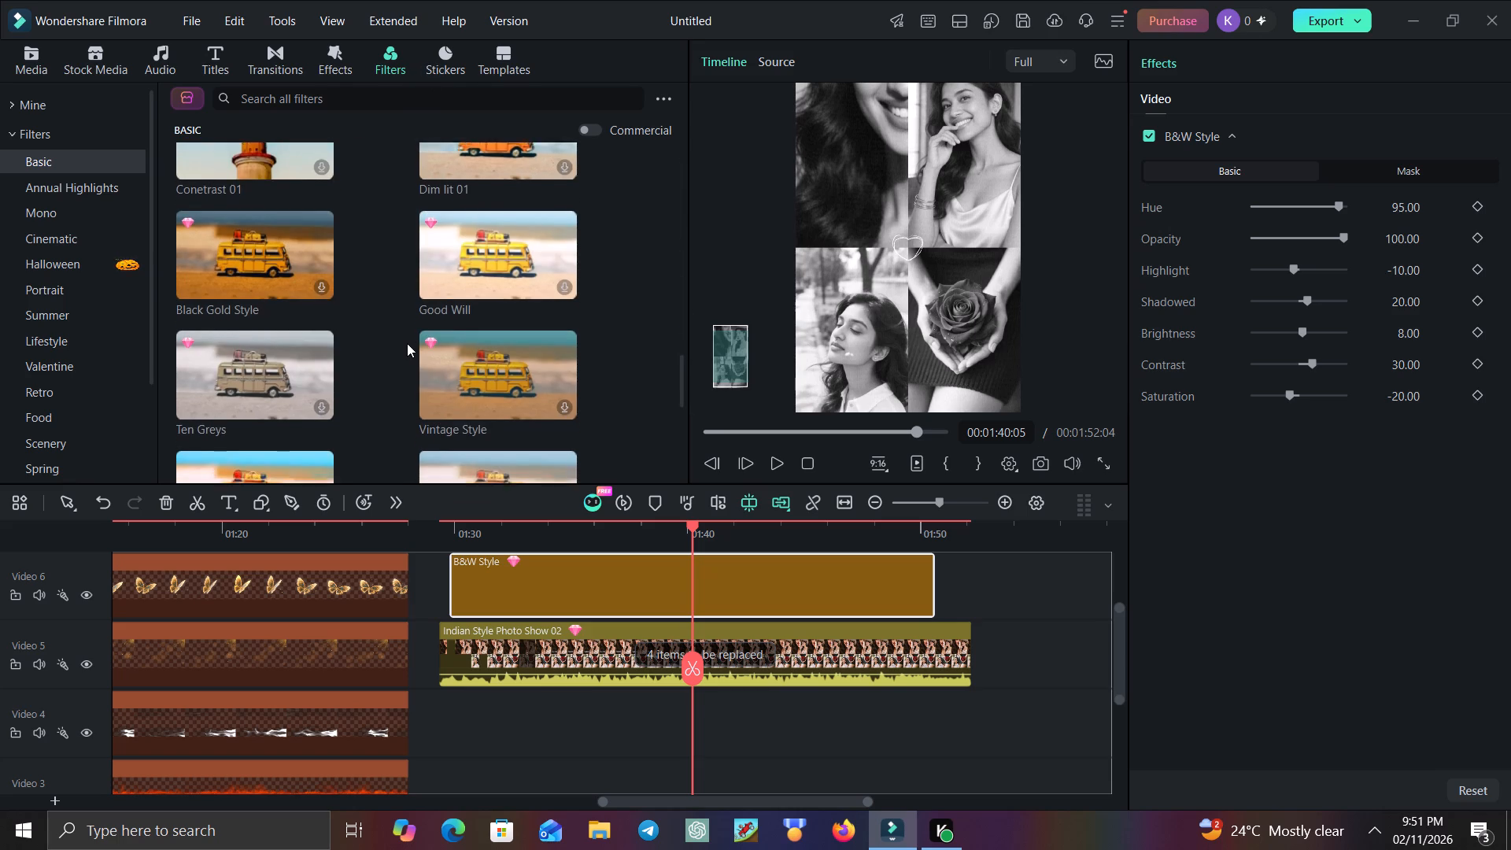
pyautogui.scroll(-3, 407, 343)
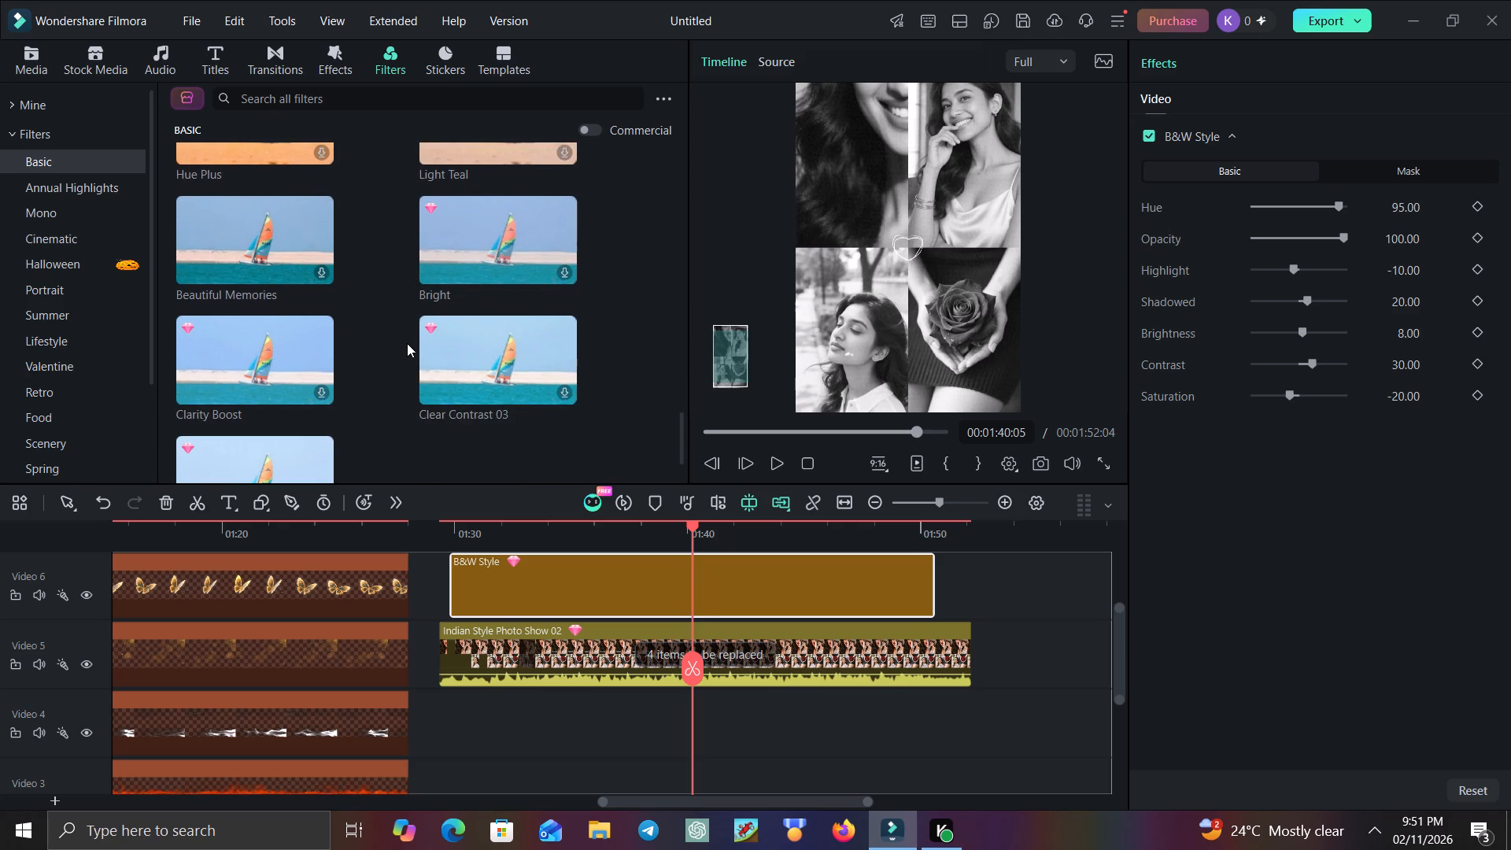
pyautogui.scroll(7, 406, 351)
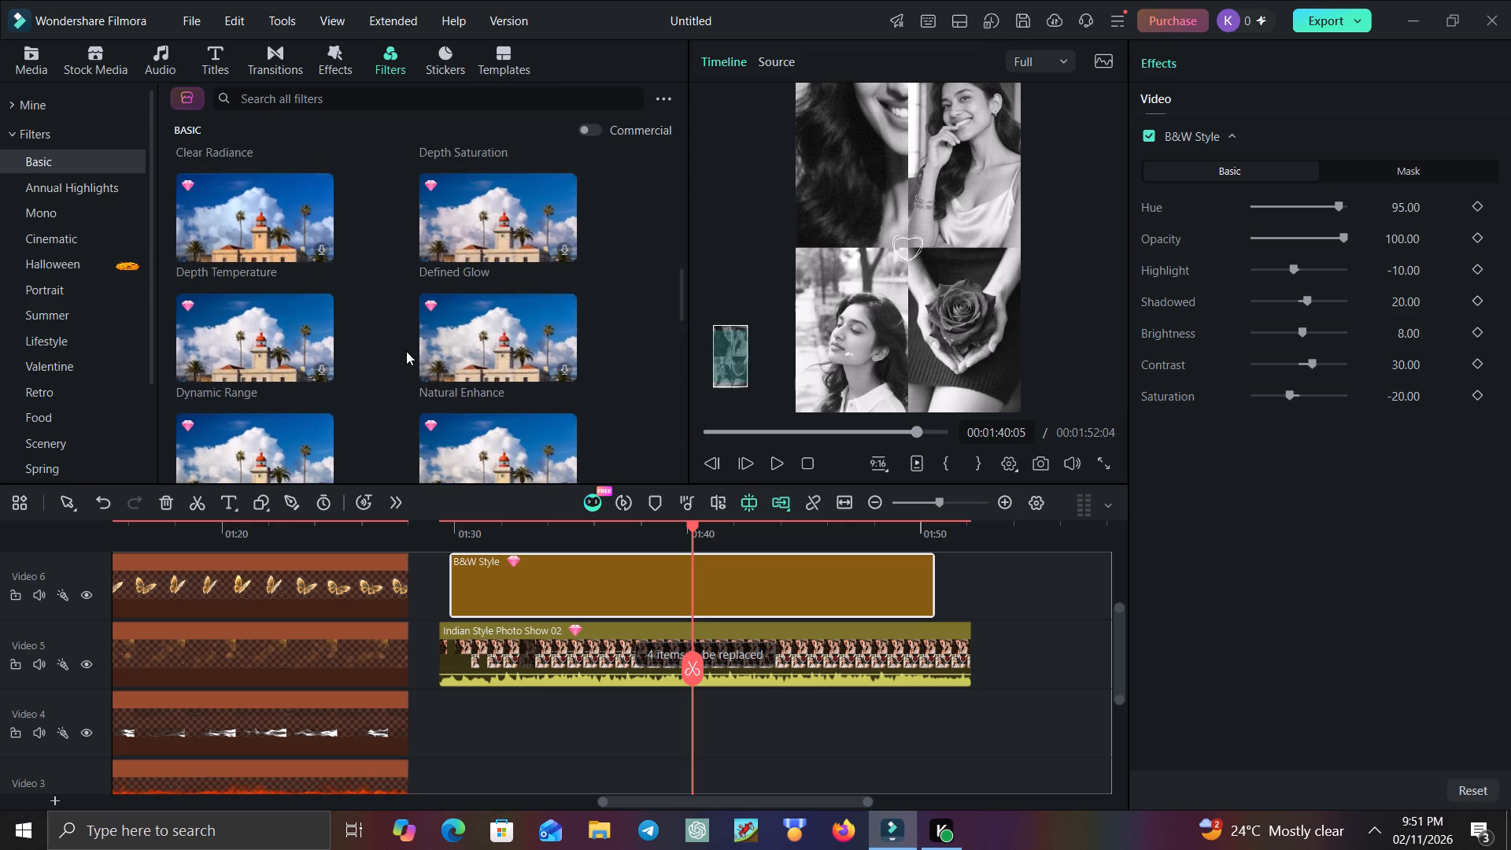
pyautogui.scroll(3, 404, 361)
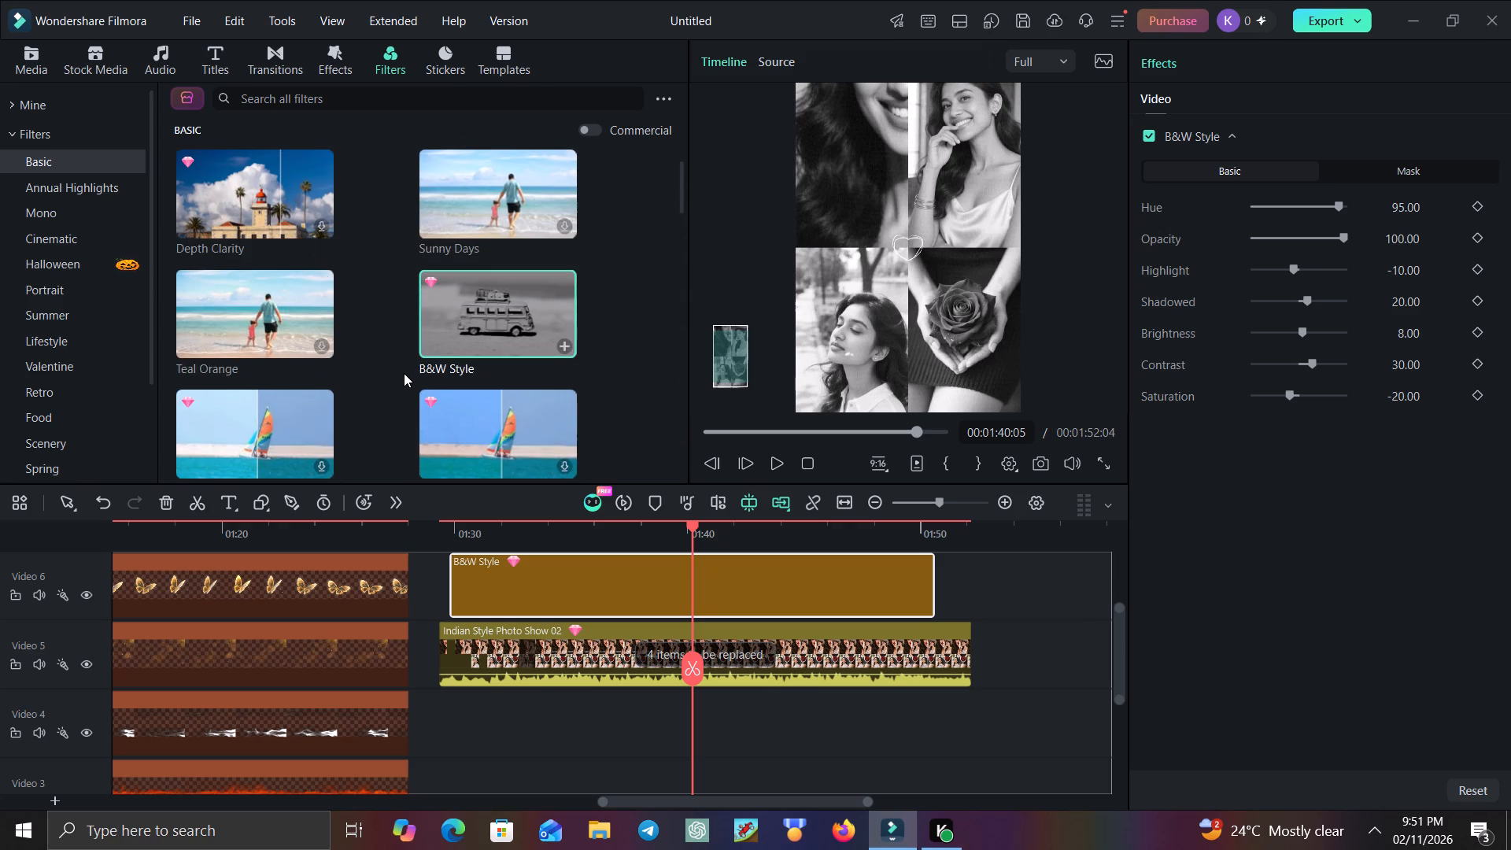
pyautogui.scroll(1, 404, 373)
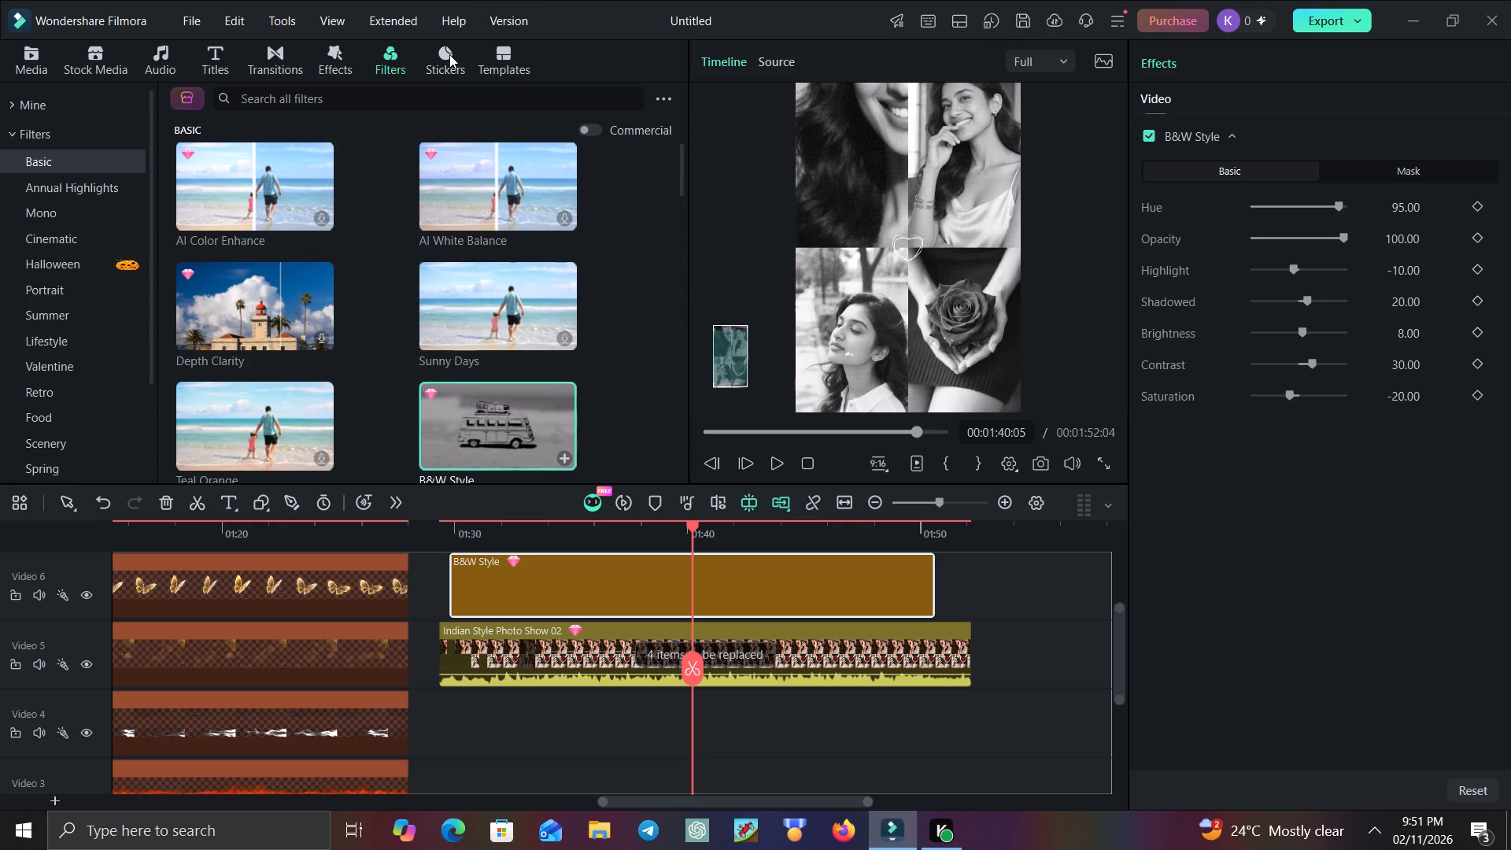
# Add the Basic Sunshine Effects Element 03 sticker from Trending to Video 4 at about 01:33, below the photo show clip.
pyautogui.click(449, 54)
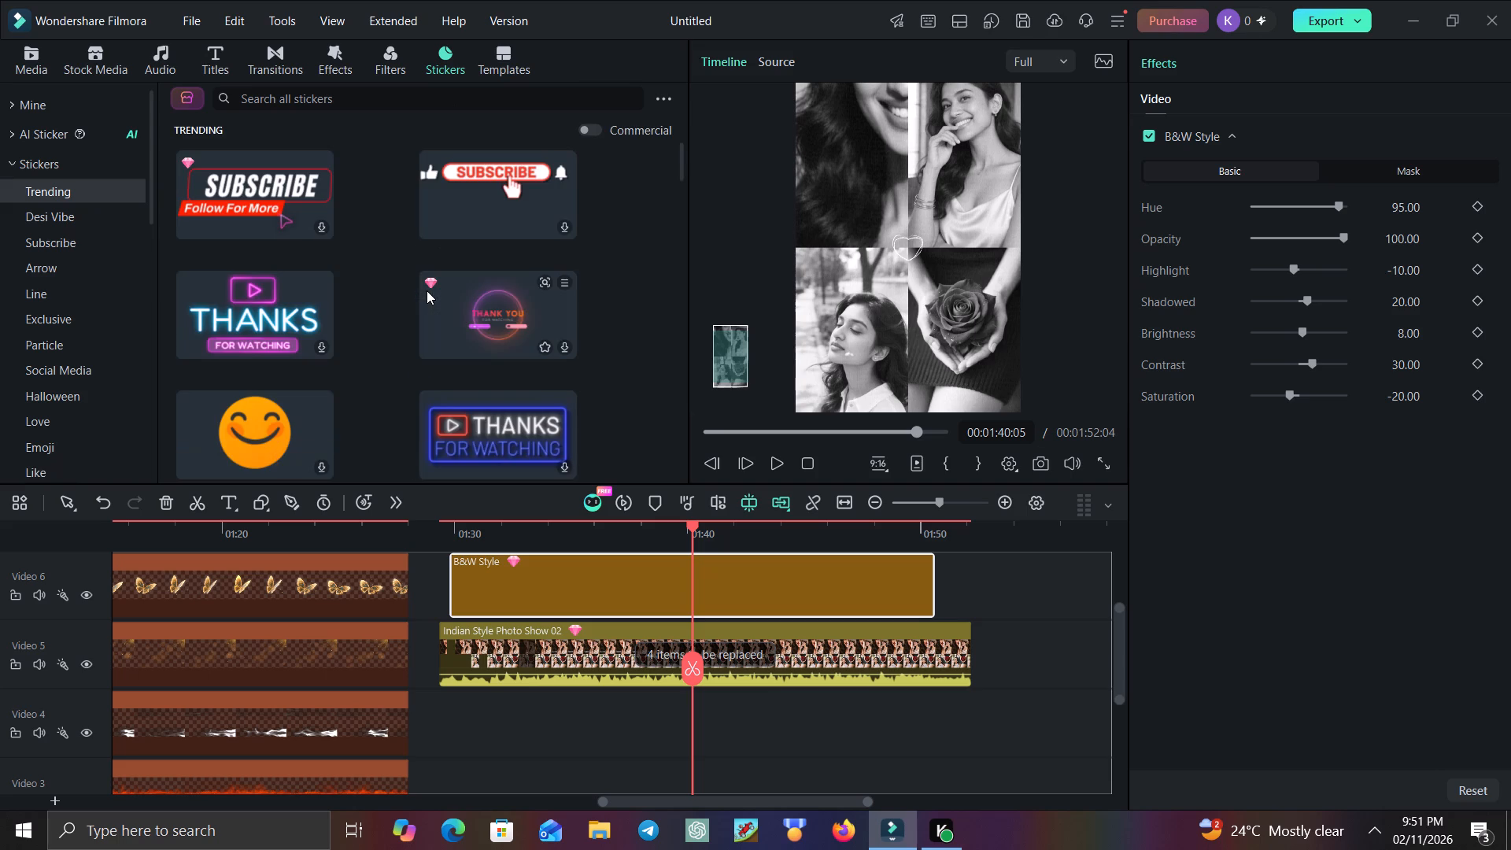
pyautogui.scroll(-13, 427, 290)
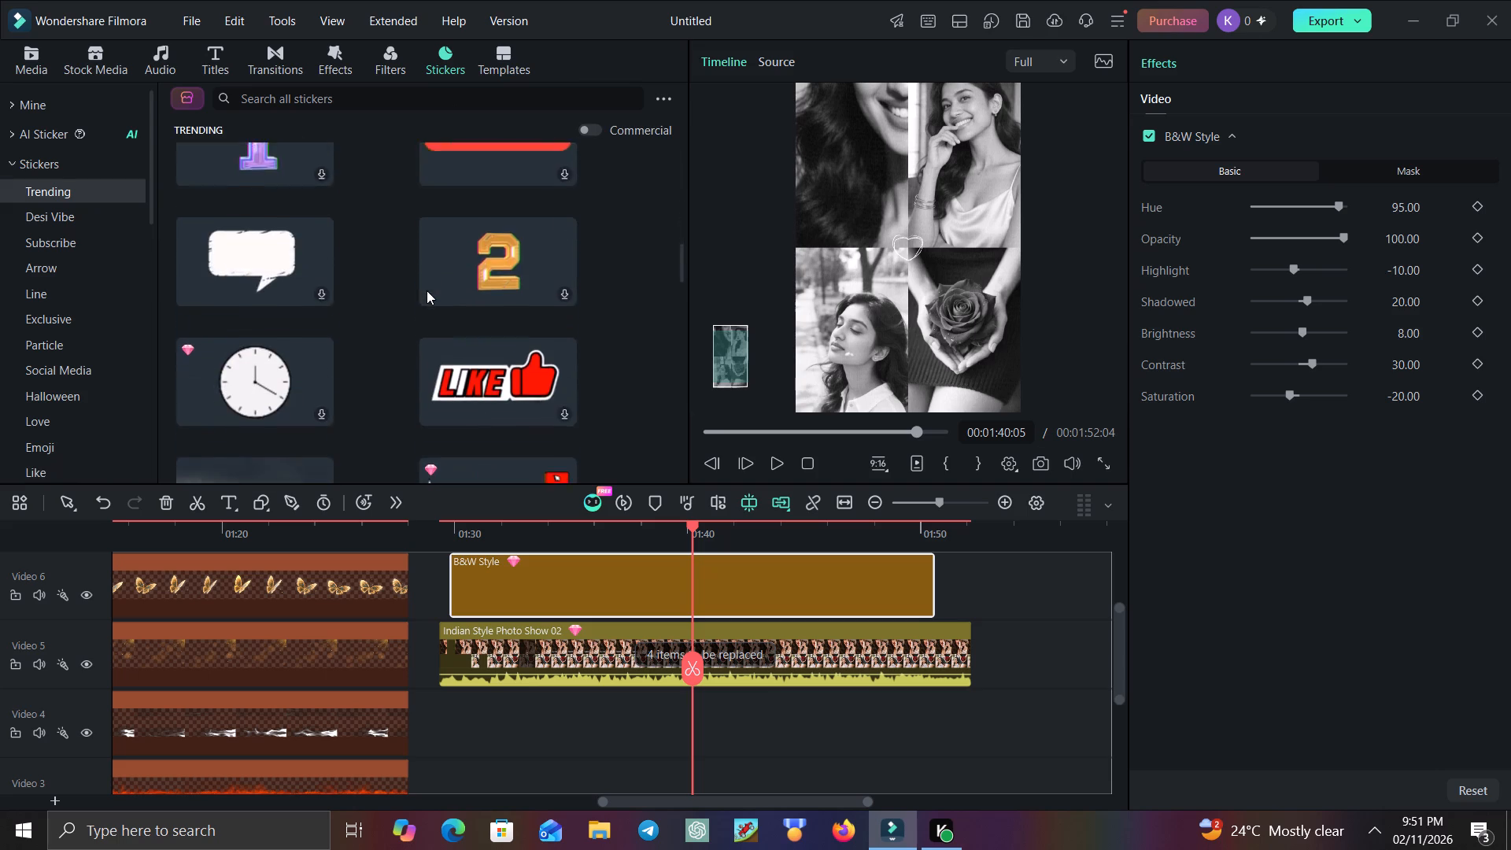
pyautogui.scroll(-8, 427, 290)
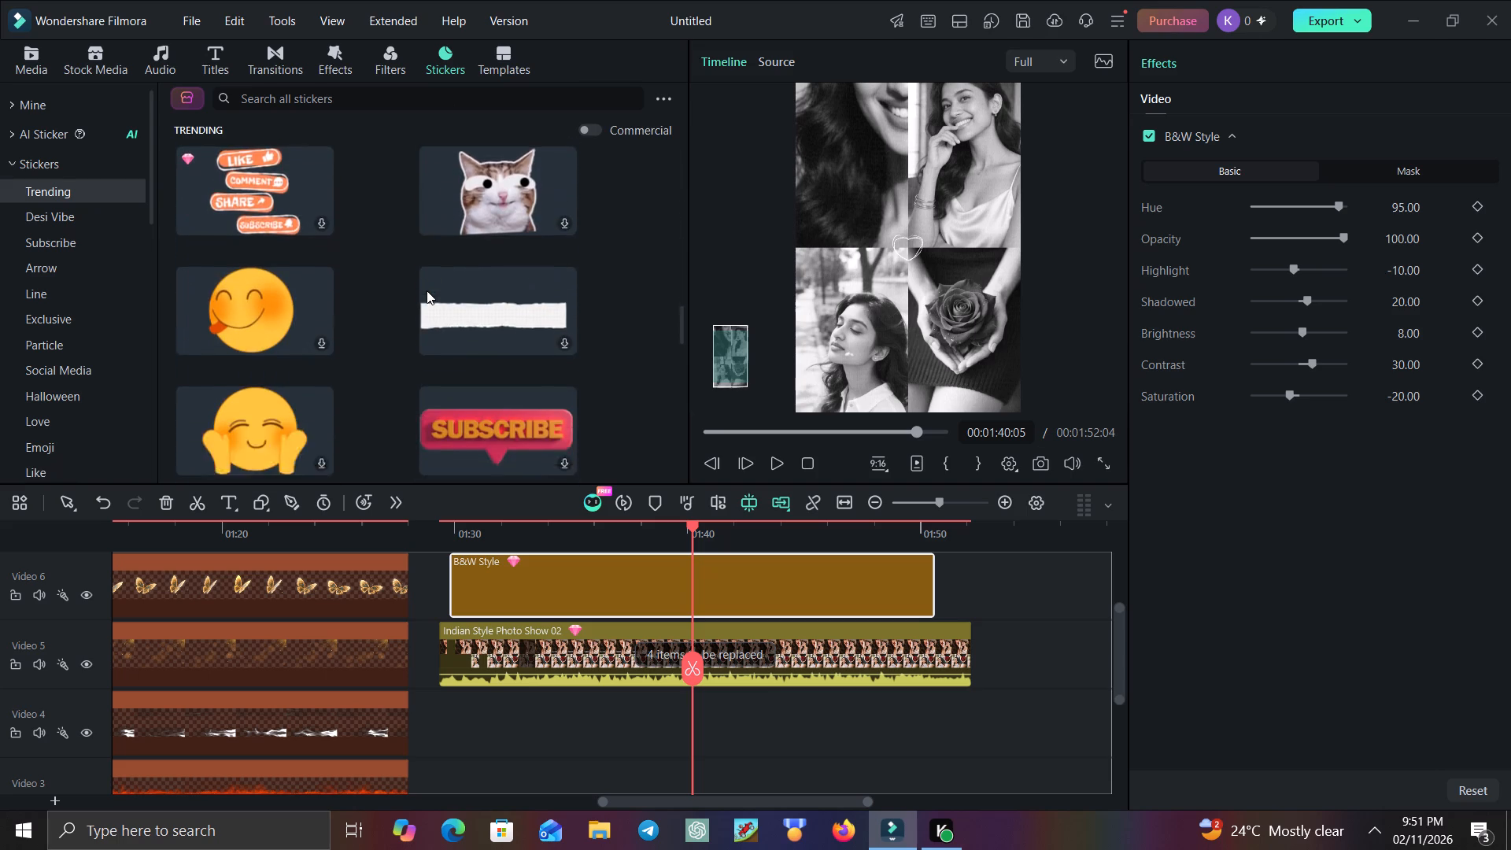
pyautogui.scroll(-11, 427, 290)
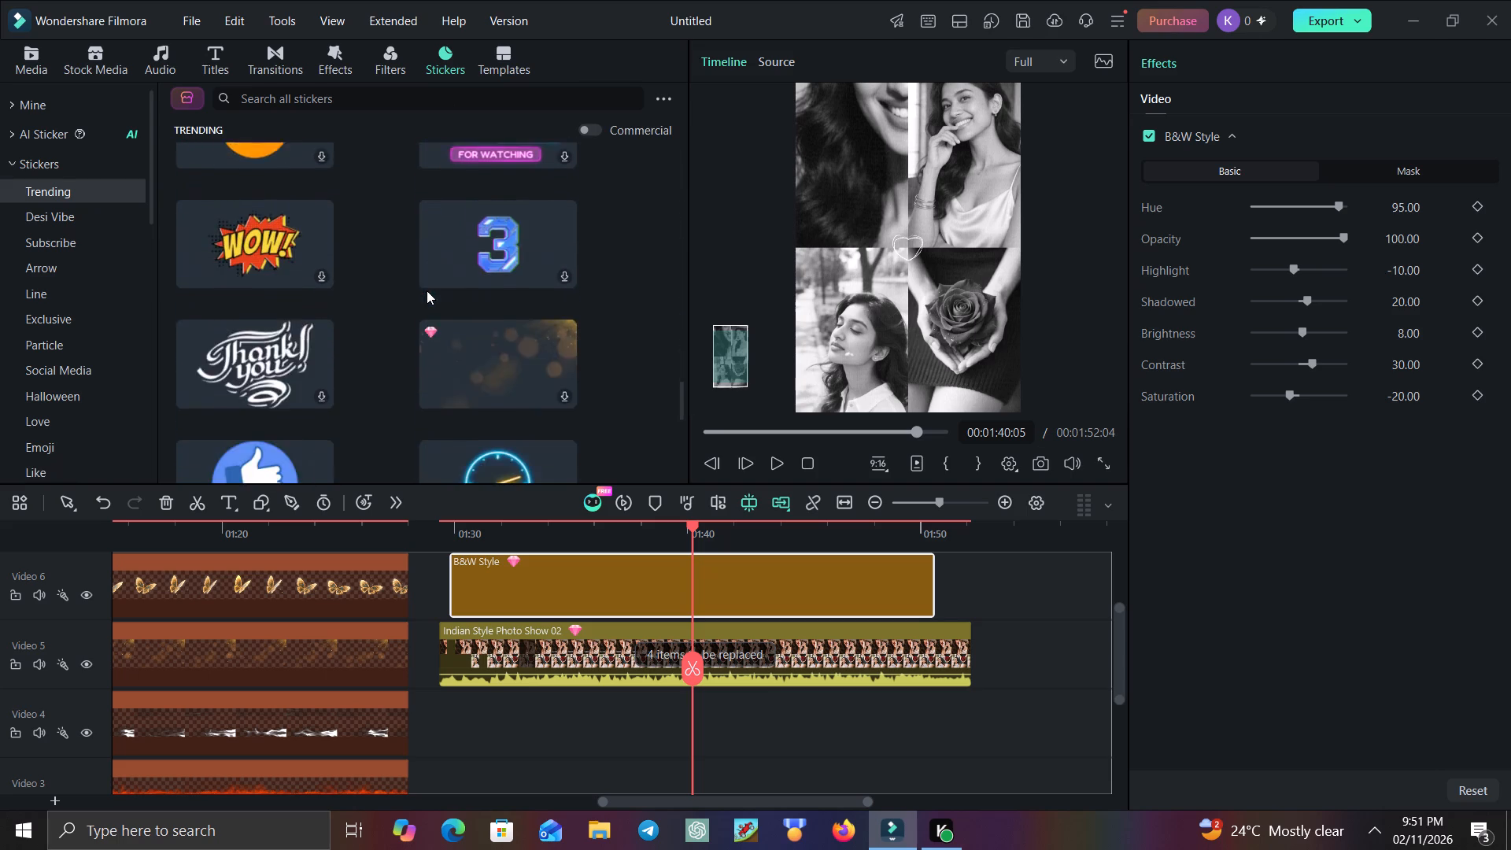
pyautogui.scroll(1, 427, 290)
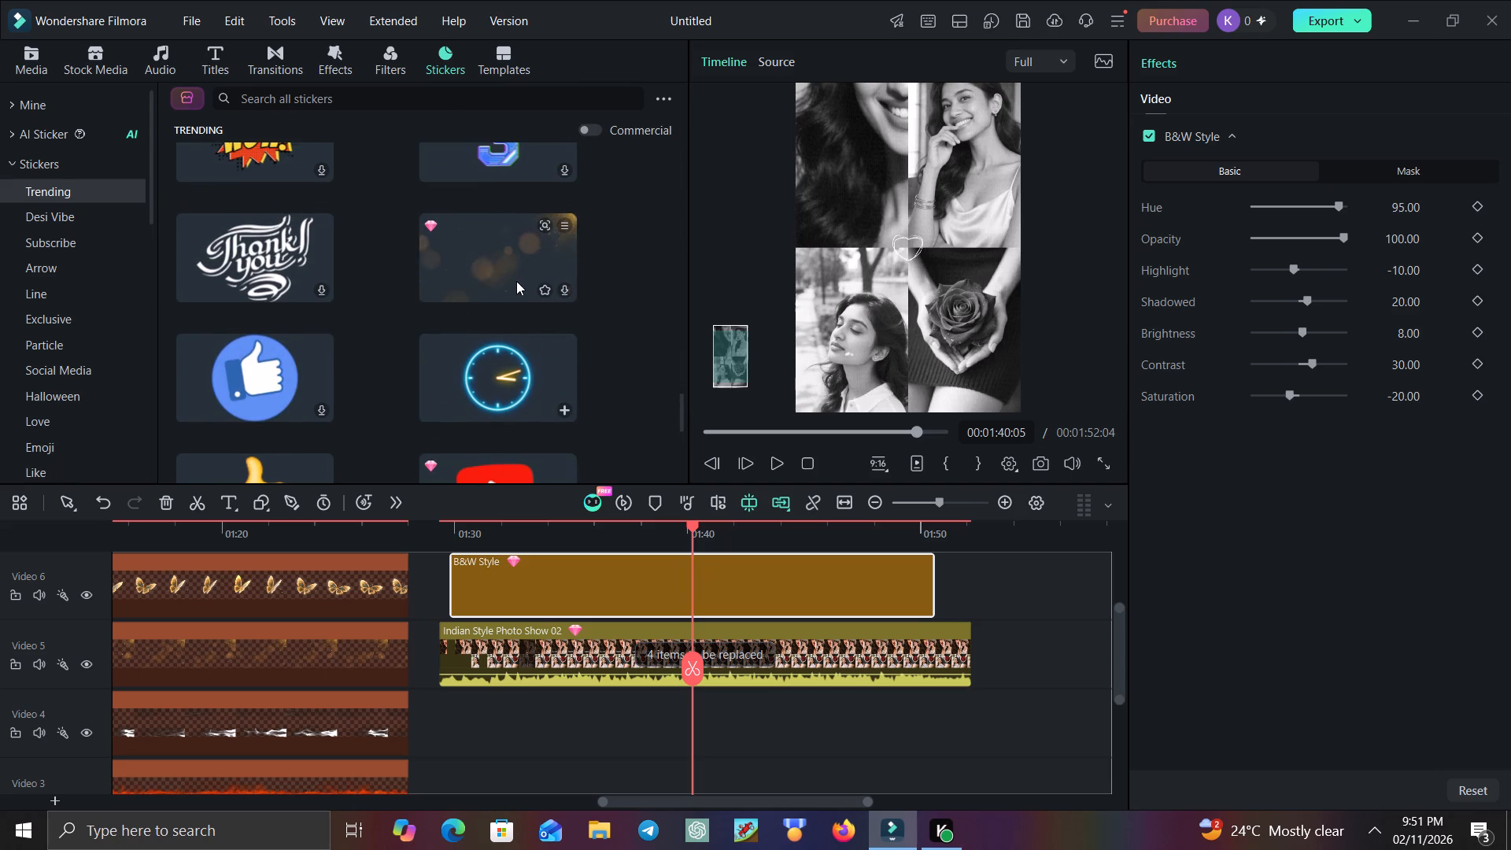
pyautogui.moveTo(503, 269); pyautogui.dragTo(530, 716)
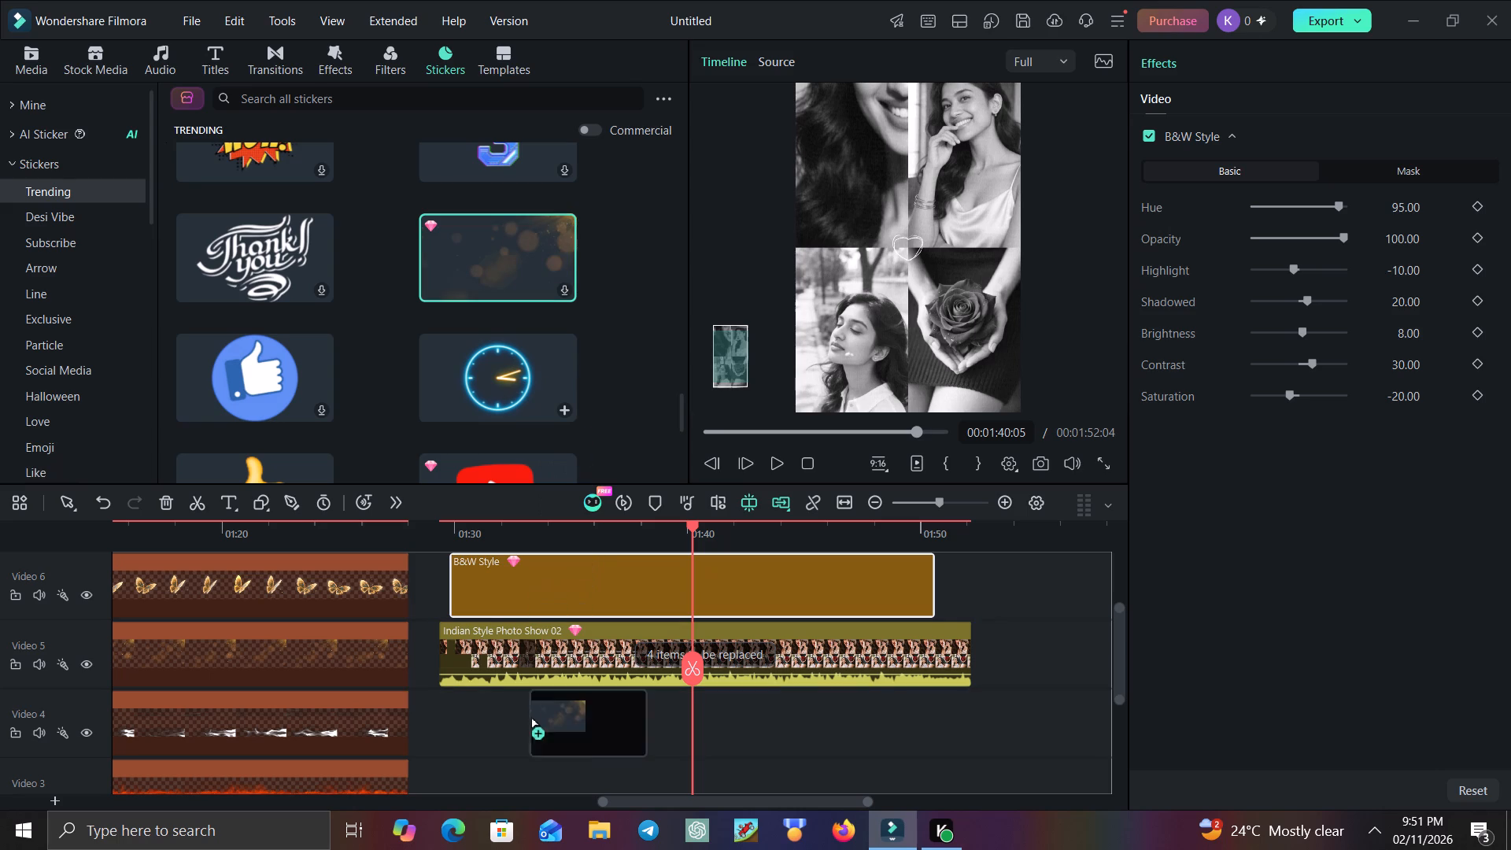
pyautogui.moveTo(530, 716); pyautogui.dragTo(536, 732)
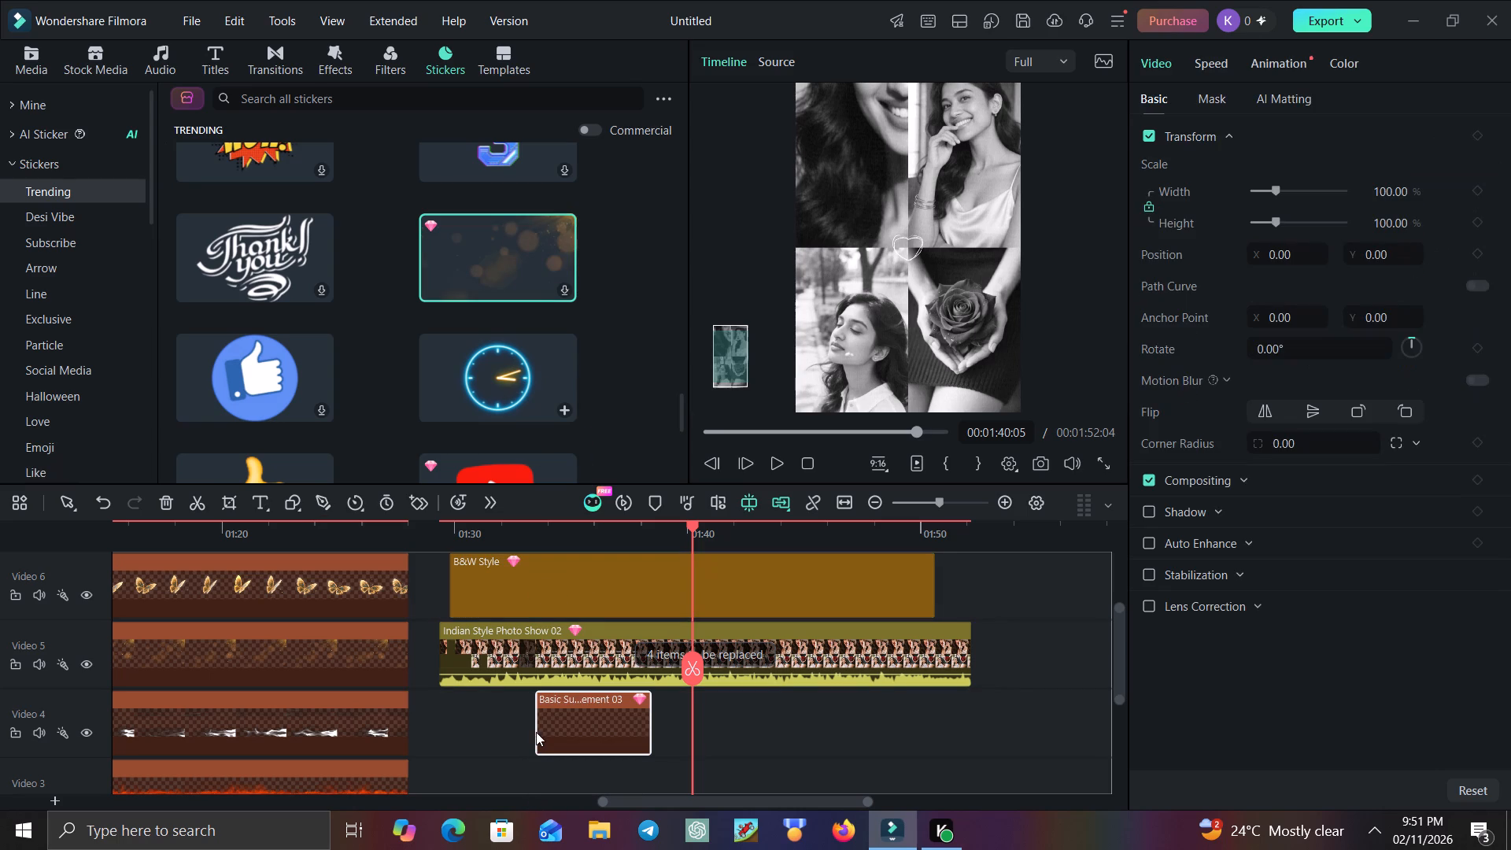
# Extend the Basic Sunshine Effects Element 03 clip to about 23 seconds and move it to start at about 01:28 on Video 4.
pyautogui.moveTo(649, 727); pyautogui.dragTo(800, 702)
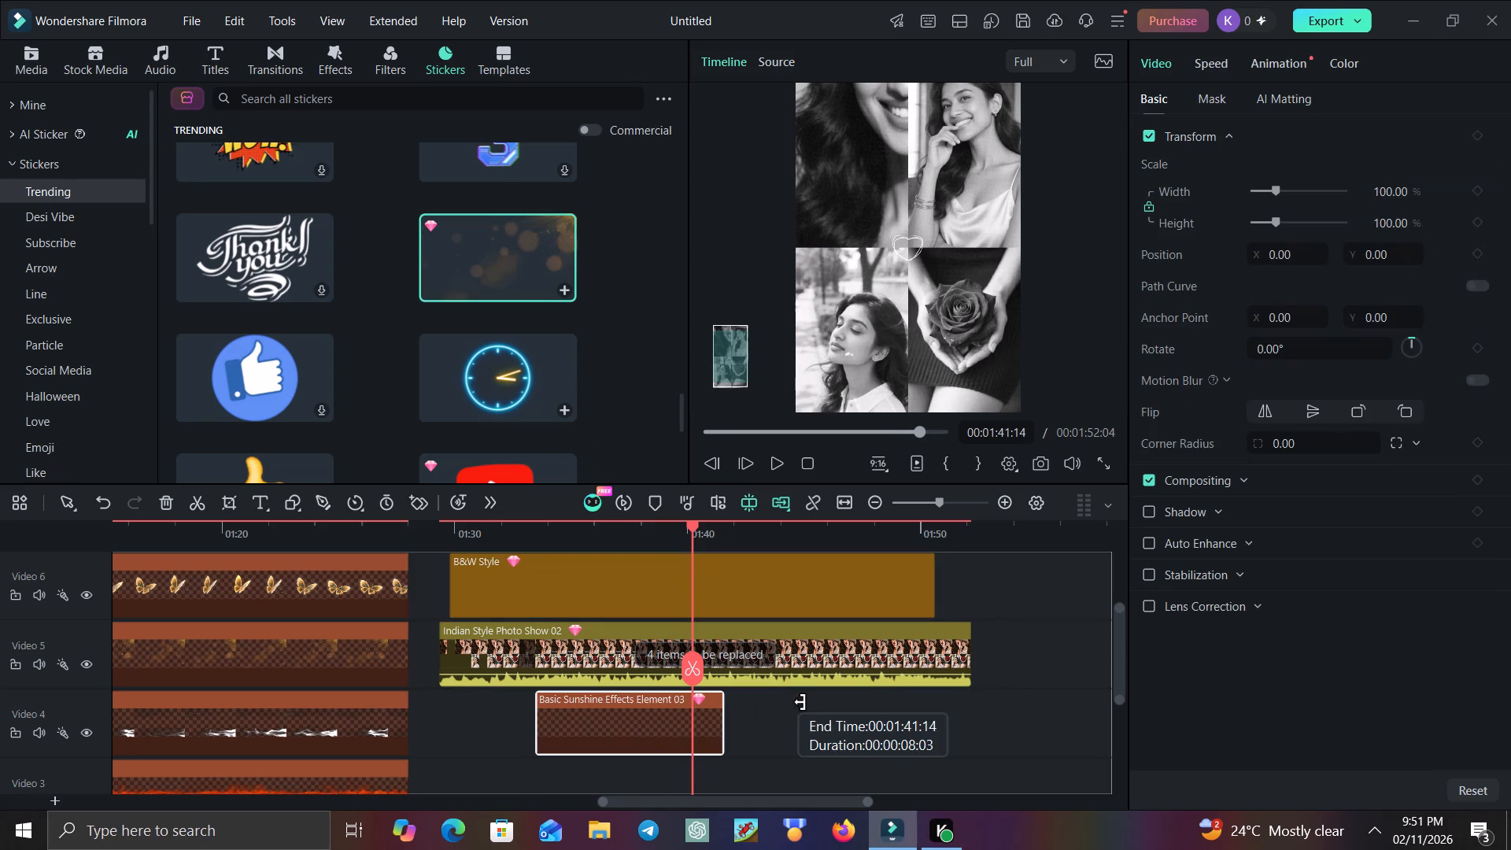
pyautogui.moveTo(800, 702); pyautogui.dragTo(1068, 702)
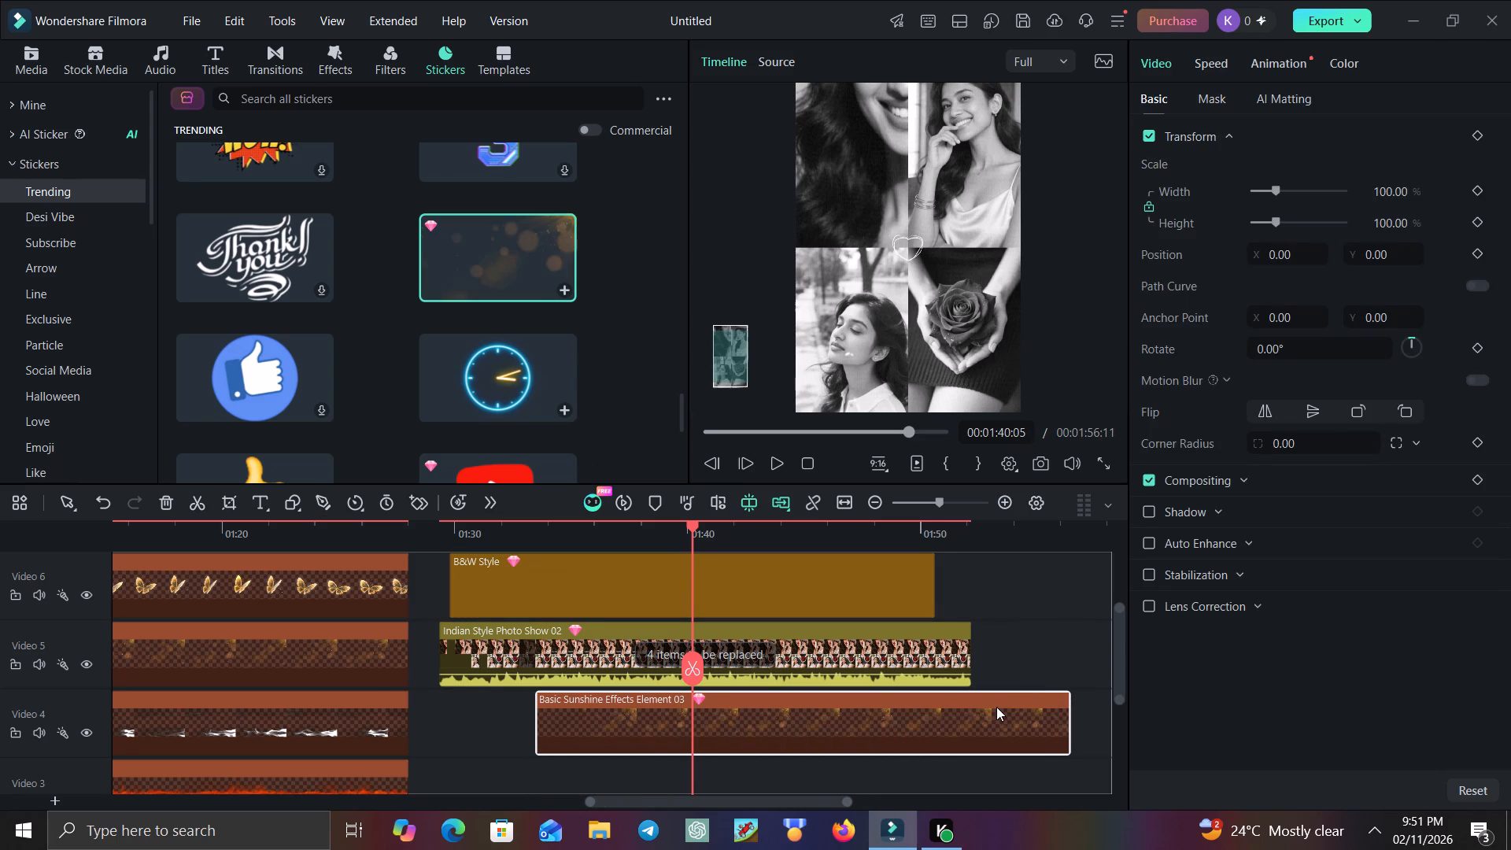
pyautogui.moveTo(996, 707); pyautogui.dragTo(877, 703)
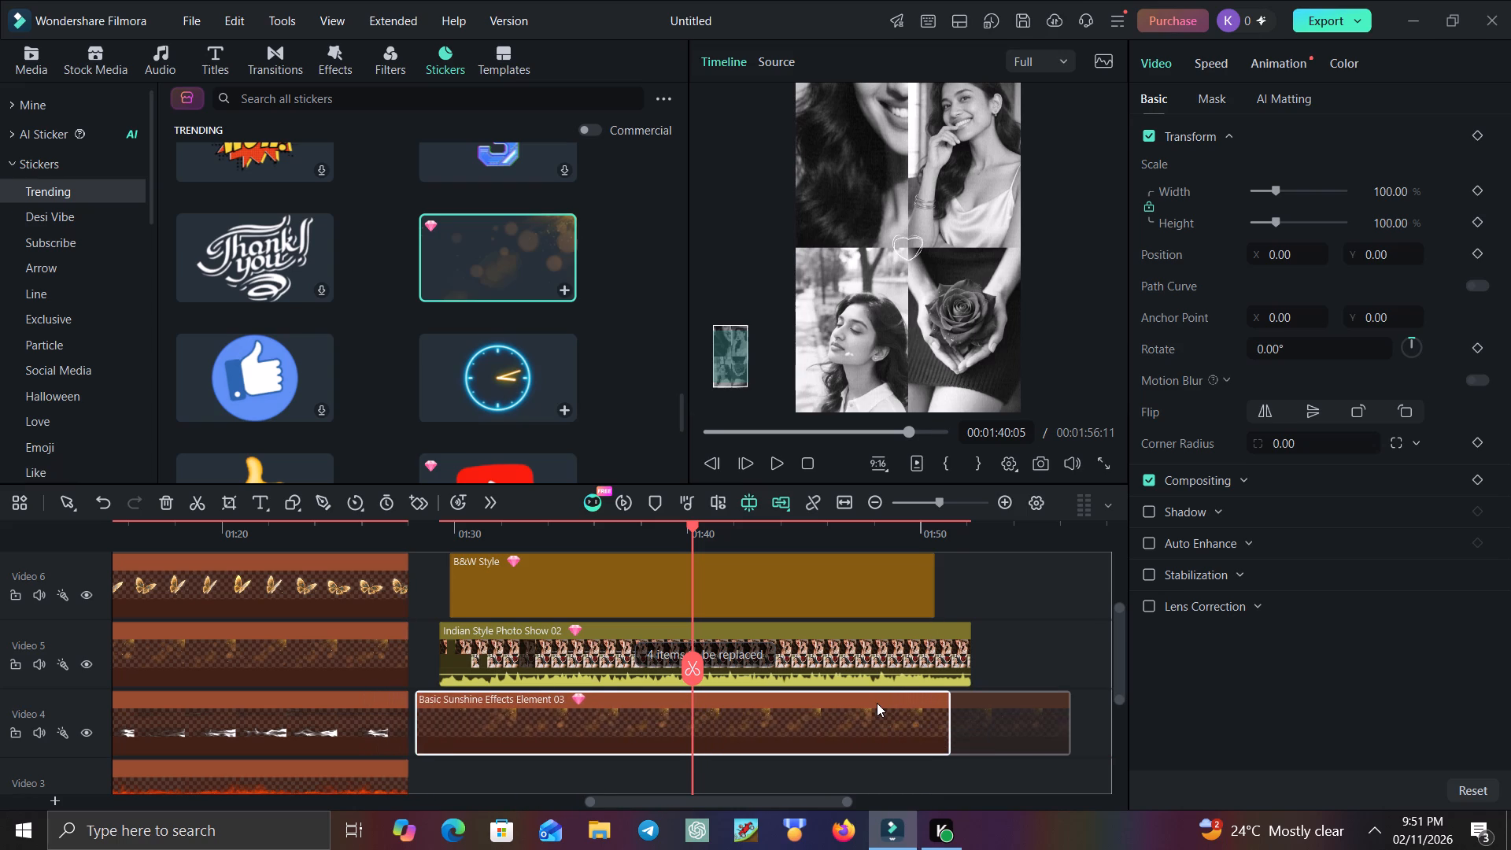
# Play the timeline from 00:01:31:17 to preview the photo show with the filter and sunshine sticker in place.
pyautogui.moveTo(698, 655); pyautogui.dragTo(634, 655)
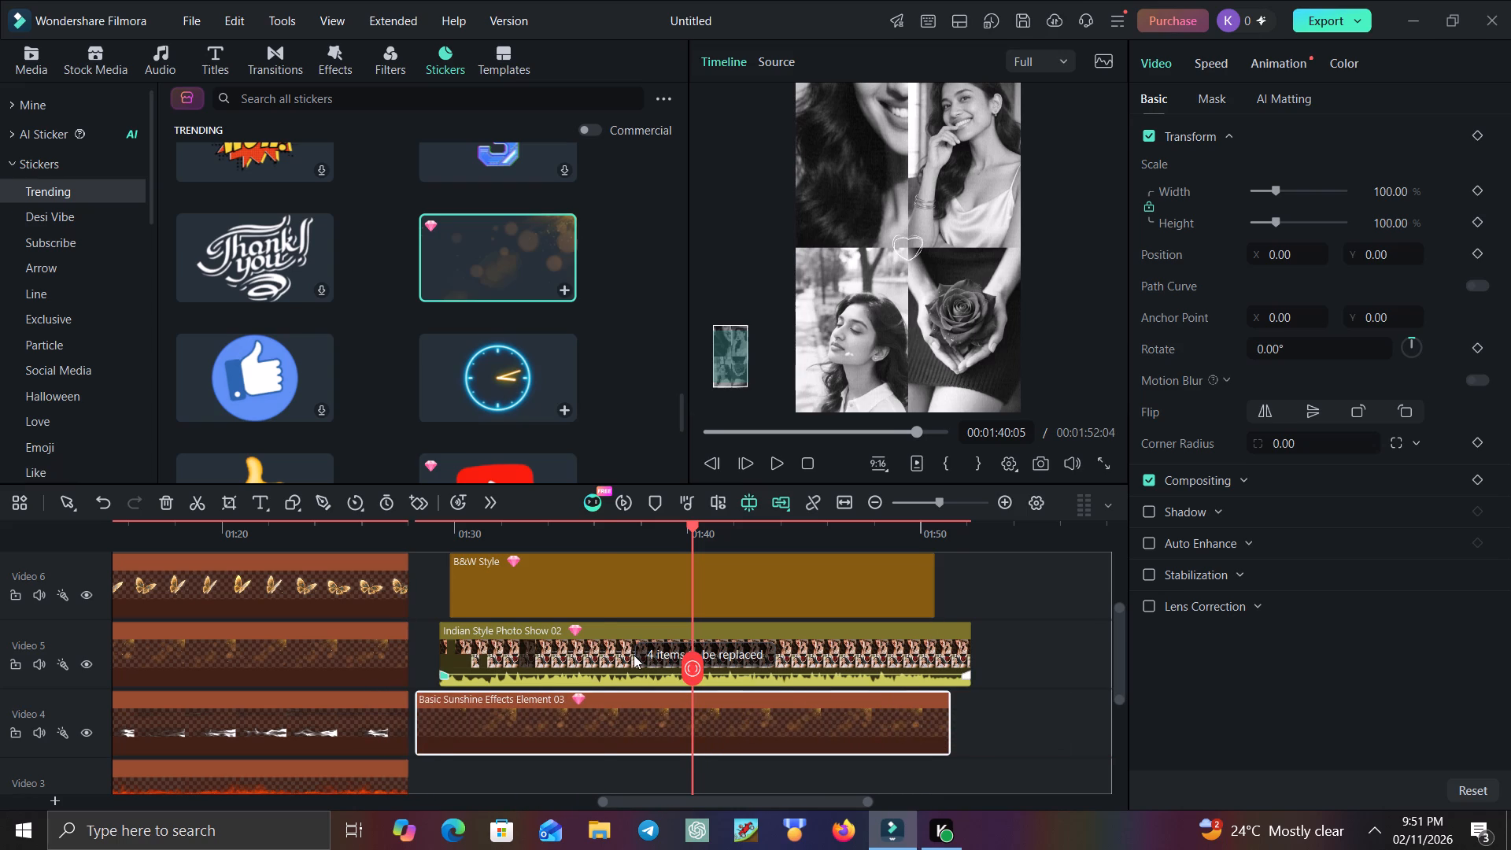
pyautogui.moveTo(634, 655); pyautogui.dragTo(494, 657)
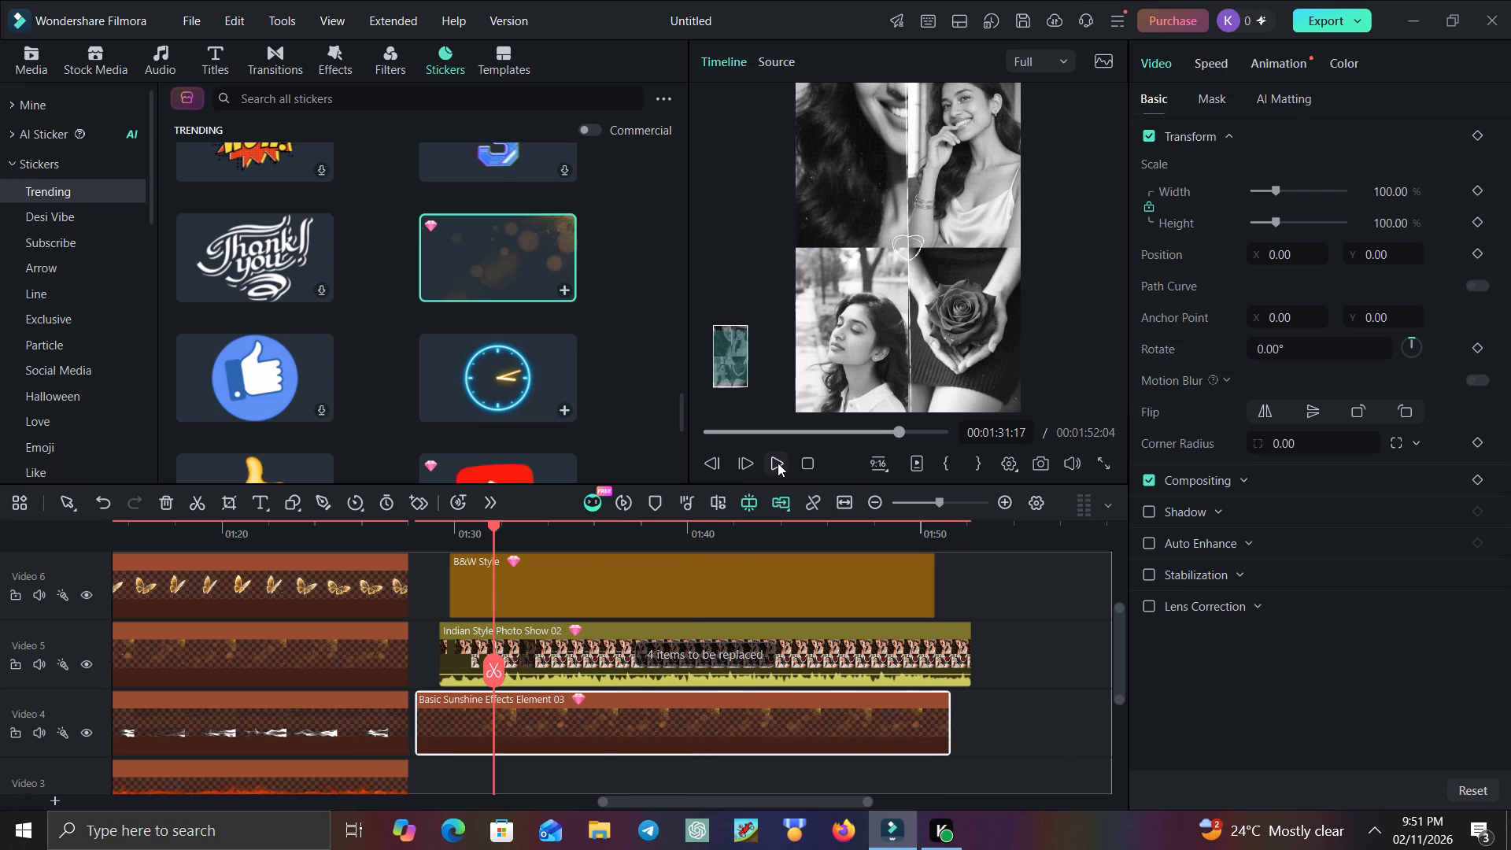
pyautogui.click(778, 463)
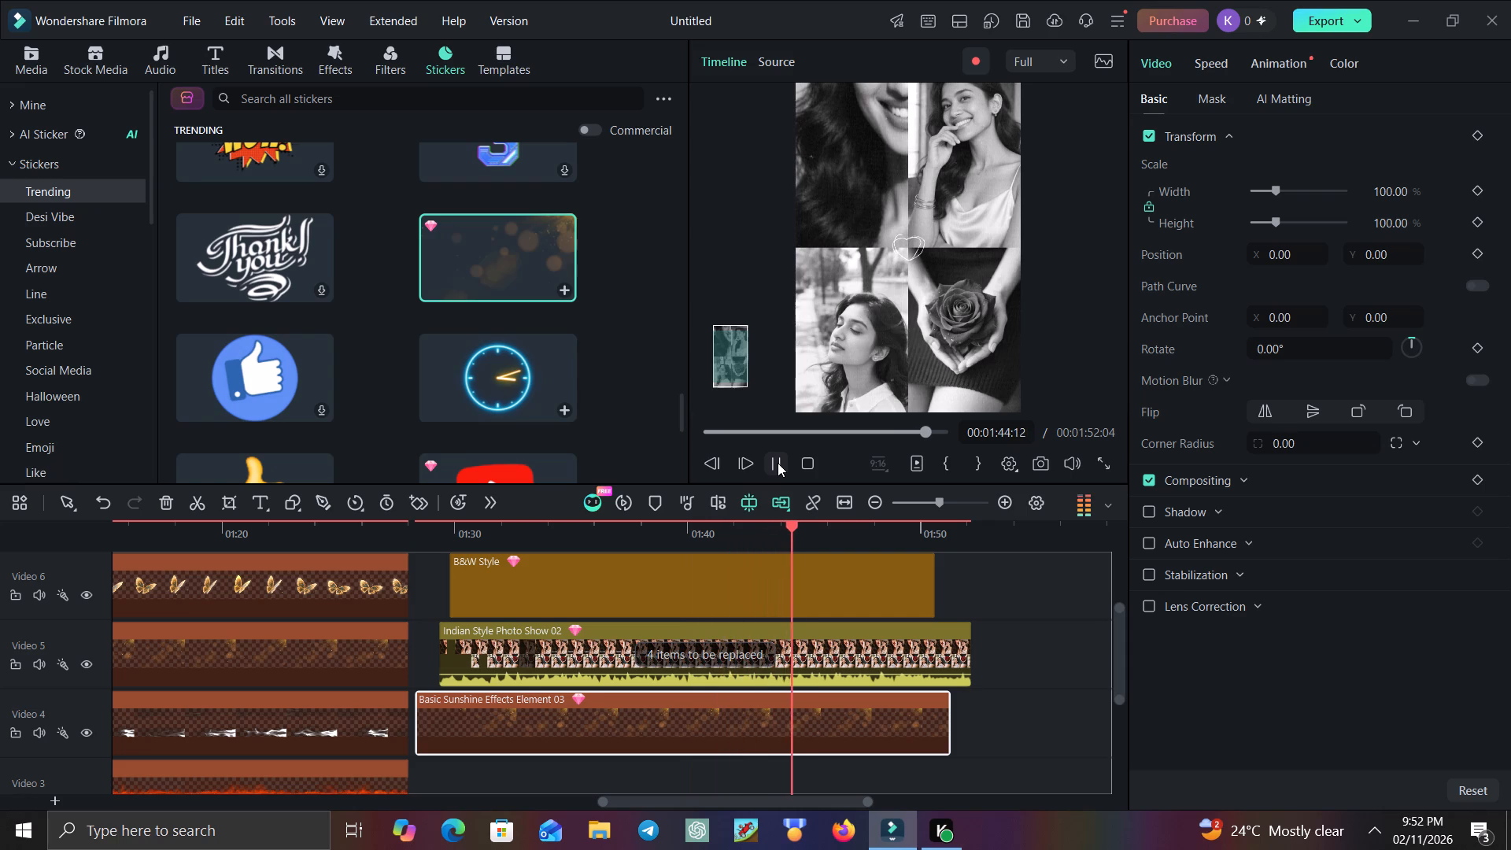
pyautogui.click(778, 463)
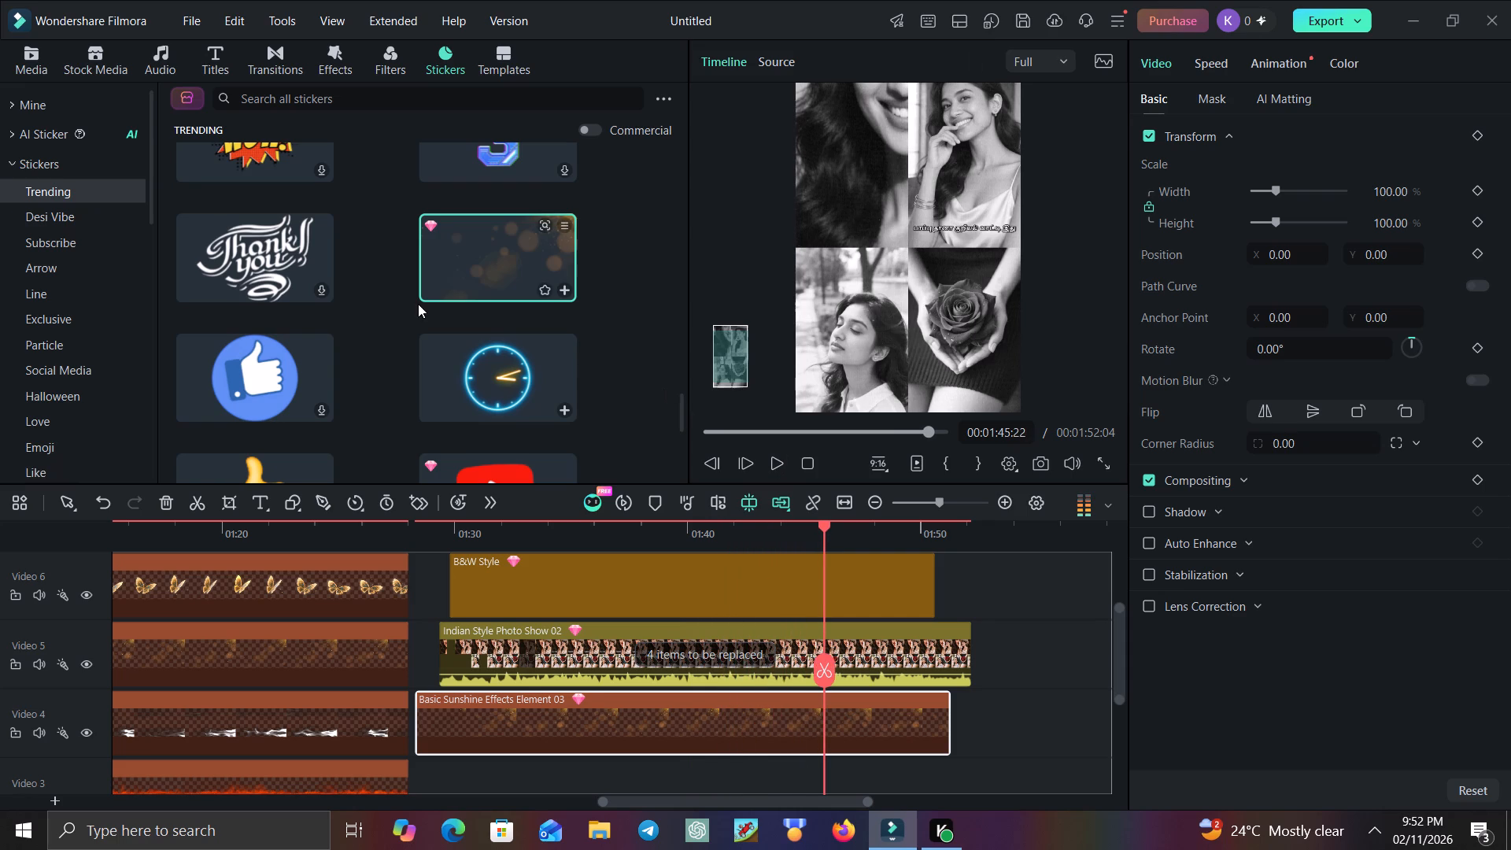
# Add the orange Cinematic Dissolve Effect Element 01 sticker from Trending to Video 3 at about 01:37, below the sunshine sticker.
pyautogui.scroll(-10, 418, 304)
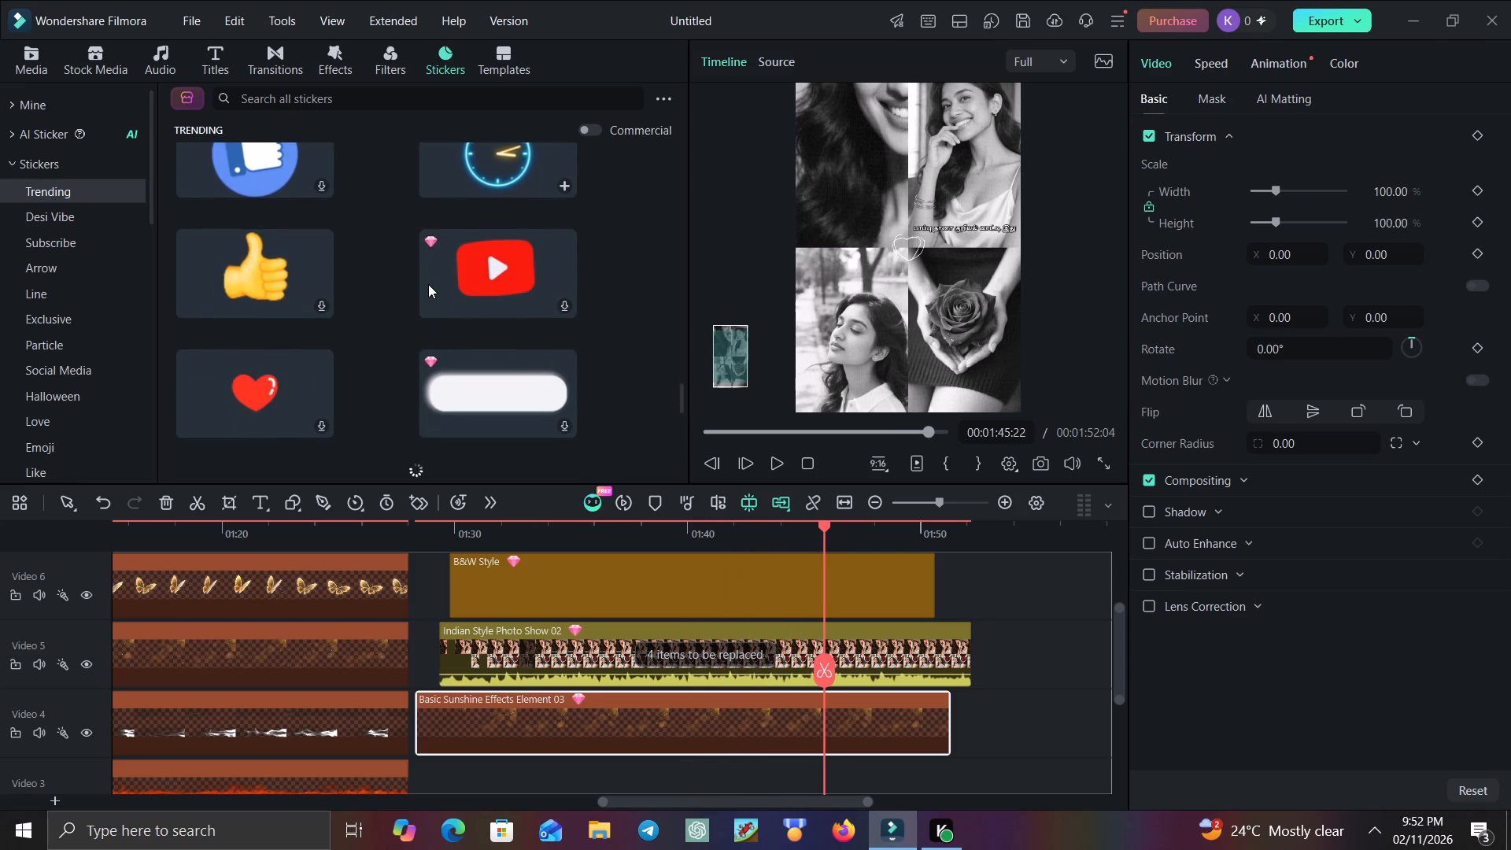
pyautogui.scroll(-7, 428, 284)
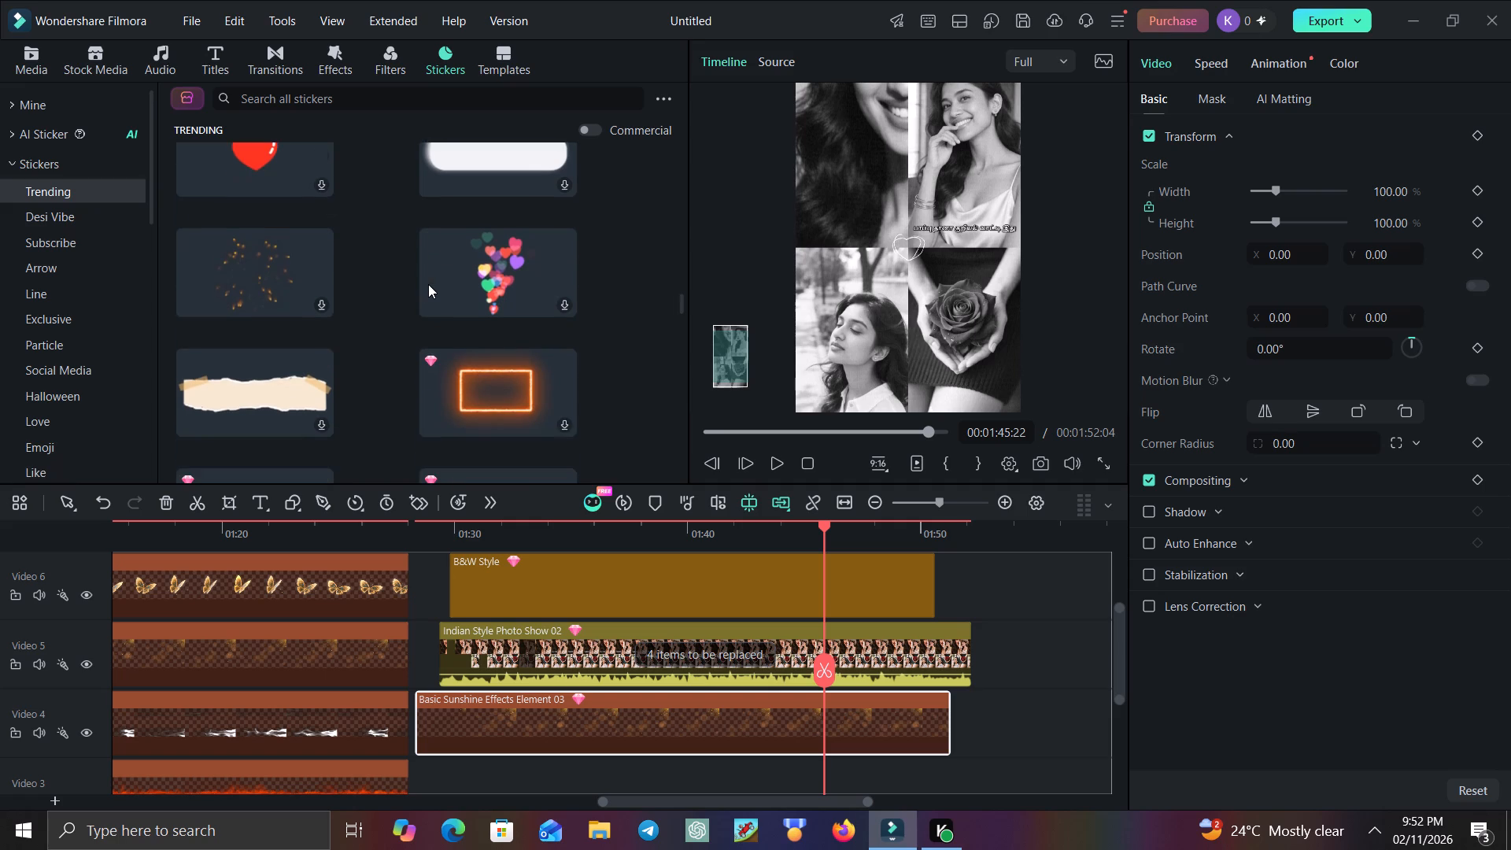
pyautogui.scroll(-12, 428, 284)
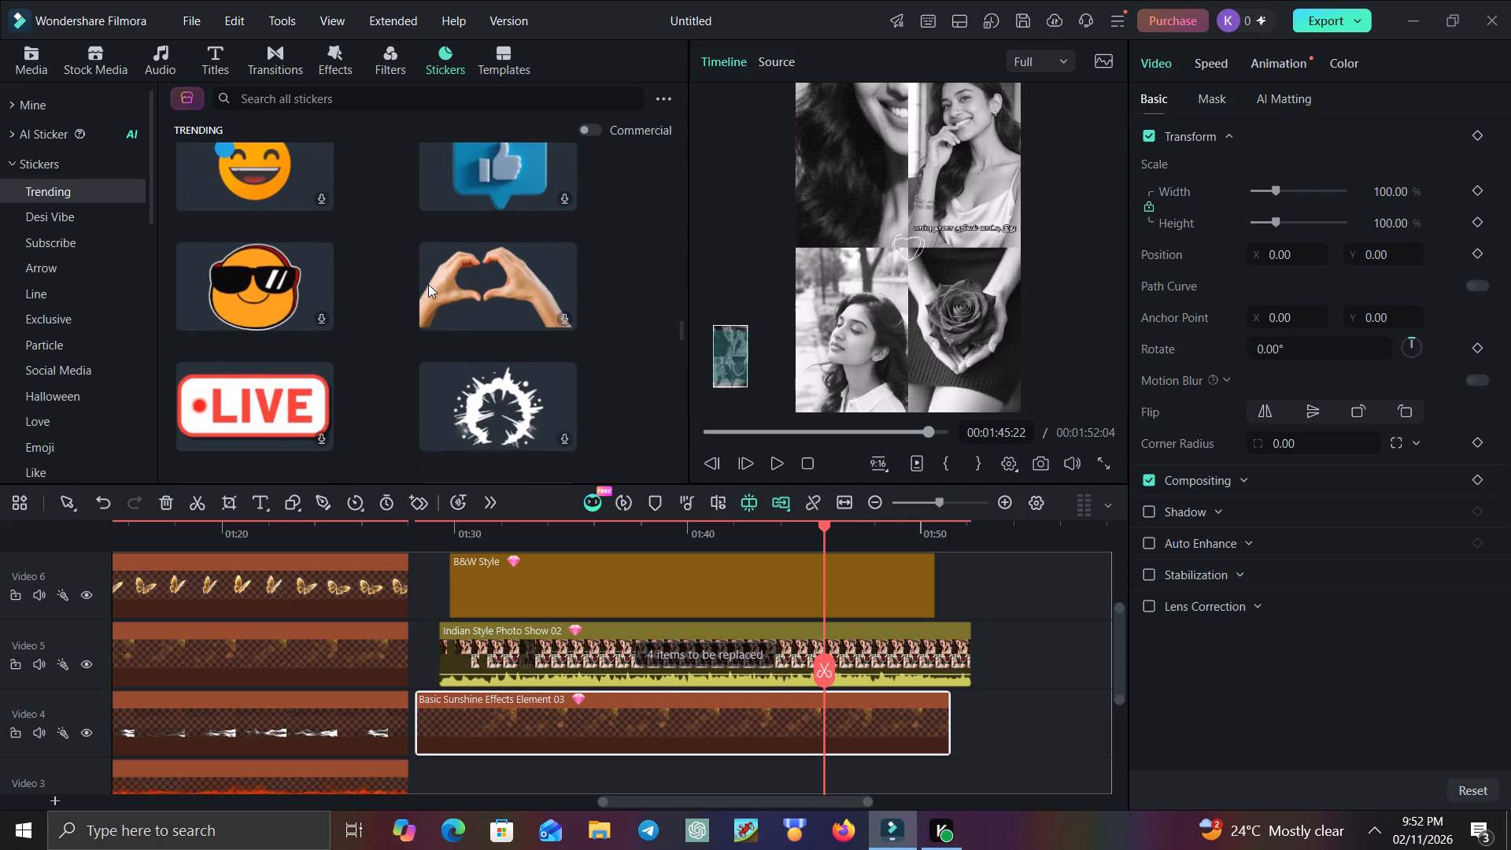
pyautogui.scroll(-9, 428, 284)
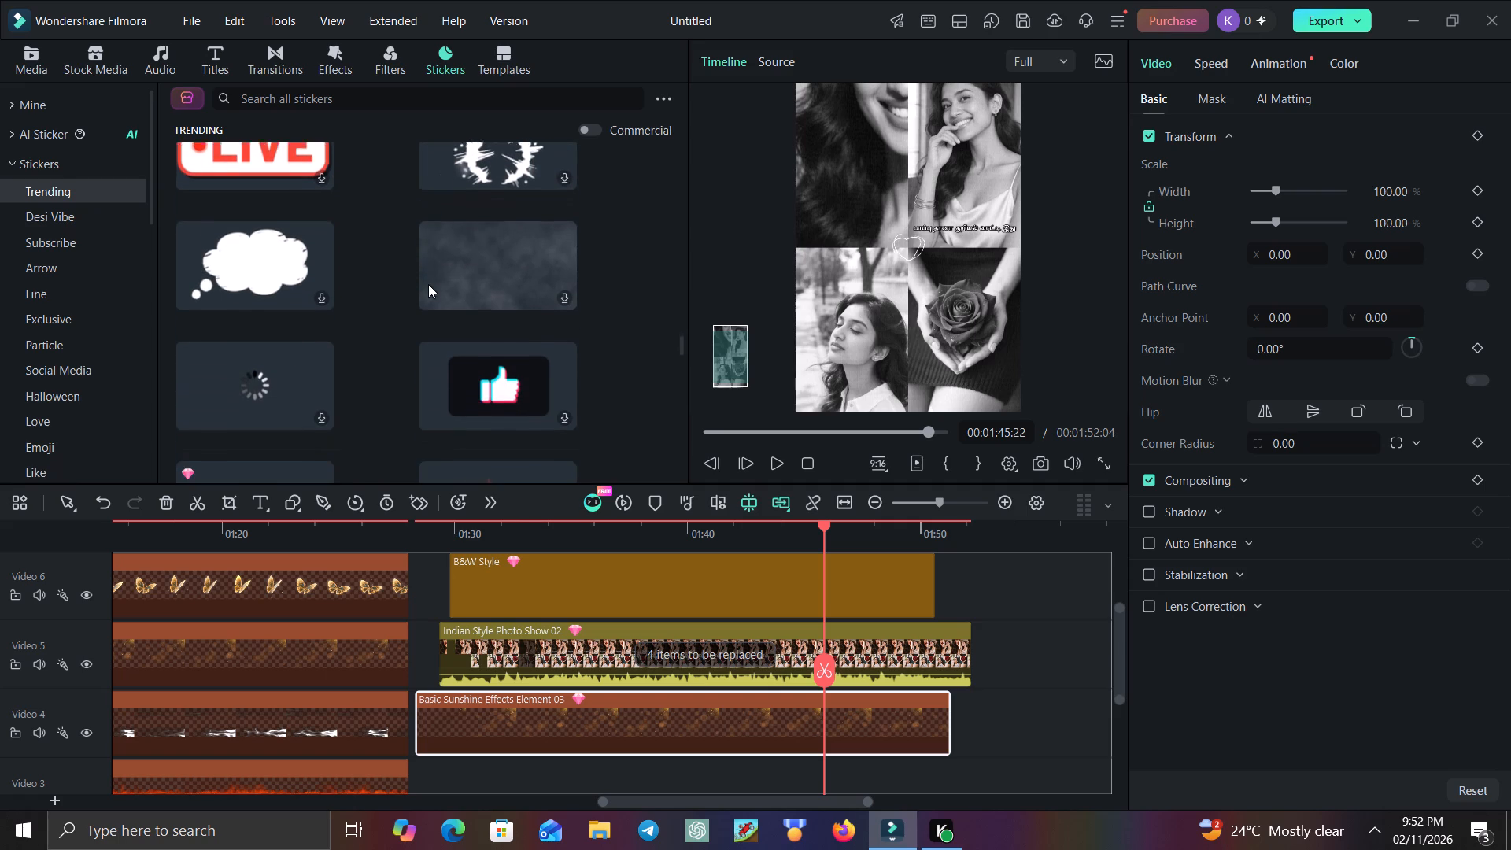
pyautogui.scroll(-6, 428, 284)
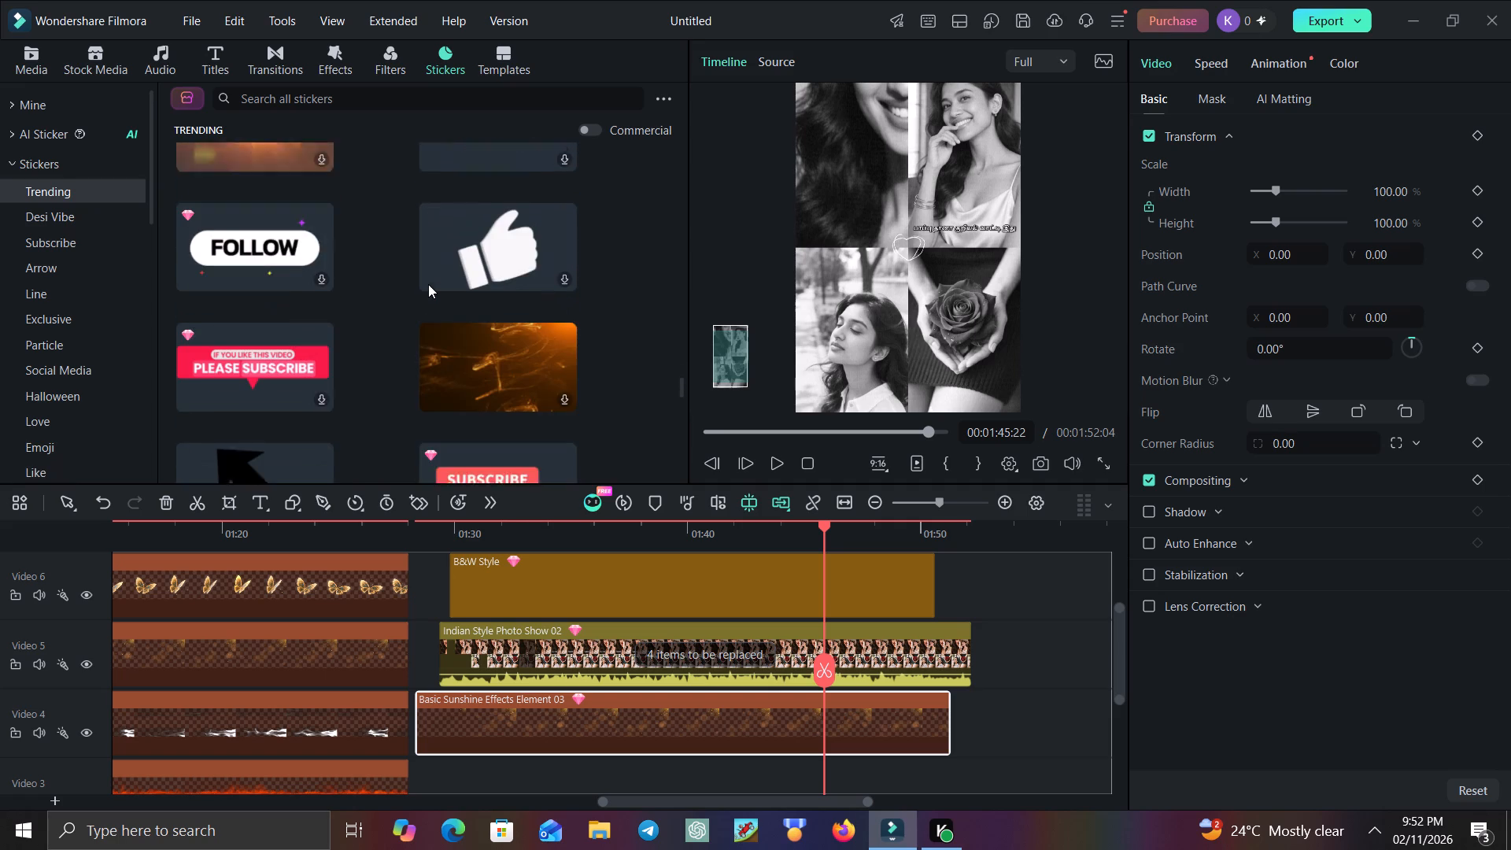
pyautogui.scroll(-1, 428, 284)
pyautogui.hscroll(1, 428, 284)
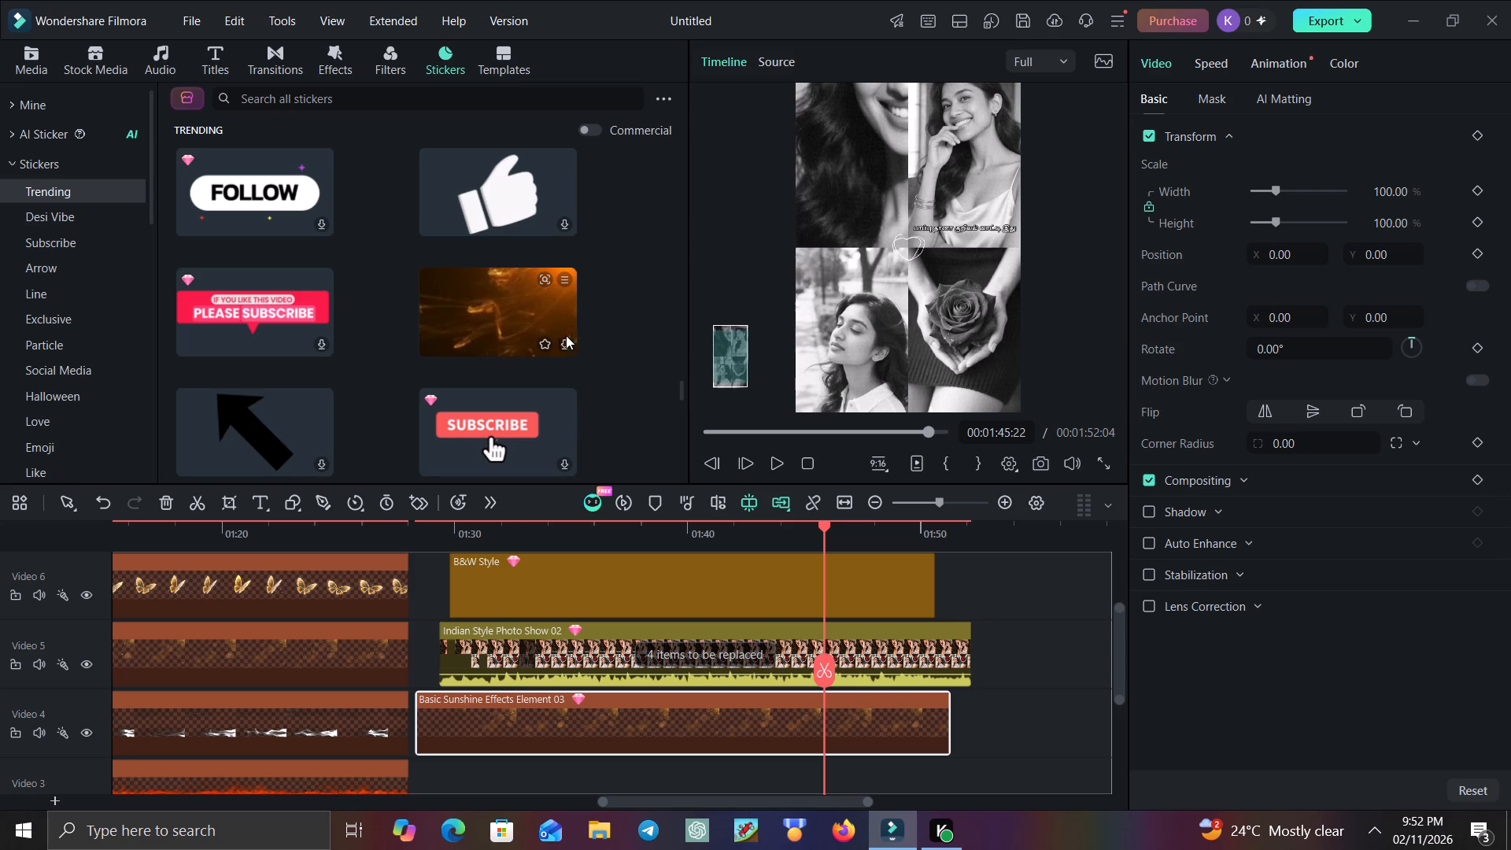
pyautogui.click(560, 346)
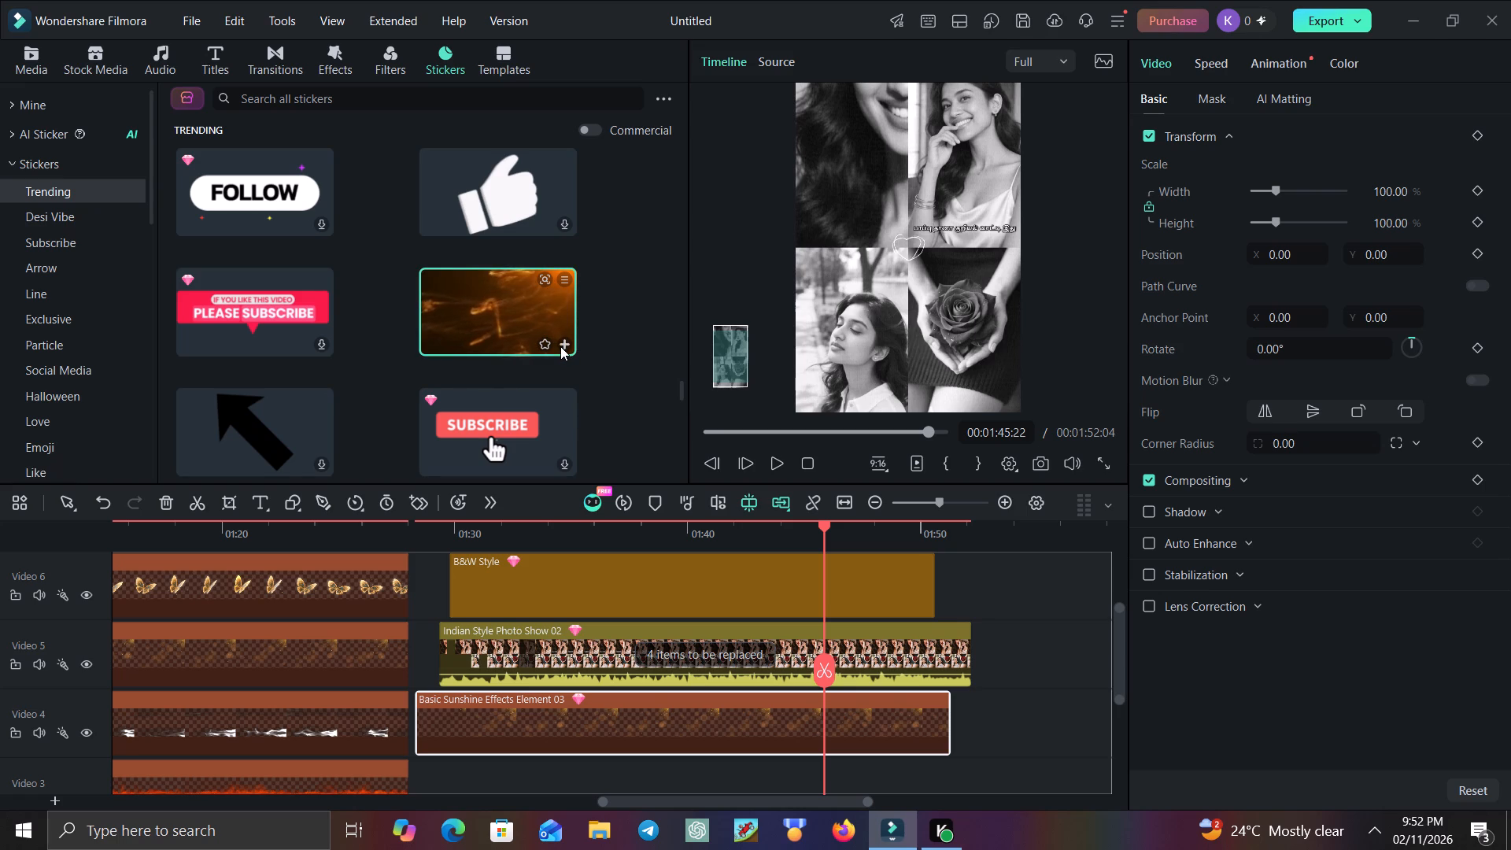
pyautogui.moveTo(504, 276); pyautogui.dragTo(604, 519)
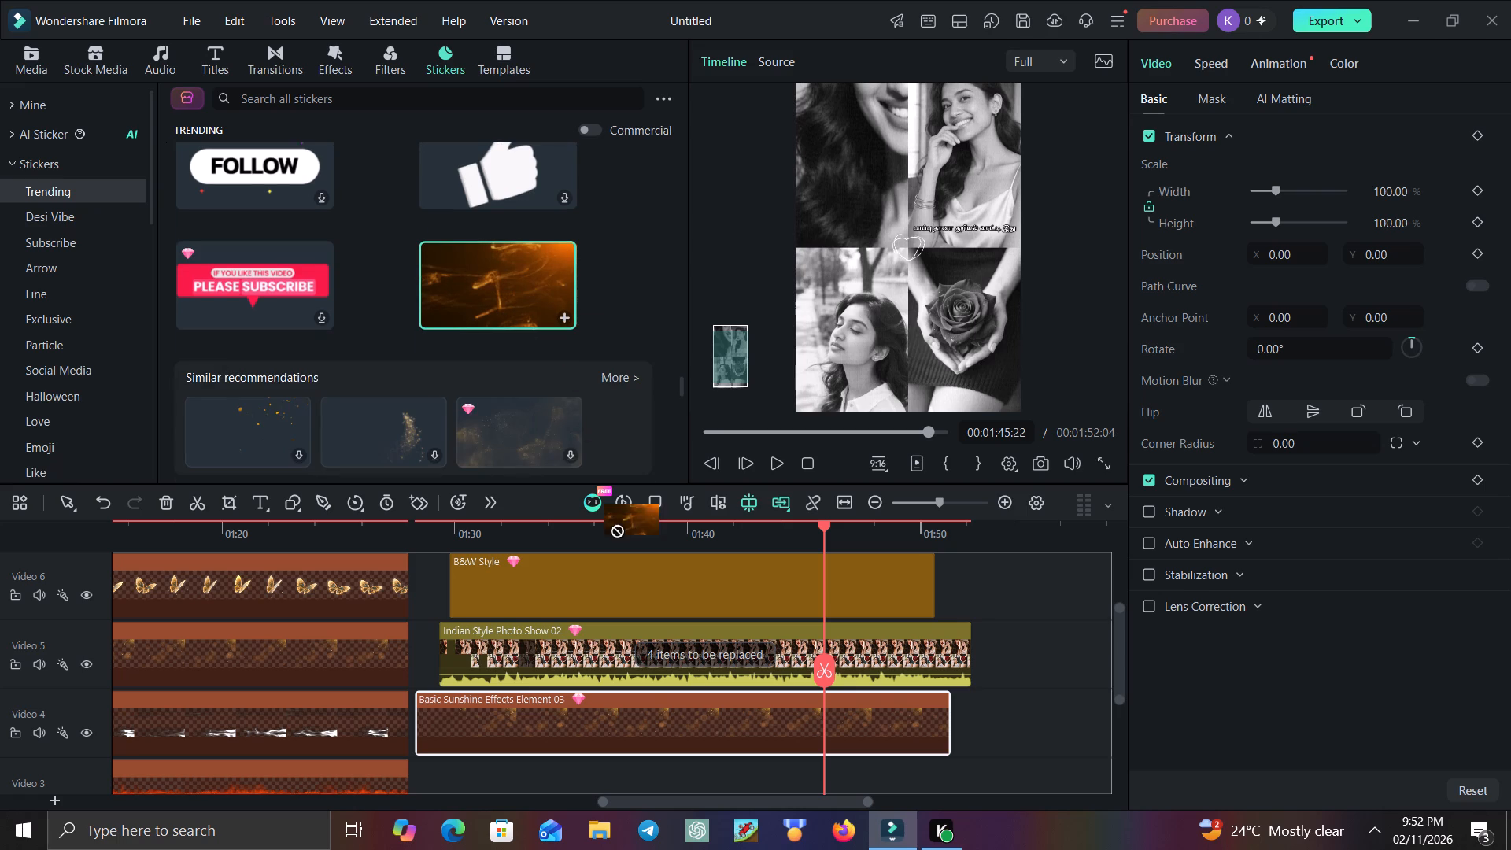
pyautogui.moveTo(604, 519); pyautogui.dragTo(629, 696)
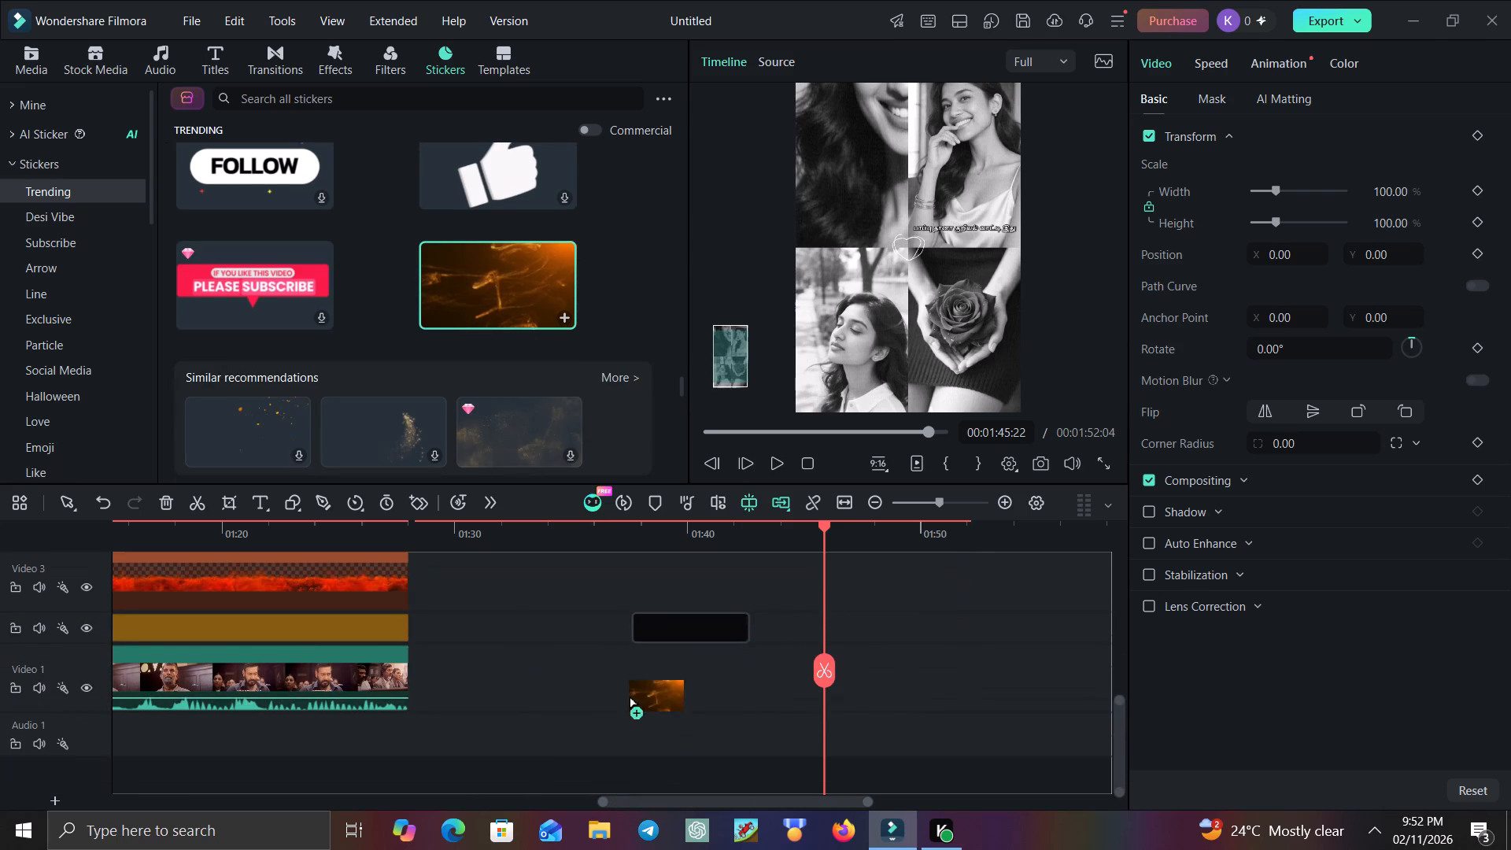
pyautogui.moveTo(629, 696); pyautogui.dragTo(629, 566)
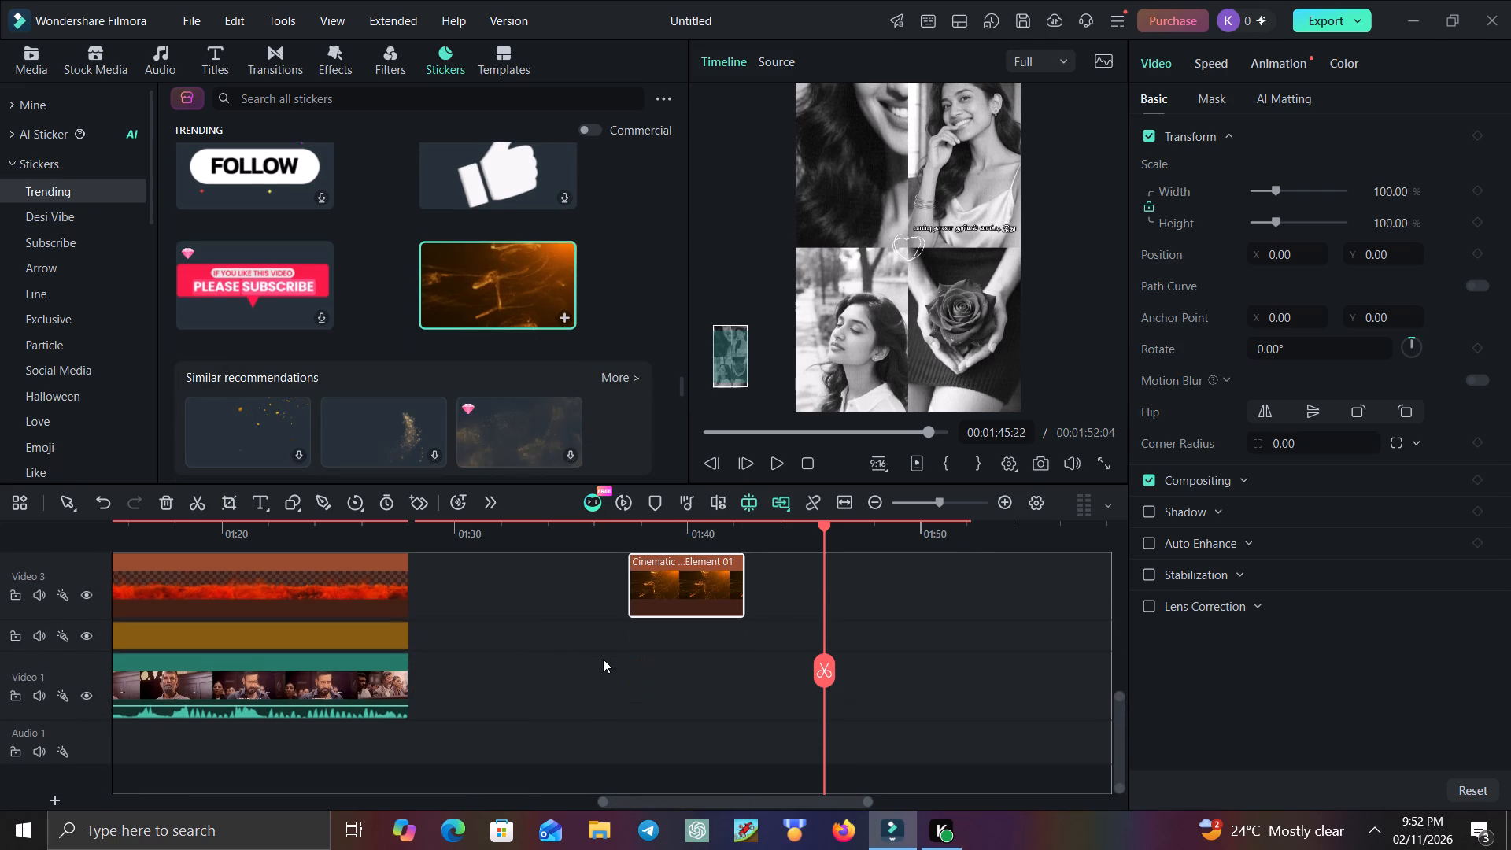
# Extend the Cinematic Dissolve Effect Element 01 clip to about 25 seconds and move it to start at about 01:28, against the preceding clip.
pyautogui.scroll(1, 569, 603)
pyautogui.scroll(-1, 569, 603)
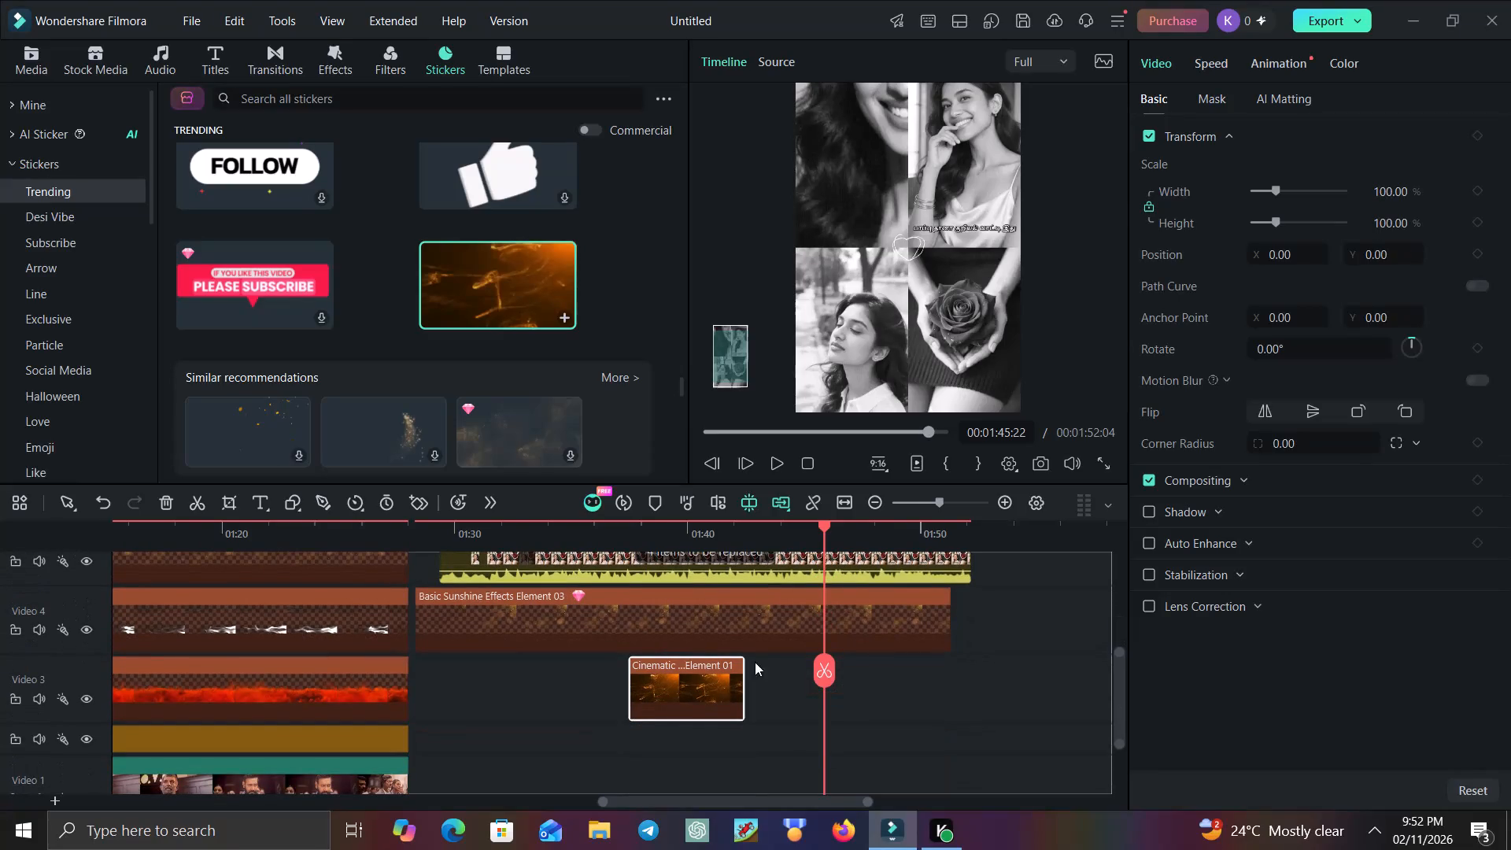
pyautogui.moveTo(744, 687); pyautogui.dragTo(906, 666)
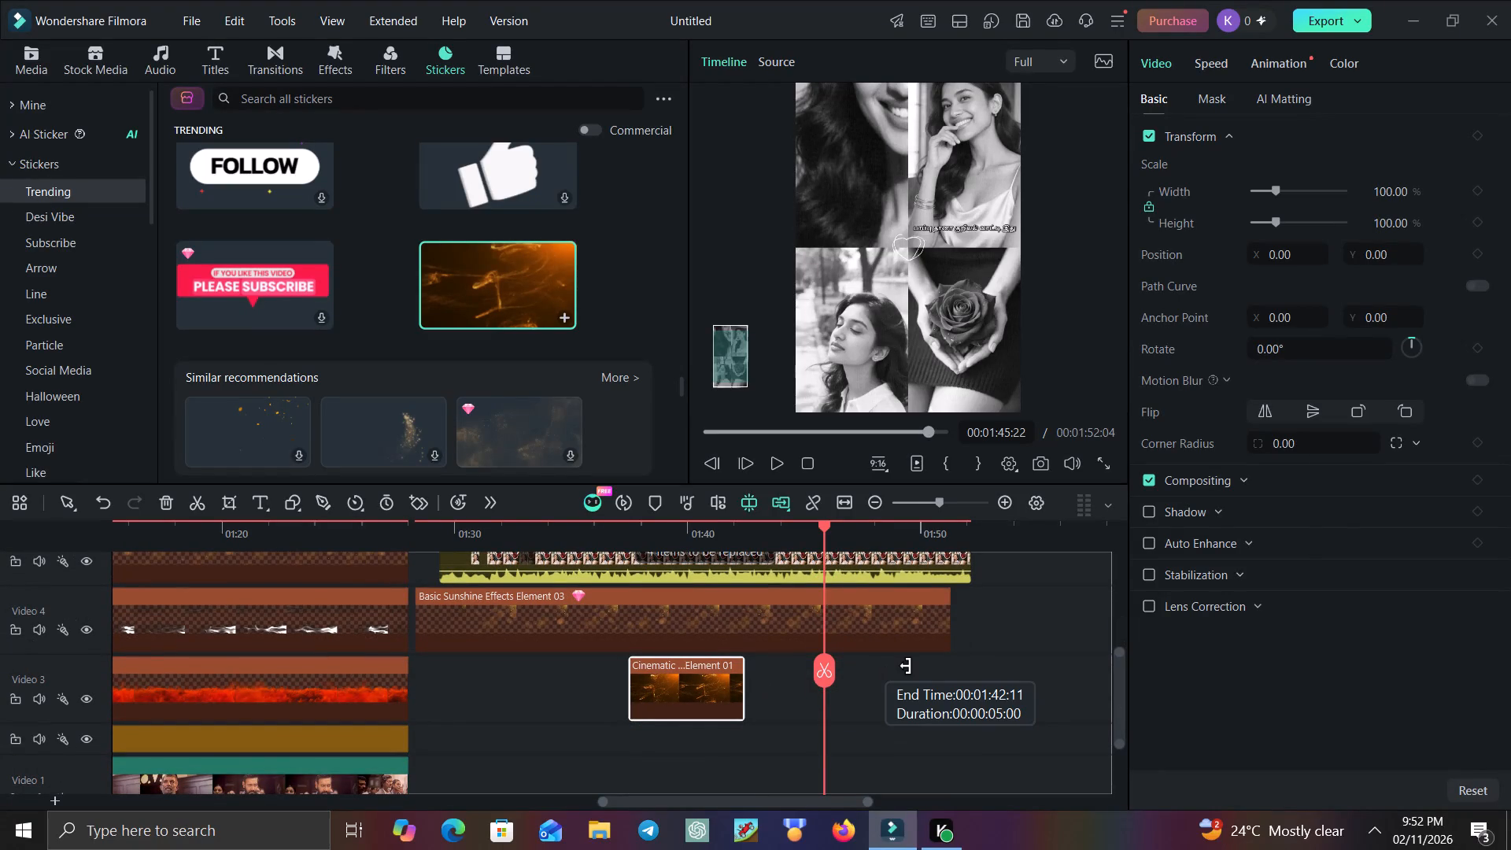
pyautogui.moveTo(906, 666); pyautogui.dragTo(1142, 675)
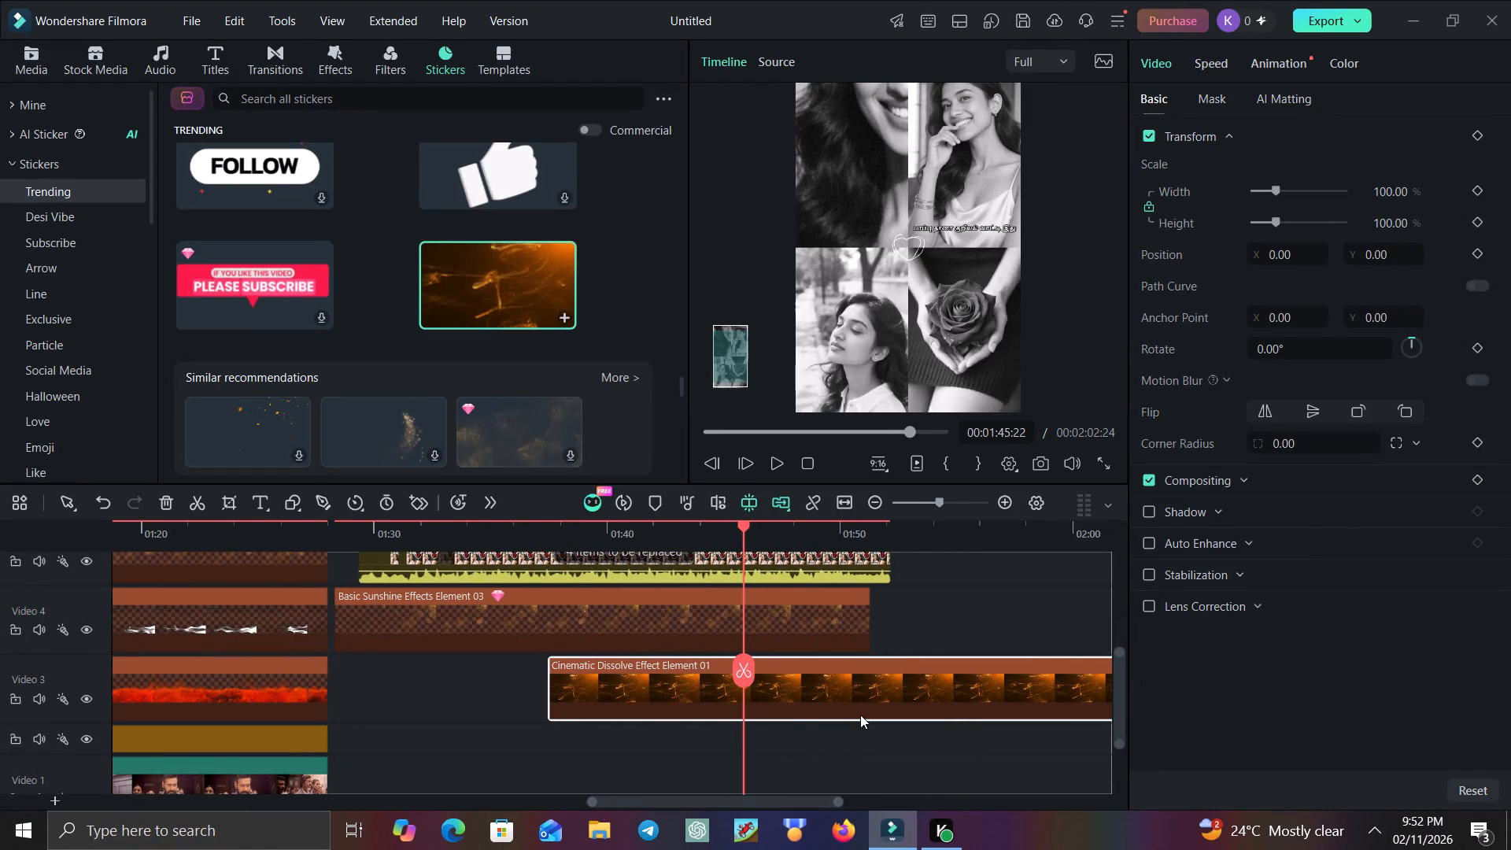
pyautogui.moveTo(860, 701); pyautogui.dragTo(641, 700)
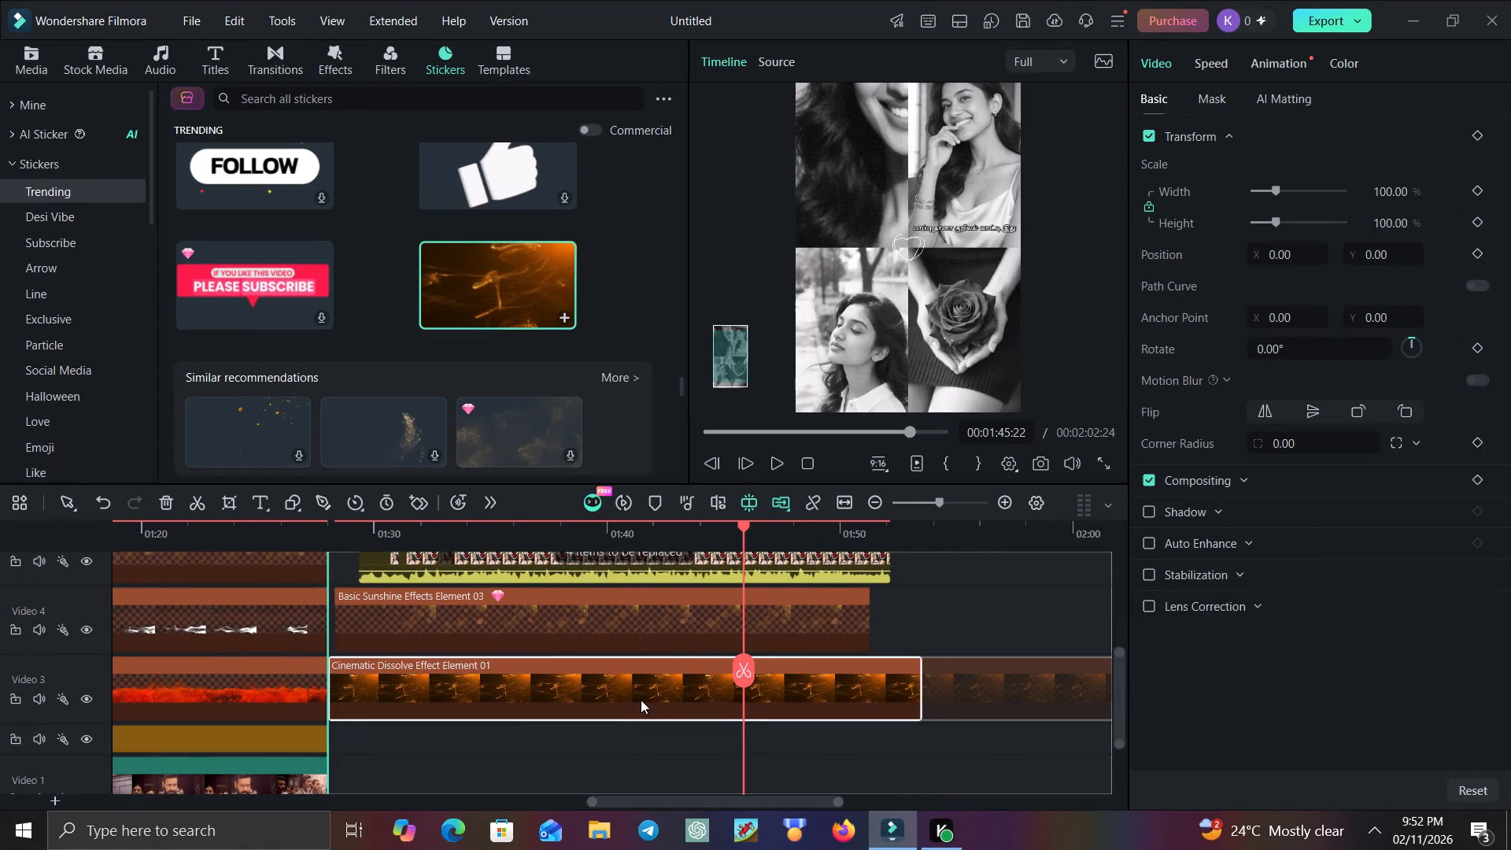
# Play the timeline from 00:01:35:17 to preview the photo show with the dissolve sticker in place.
pyautogui.scroll(2, 644, 707)
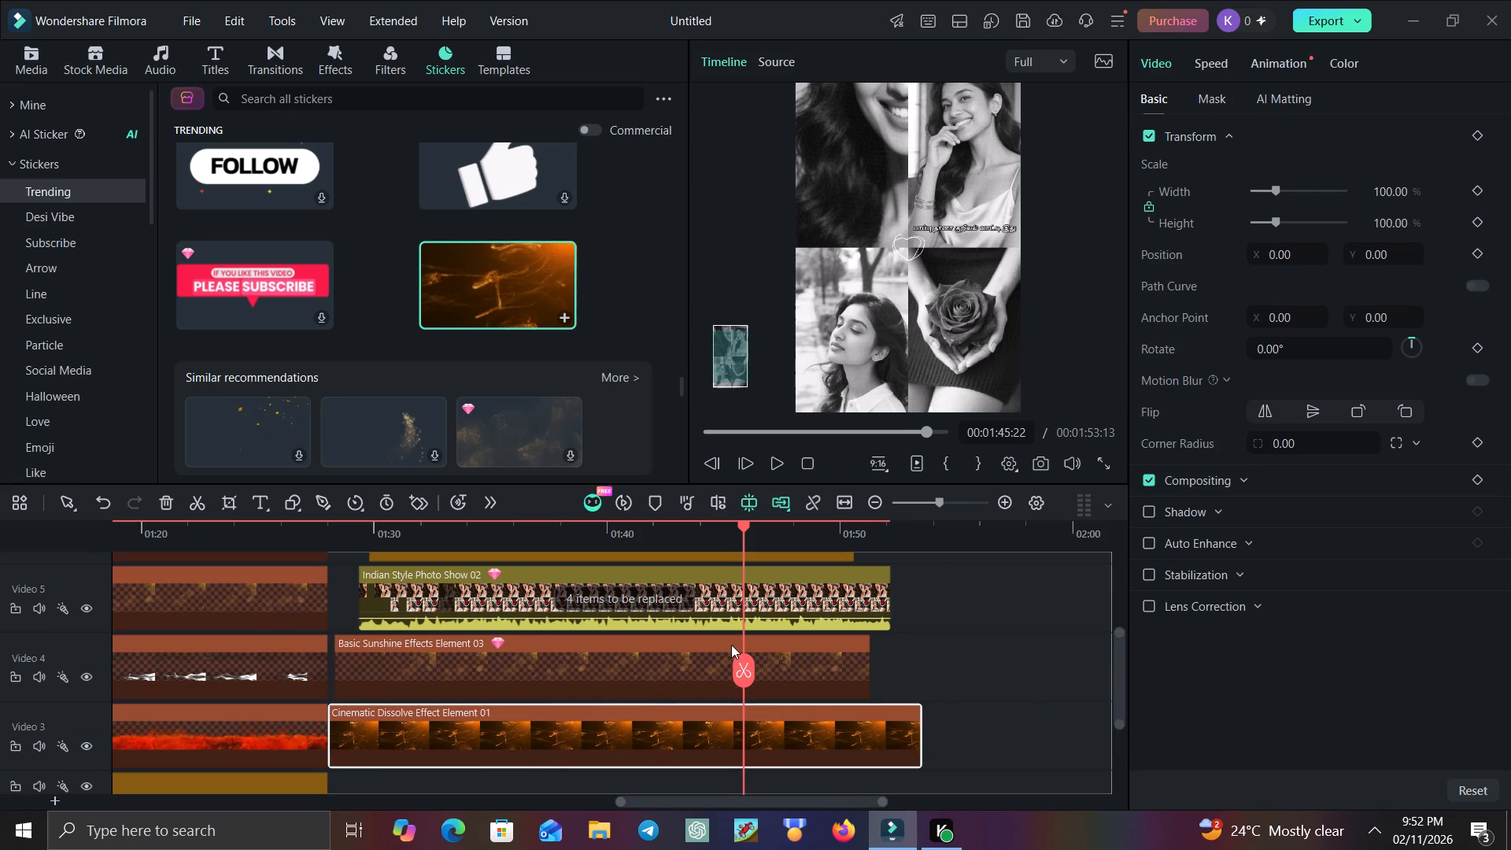
pyautogui.moveTo(744, 665); pyautogui.dragTo(507, 658)
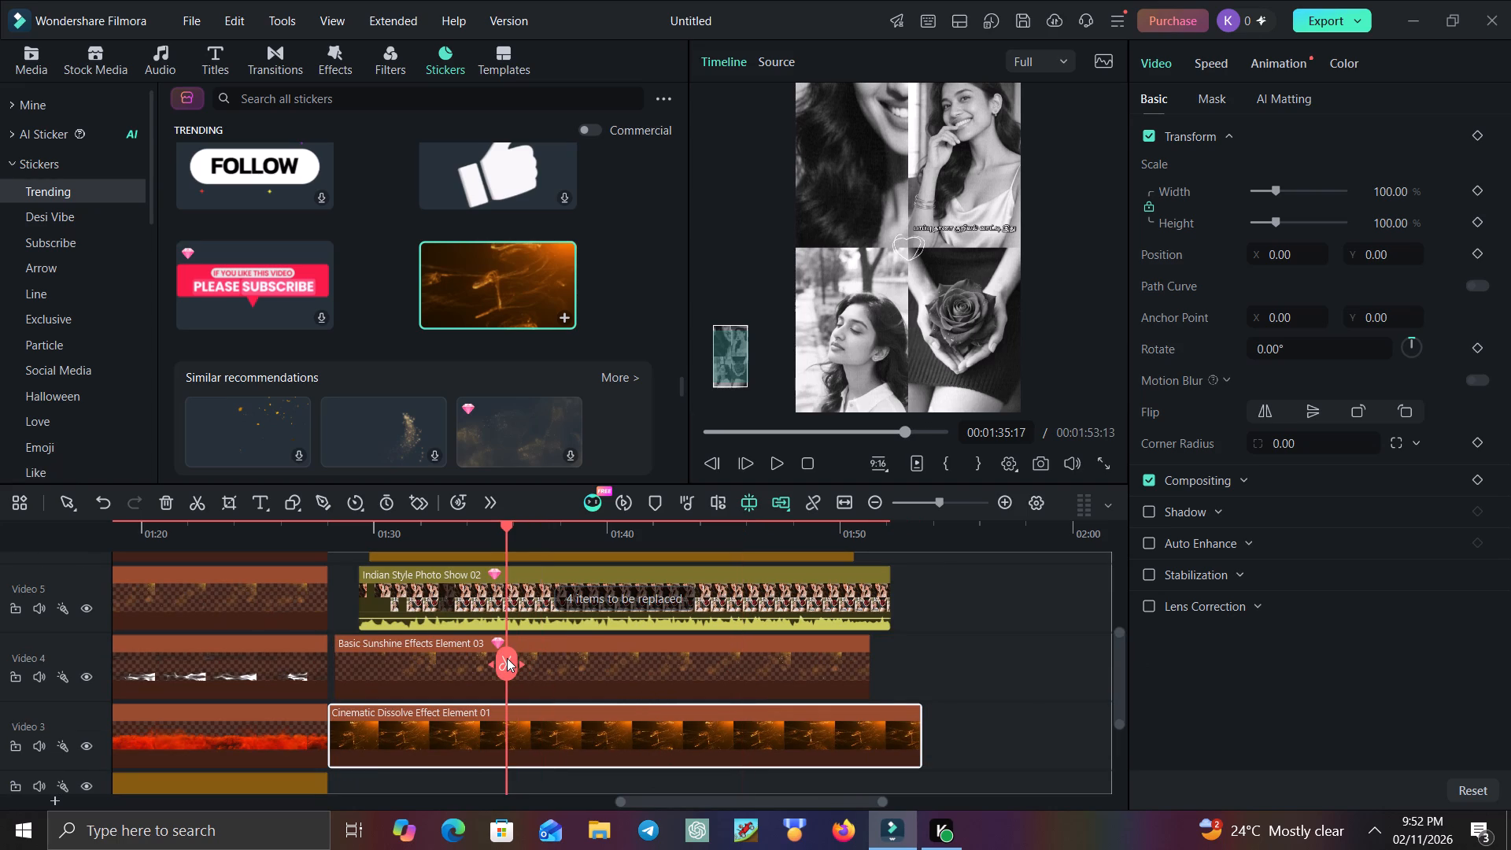
pyautogui.click(772, 460)
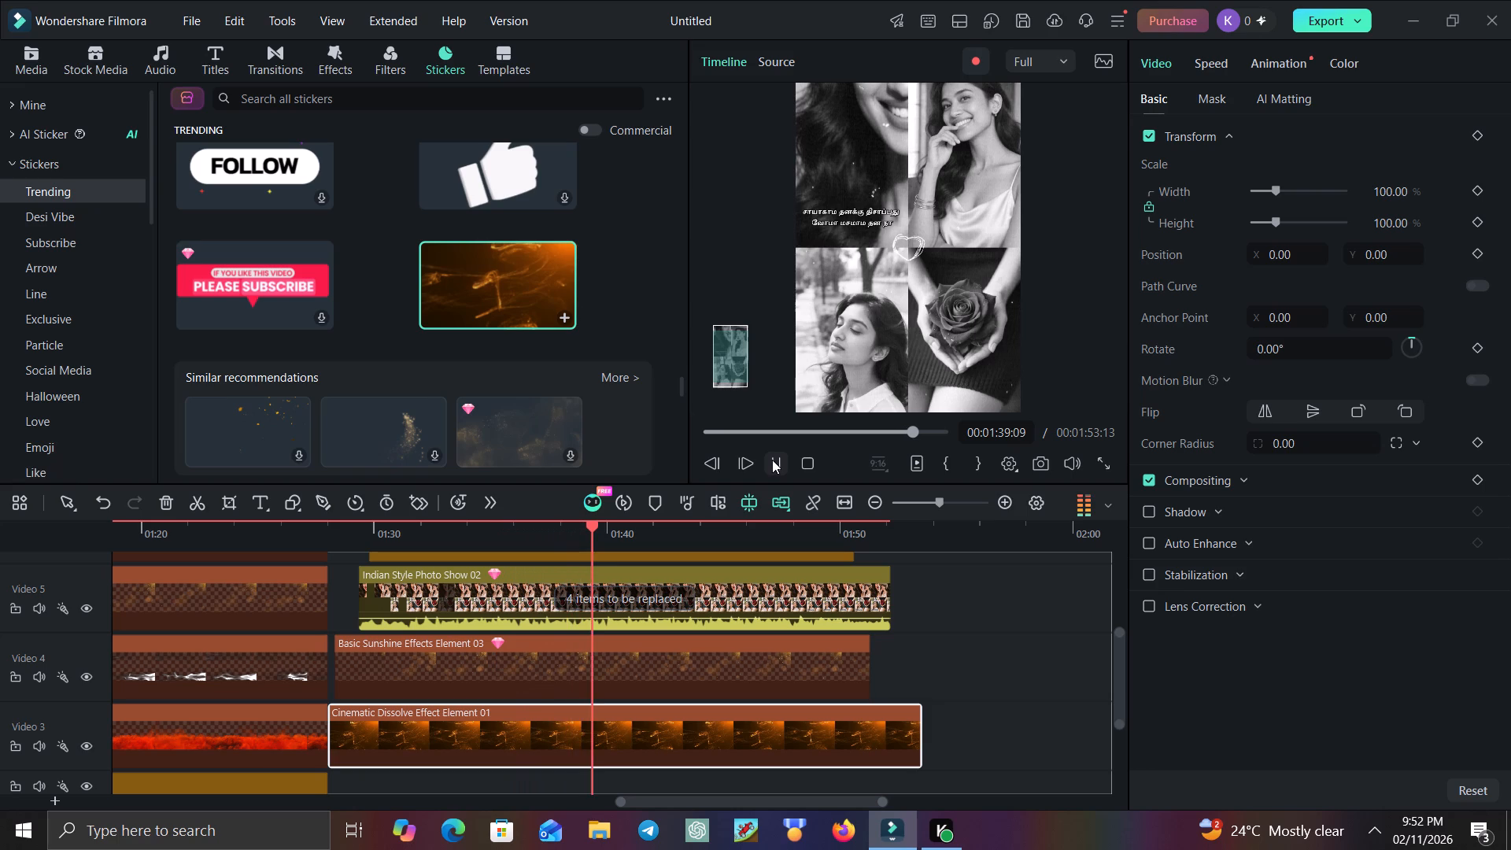
pyautogui.click(772, 460)
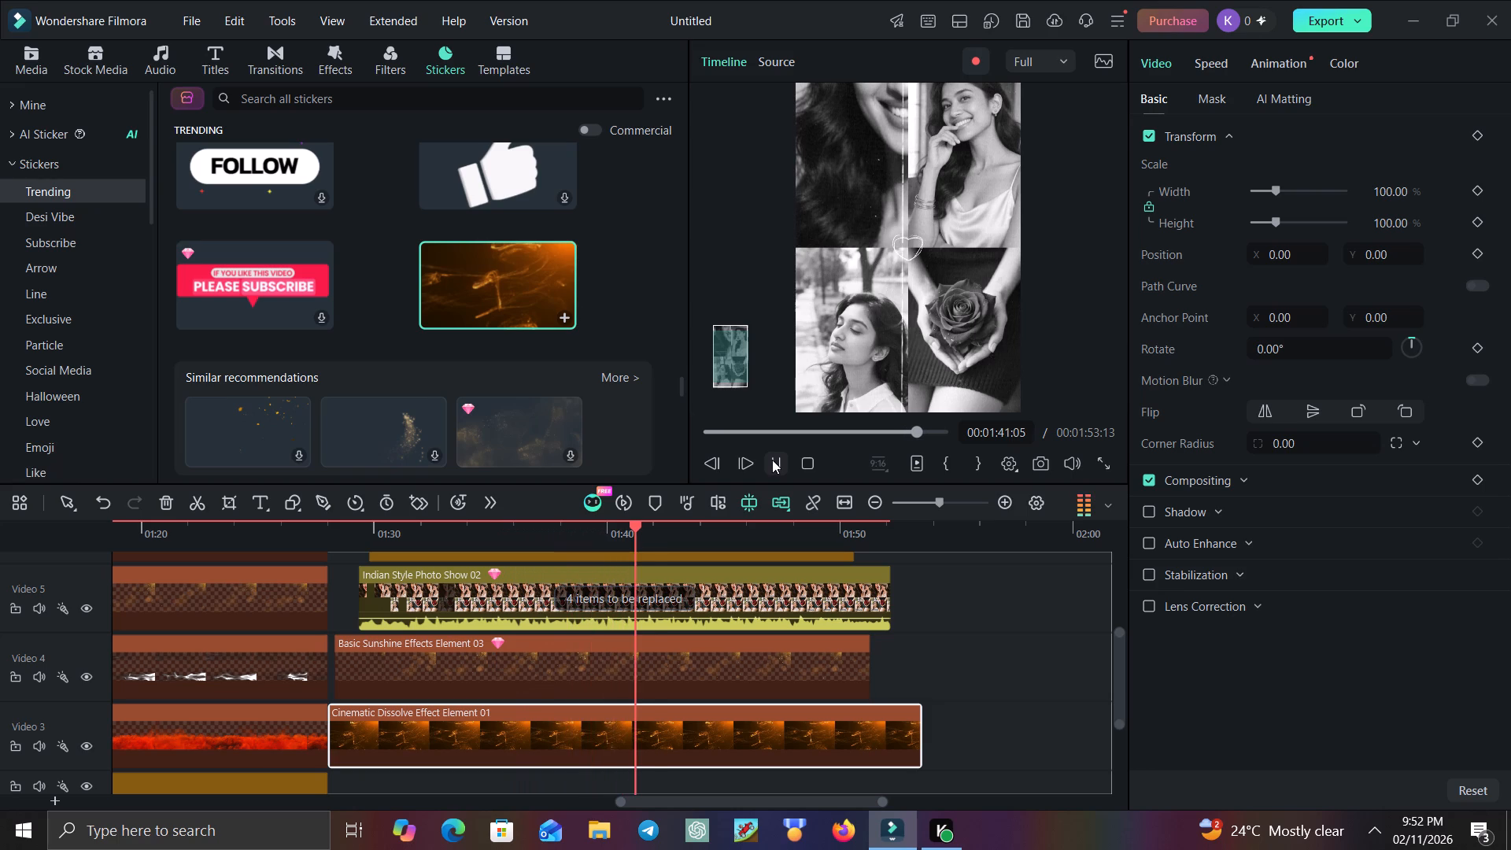
# Add the pink hearts sticker The Present Of Valentine Element 03 on a new track below the dissolve sticker at about 01:37.
pyautogui.scroll(-2, 560, 314)
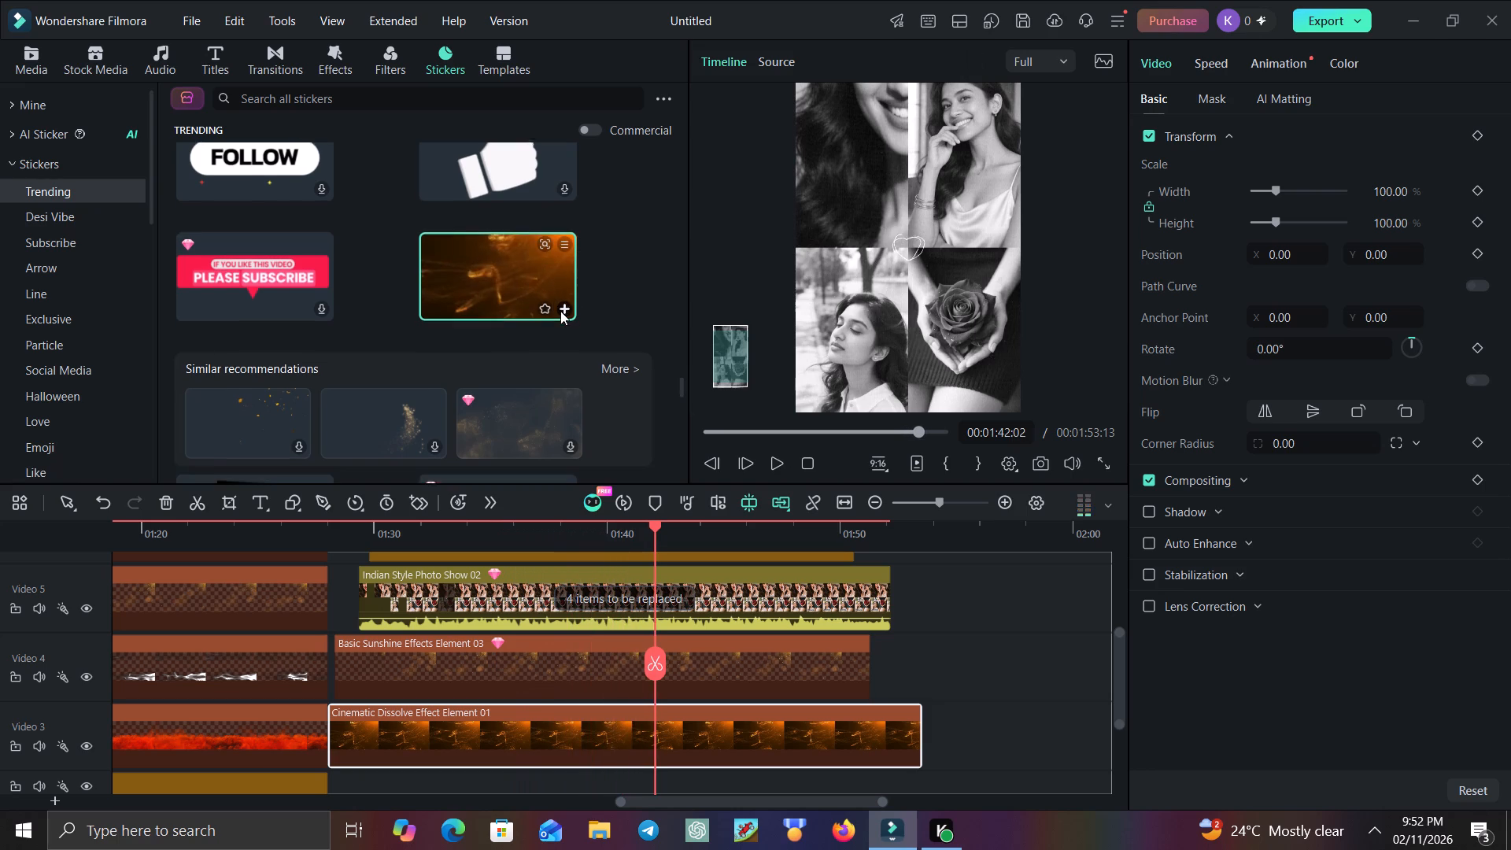
pyautogui.scroll(-2, 560, 311)
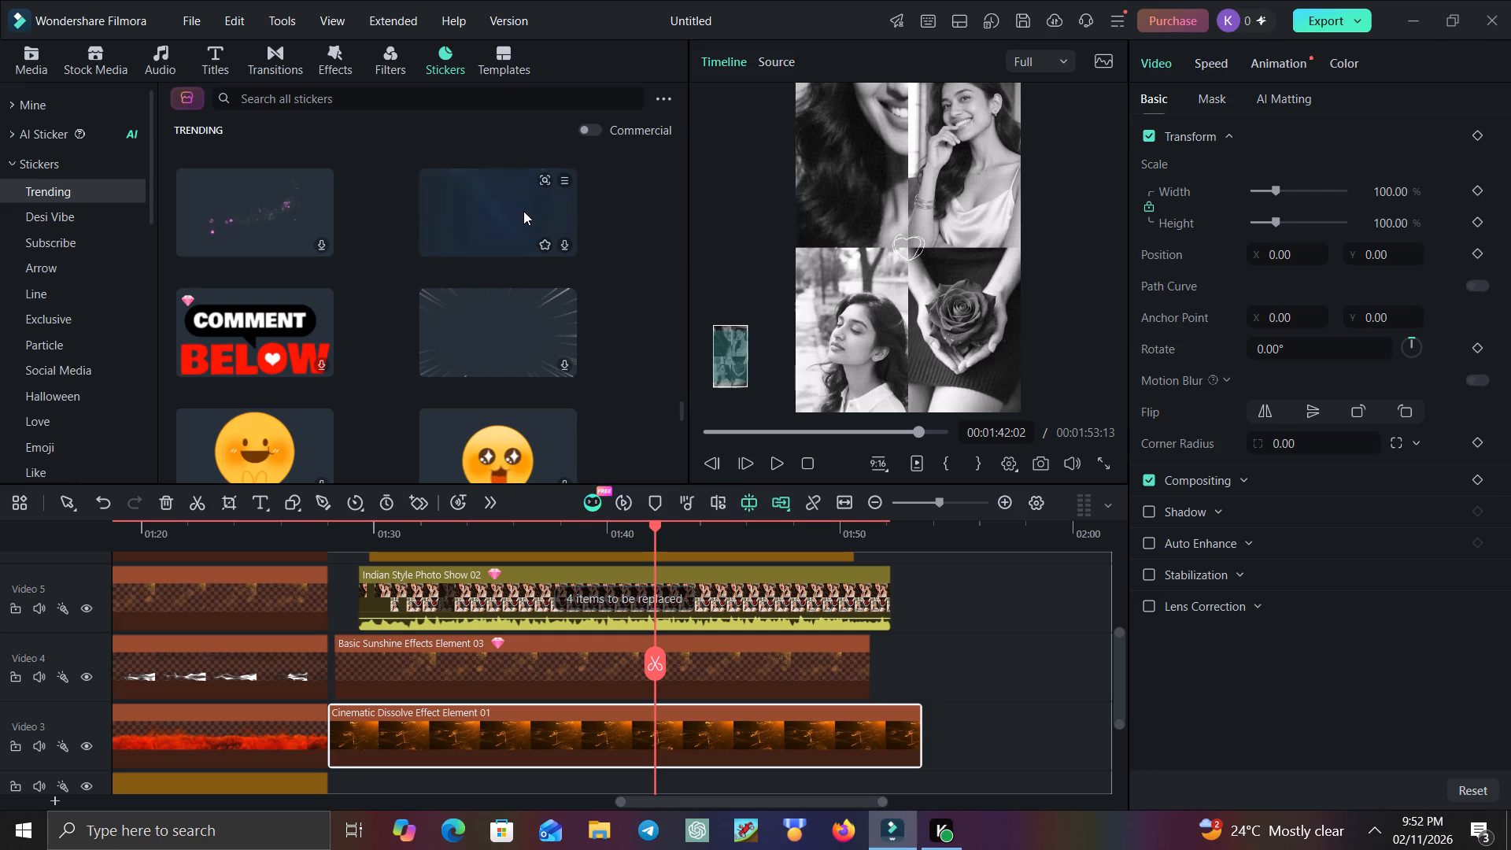
pyautogui.scroll(-1, 523, 211)
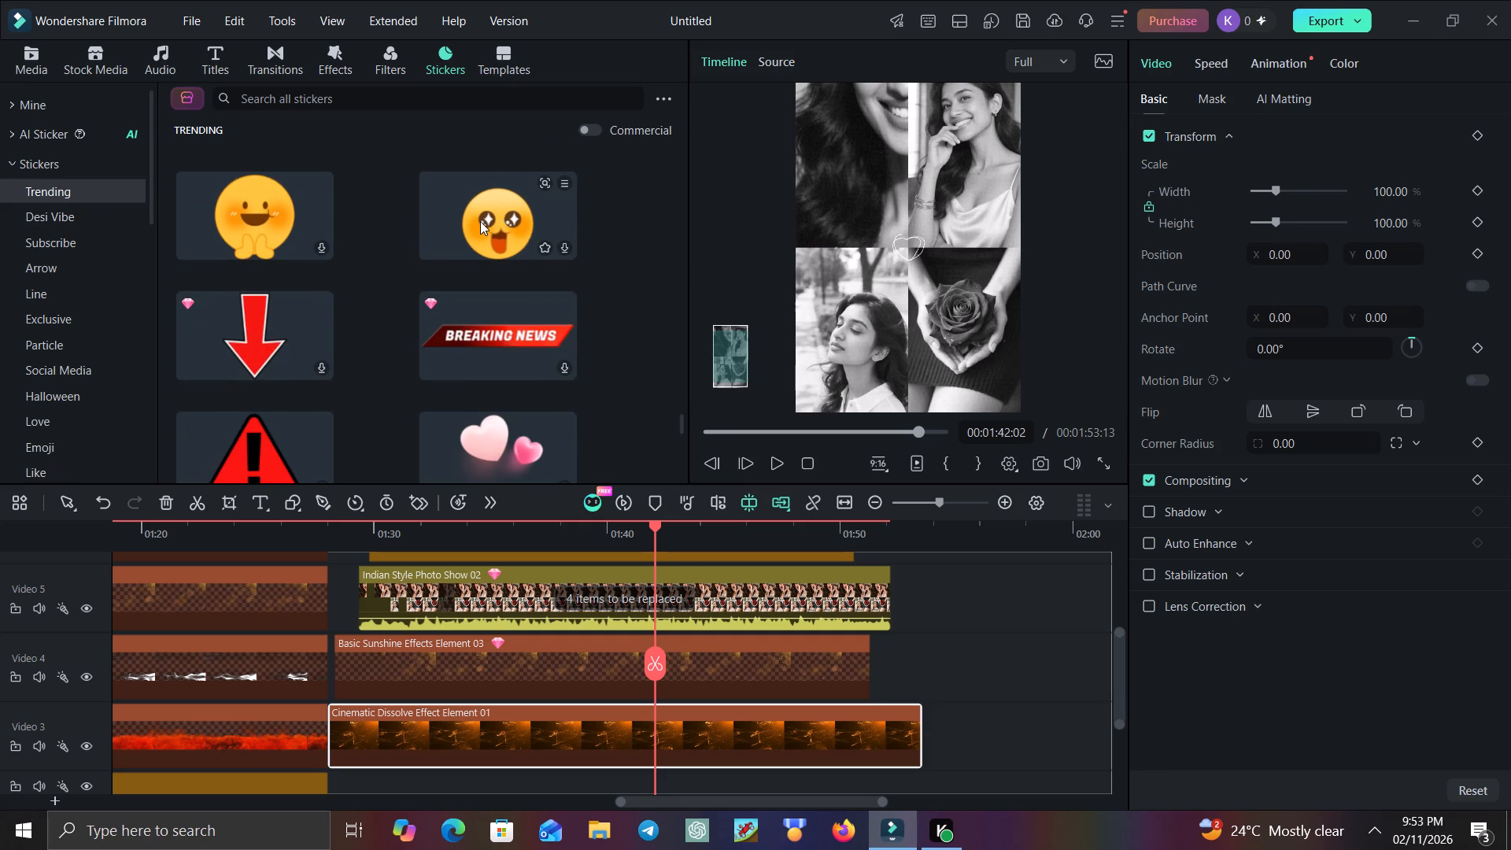
pyautogui.scroll(-2, 480, 221)
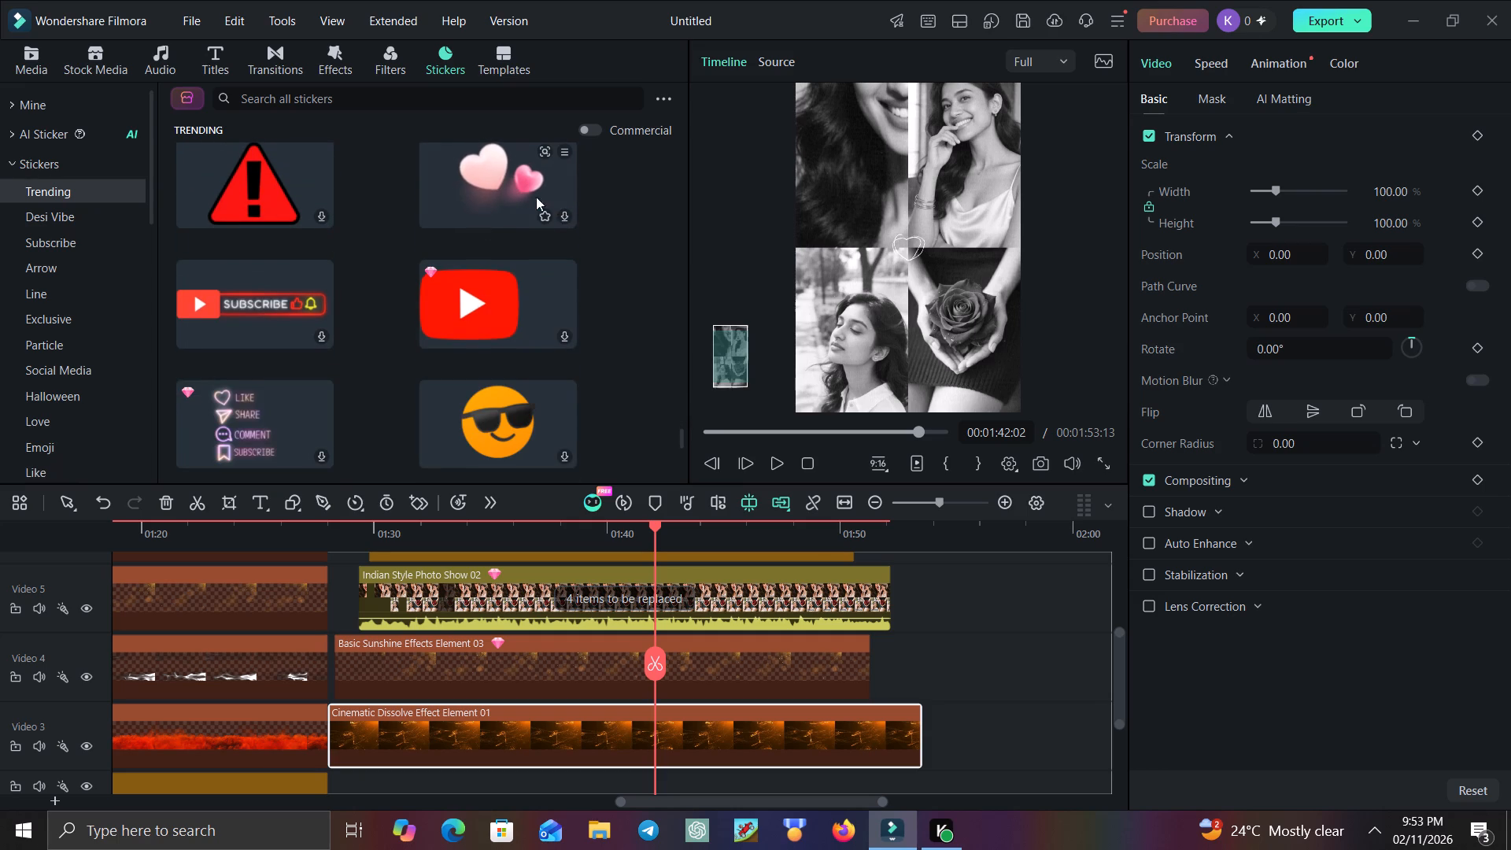
pyautogui.click(558, 213)
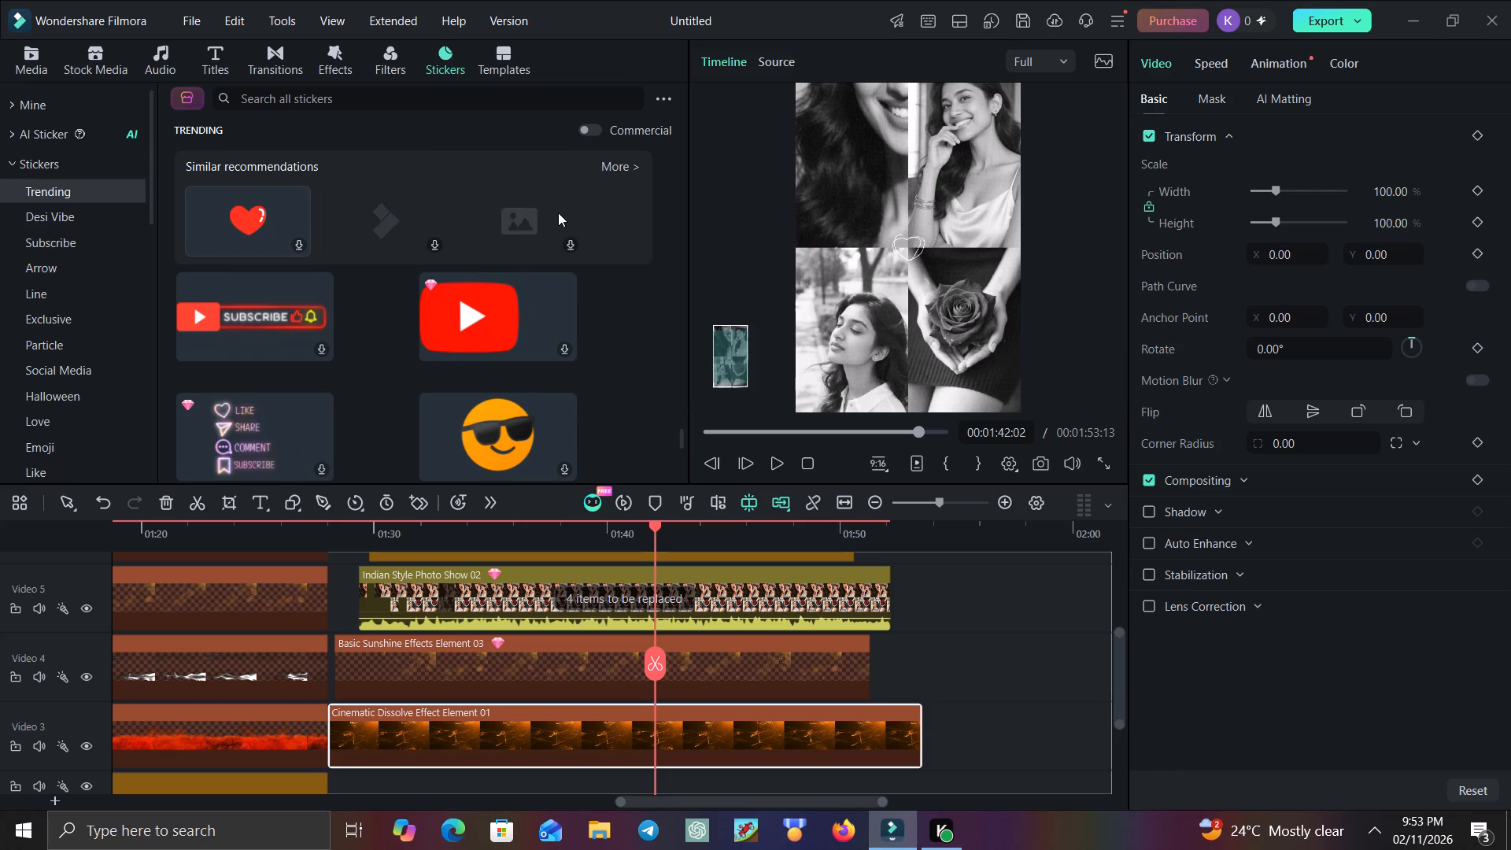
pyautogui.scroll(1, 510, 234)
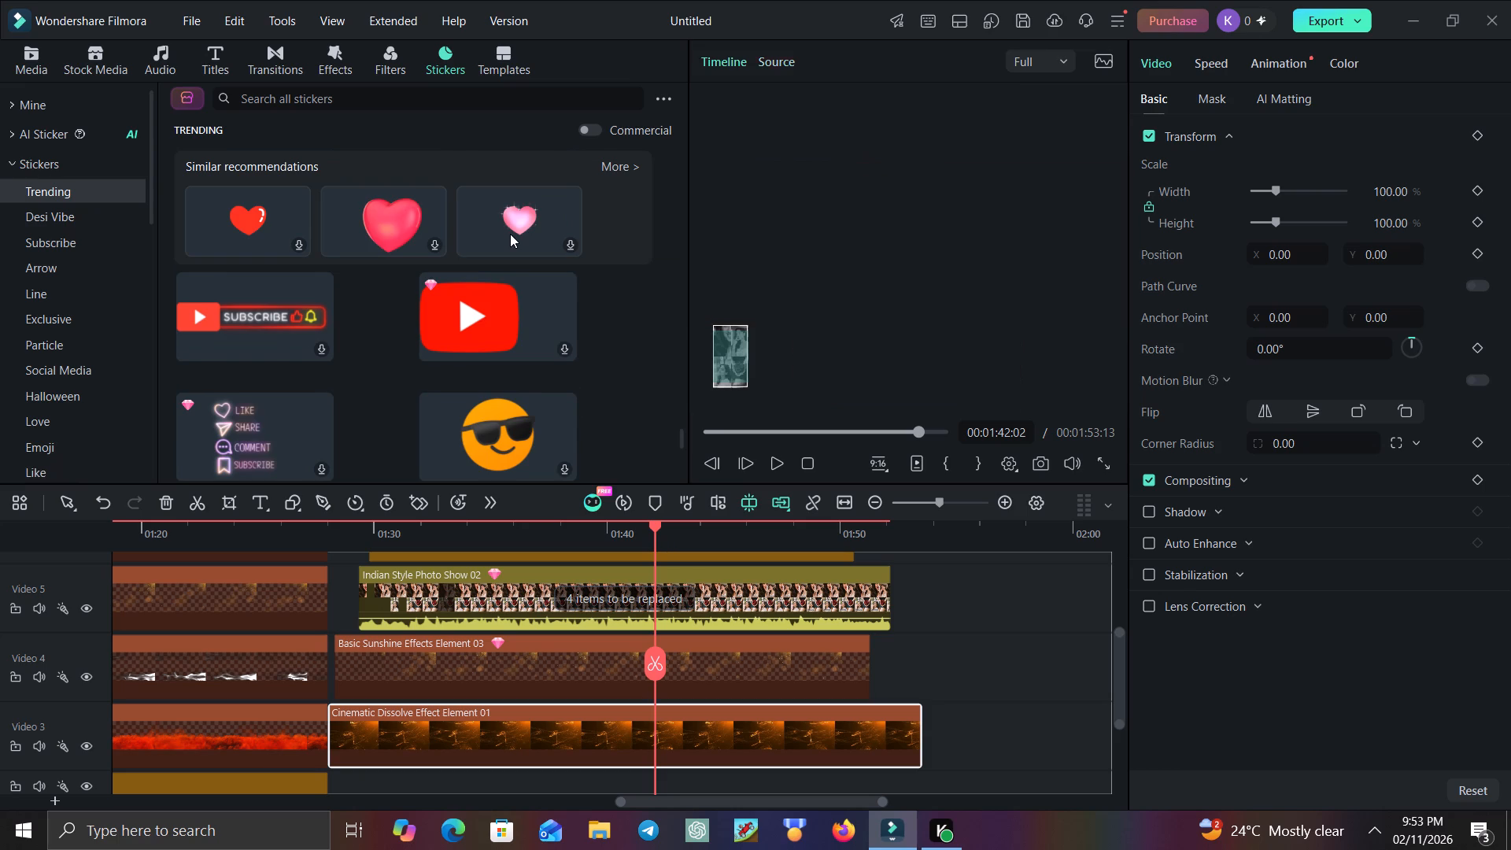
pyautogui.scroll(1, 510, 234)
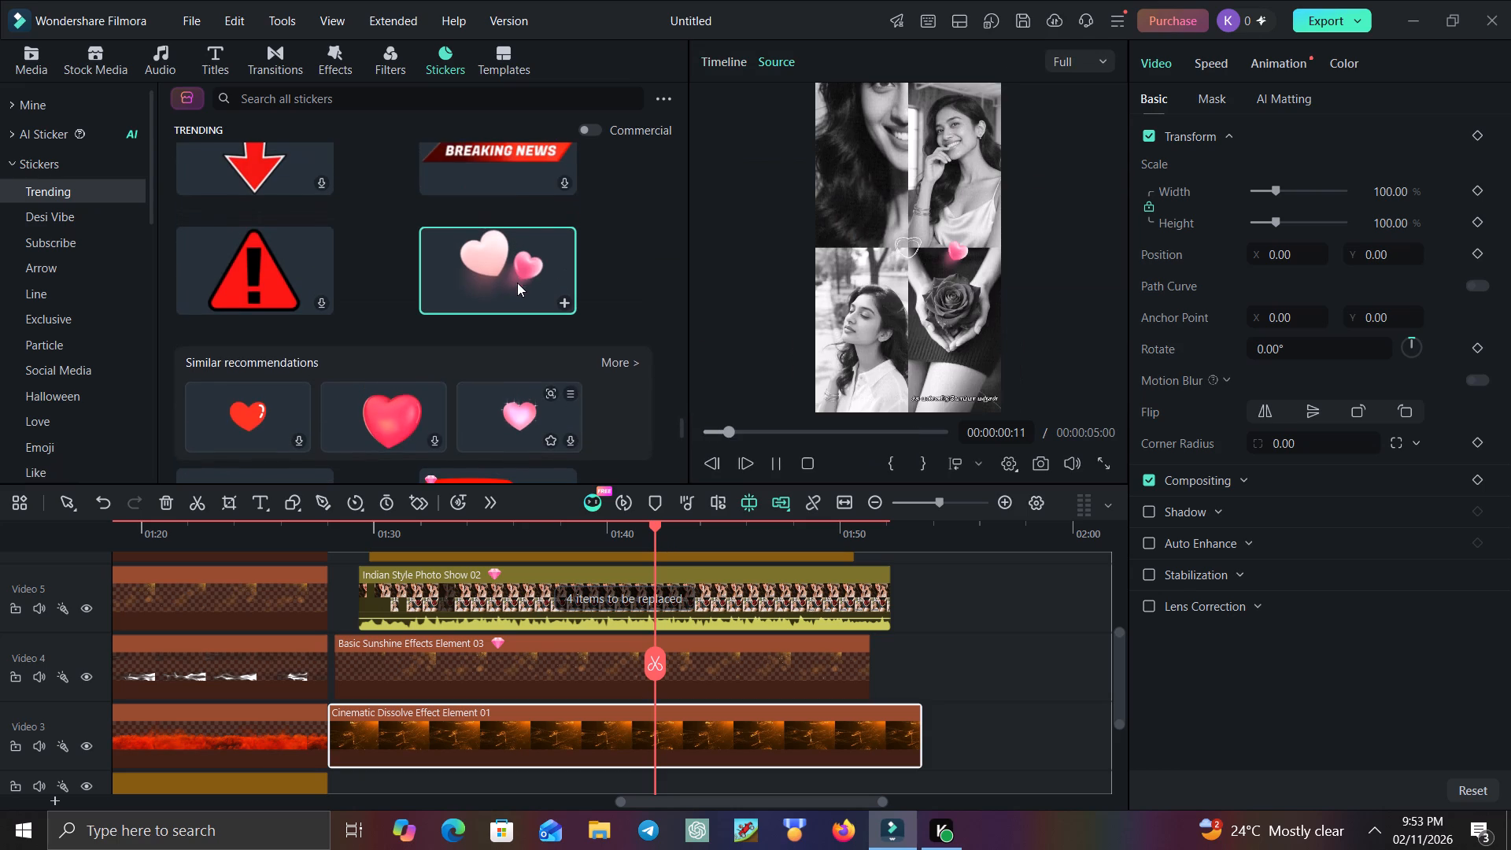
pyautogui.moveTo(513, 259); pyautogui.dragTo(546, 423)
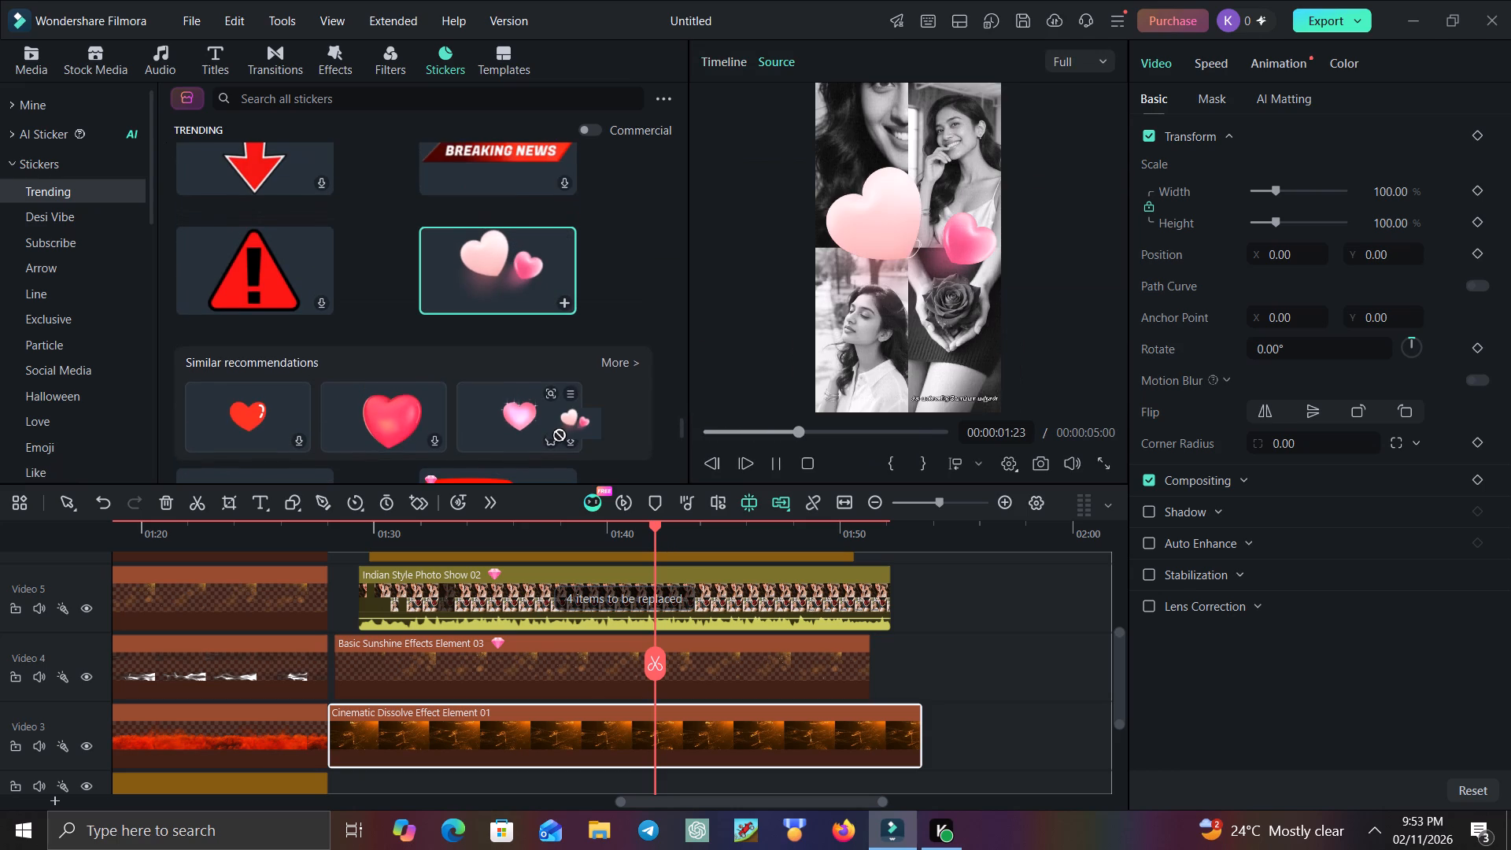
pyautogui.moveTo(546, 423); pyautogui.dragTo(536, 796)
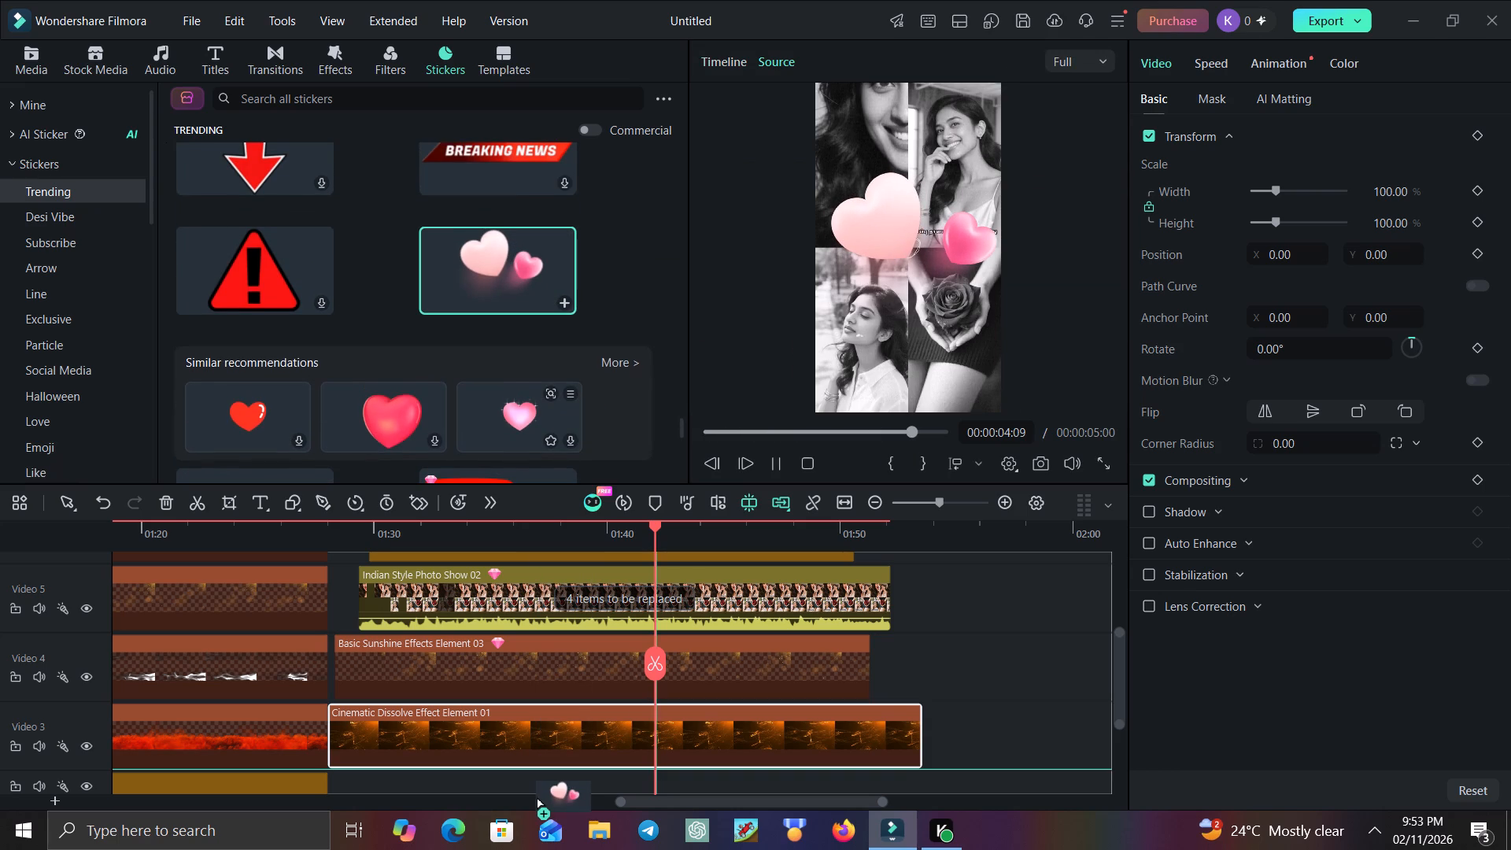
pyautogui.scroll(-2, 536, 796)
pyautogui.scroll(-2, 570, 622)
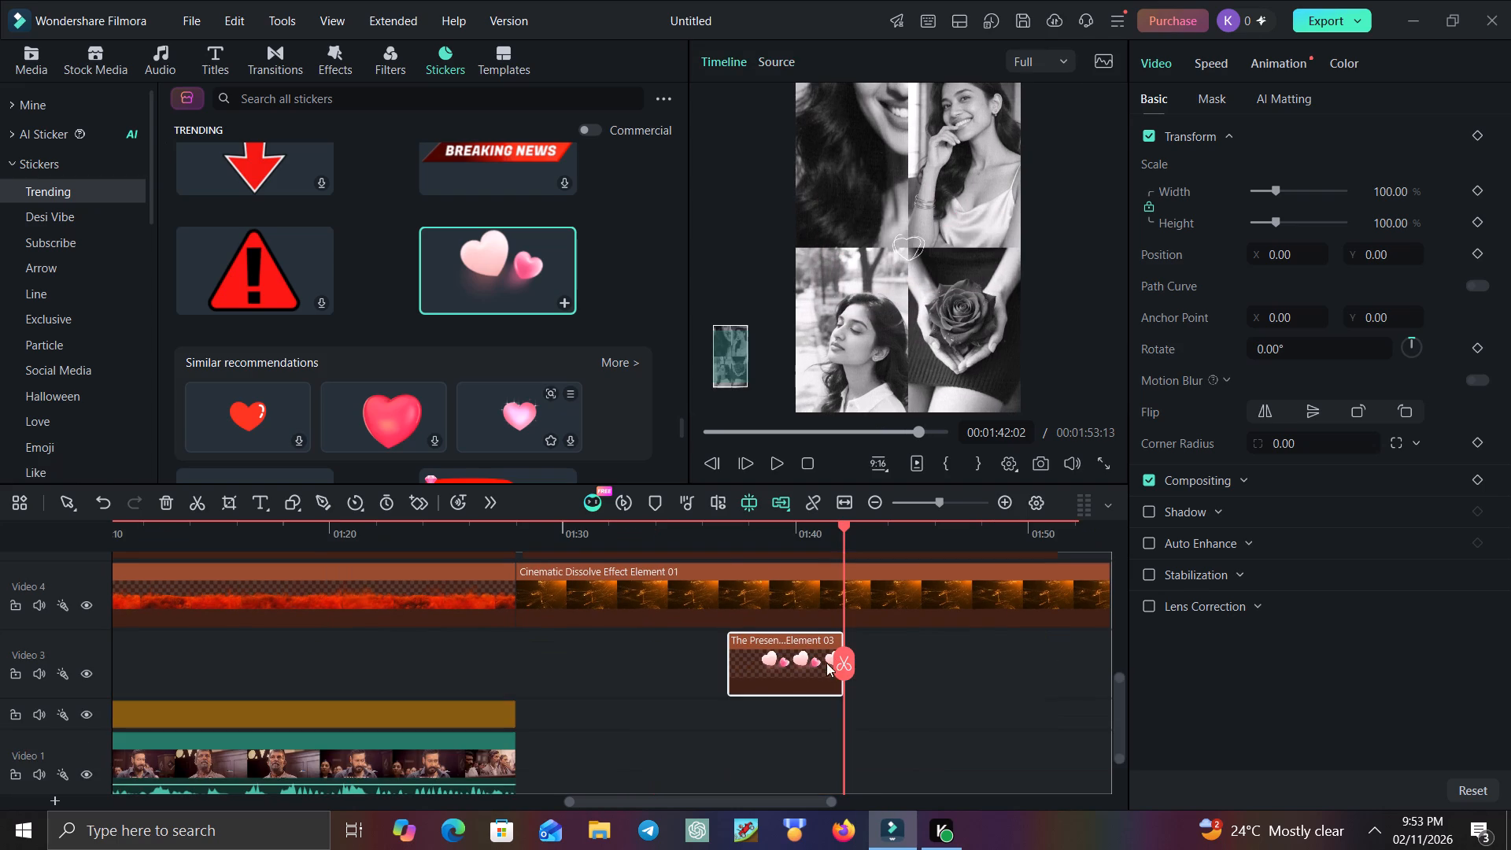
# Move The Present Of Valentine Element 03 clip to start at about 01:28 and extend it to end at about 01:57:21.
pyautogui.moveTo(845, 675); pyautogui.dragTo(857, 675)
pyautogui.moveTo(857, 675); pyautogui.dragTo(1028, 675)
pyautogui.moveTo(839, 667); pyautogui.dragTo(1199, 670)
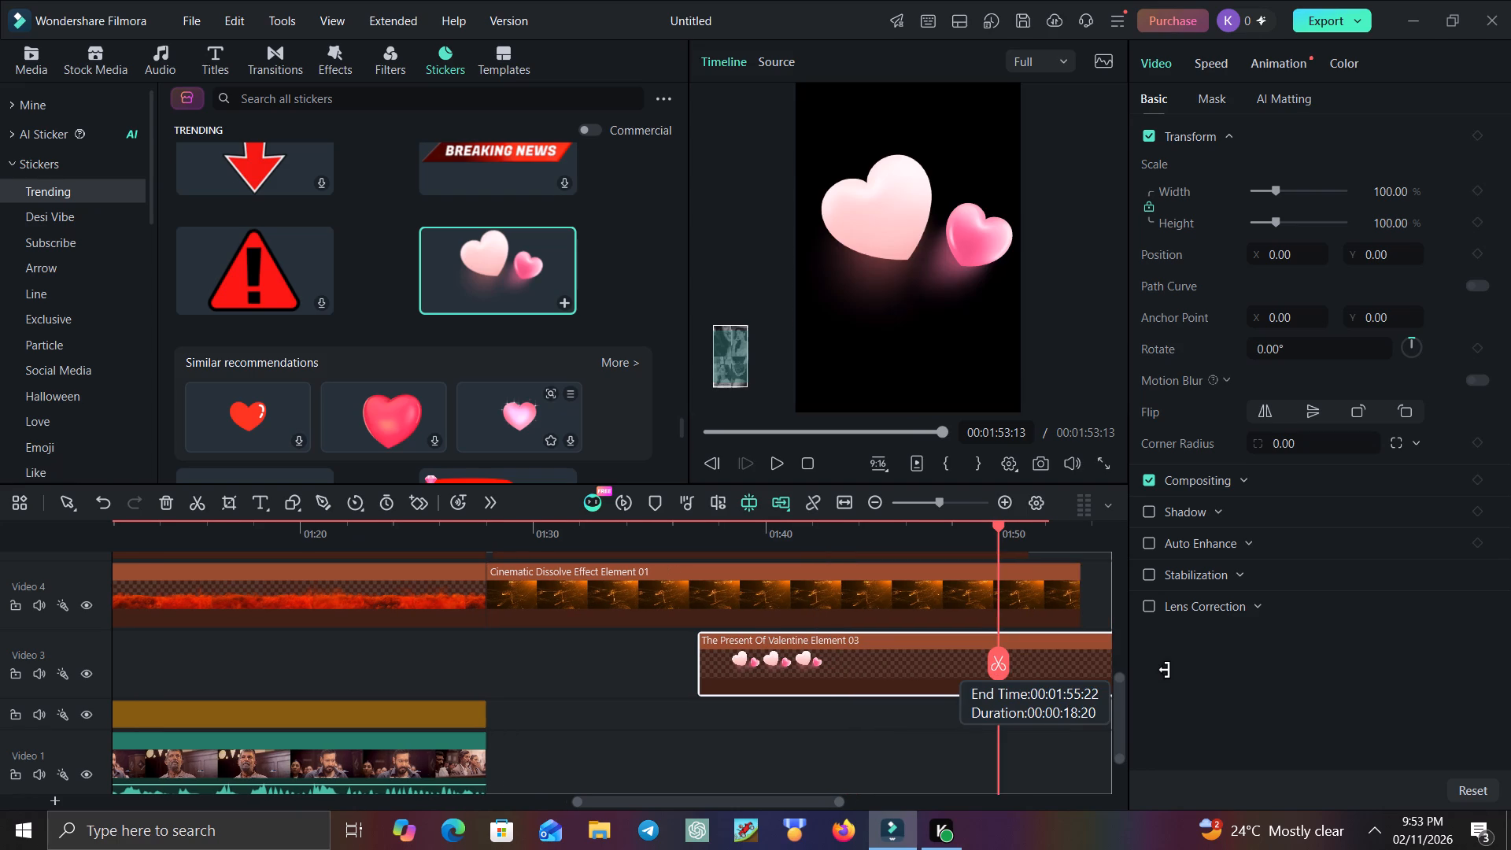
pyautogui.moveTo(783, 663); pyautogui.dragTo(688, 678)
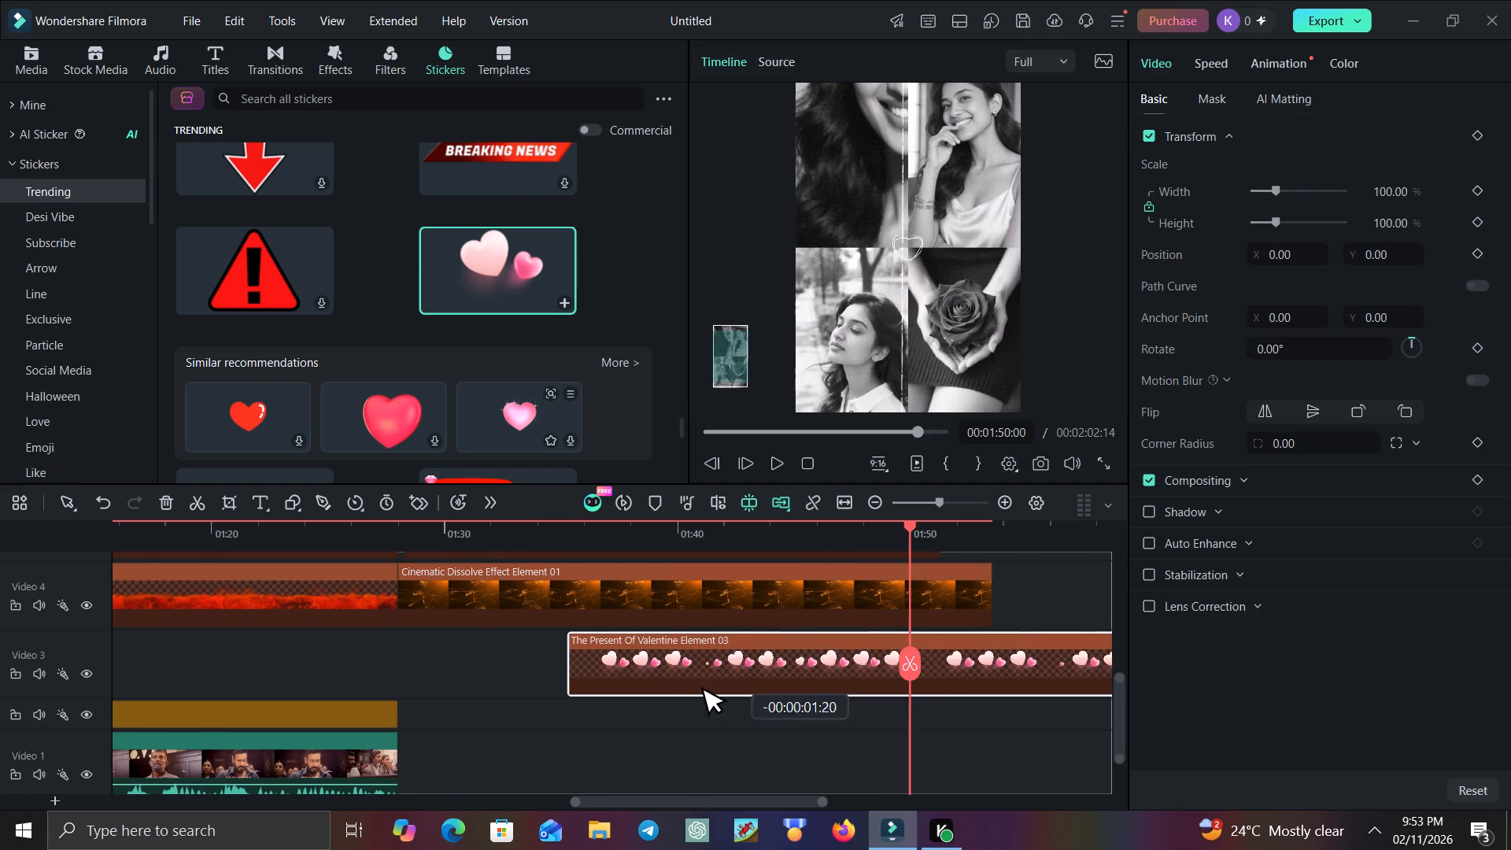
pyautogui.moveTo(688, 678); pyautogui.dragTo(580, 665)
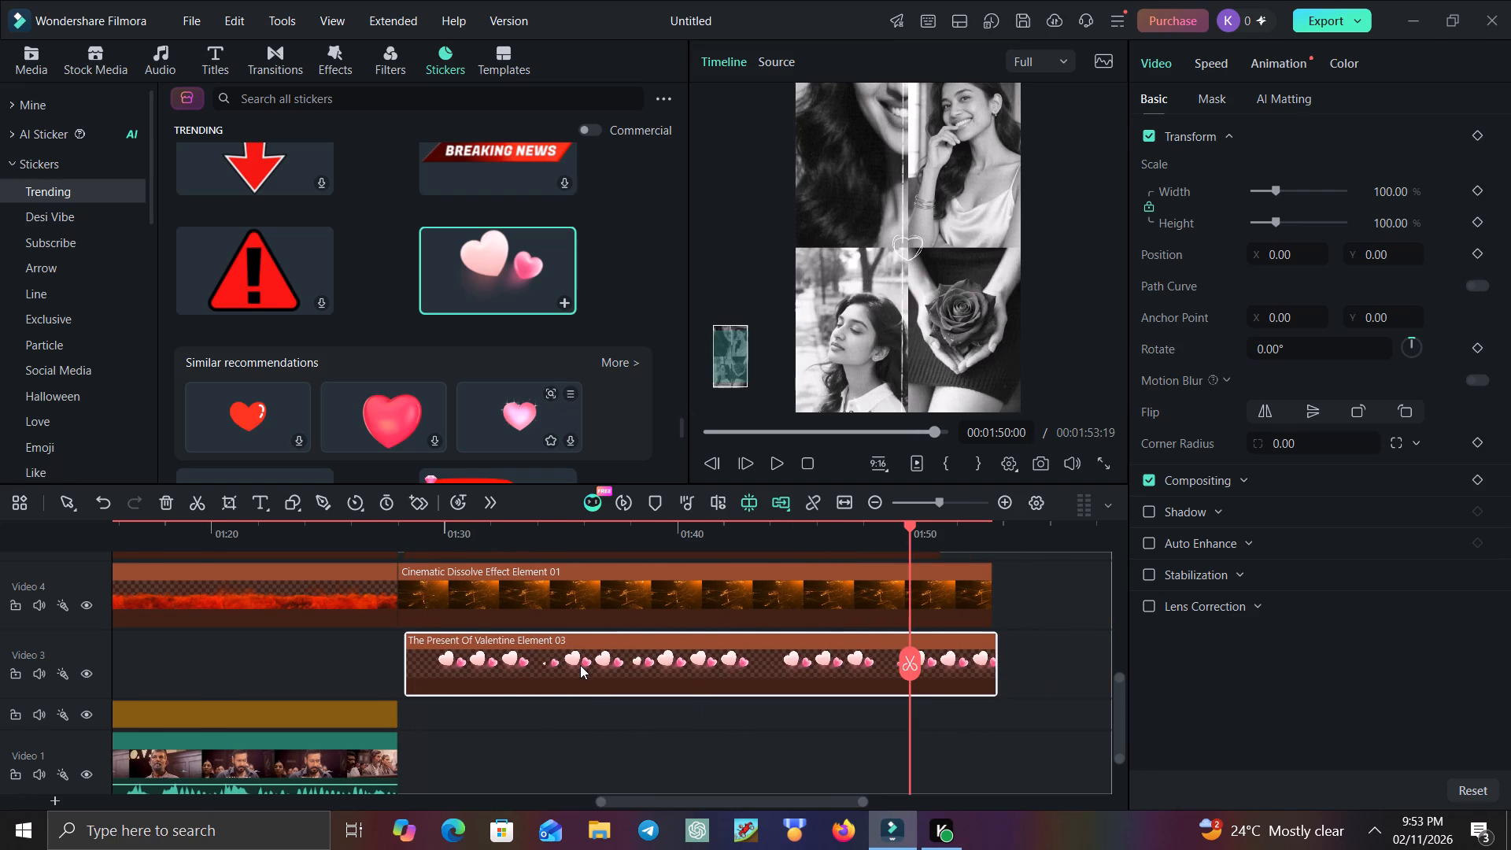
pyautogui.hscroll(-2, 580, 665)
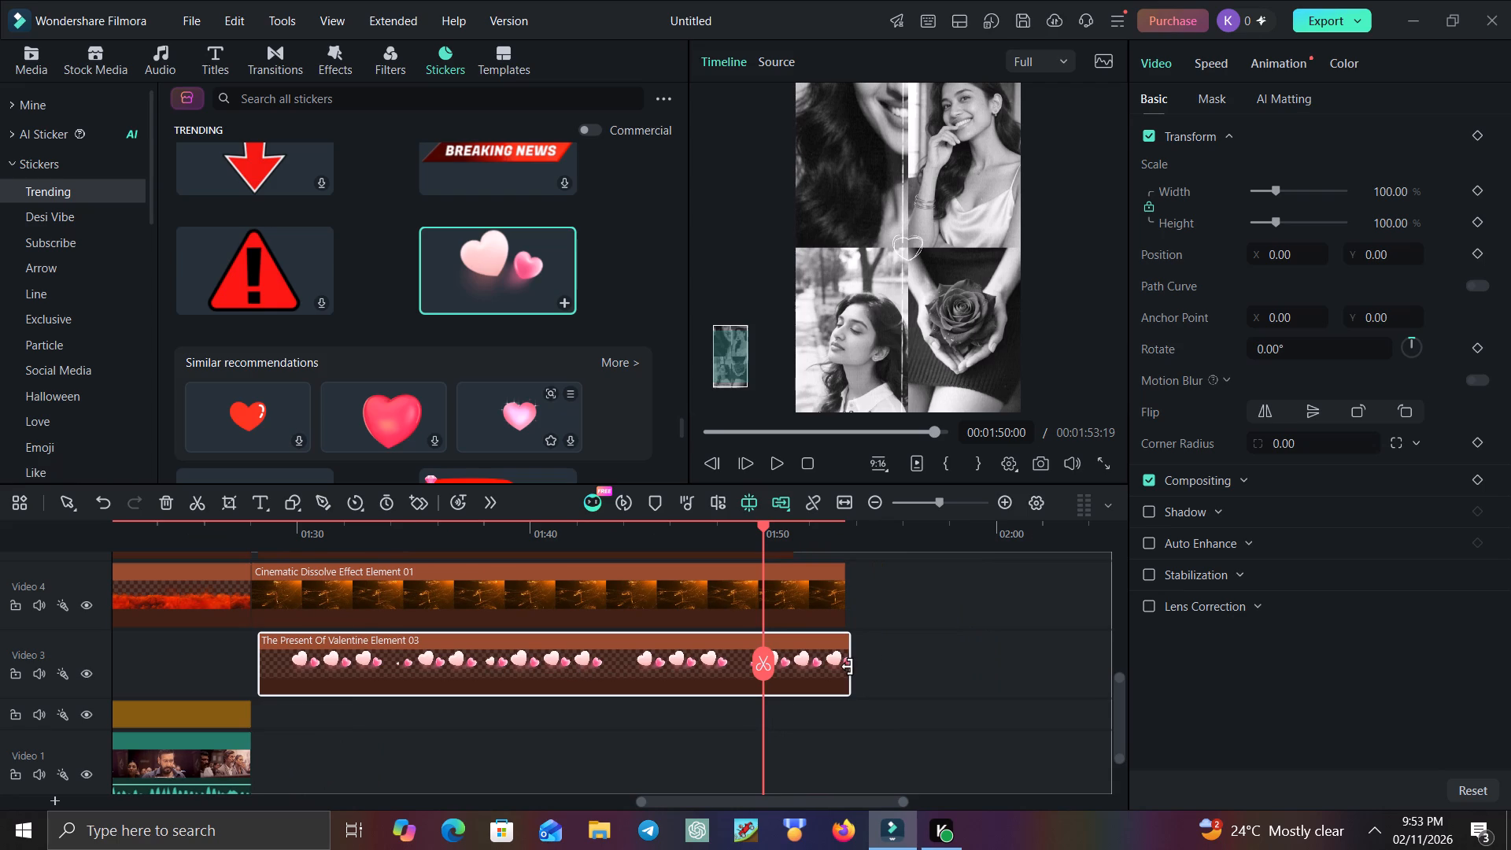
pyautogui.moveTo(848, 667); pyautogui.dragTo(944, 668)
pyautogui.hscroll(1, 944, 668)
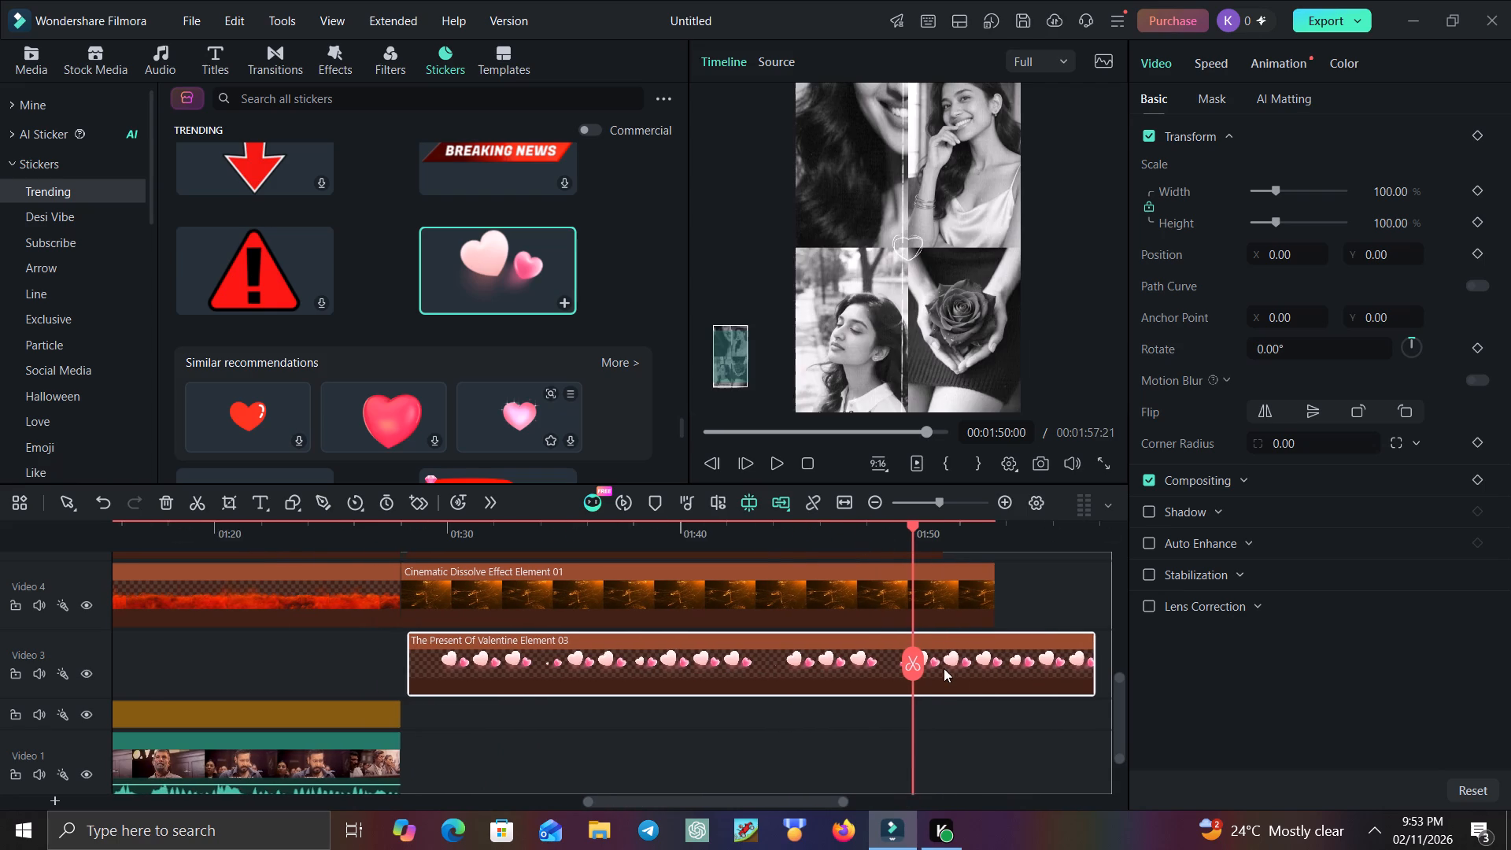
# Play the timeline from 00:01:47:00 to the end to preview the photo show with the hearts sticker.
pyautogui.hscroll(1, 944, 668)
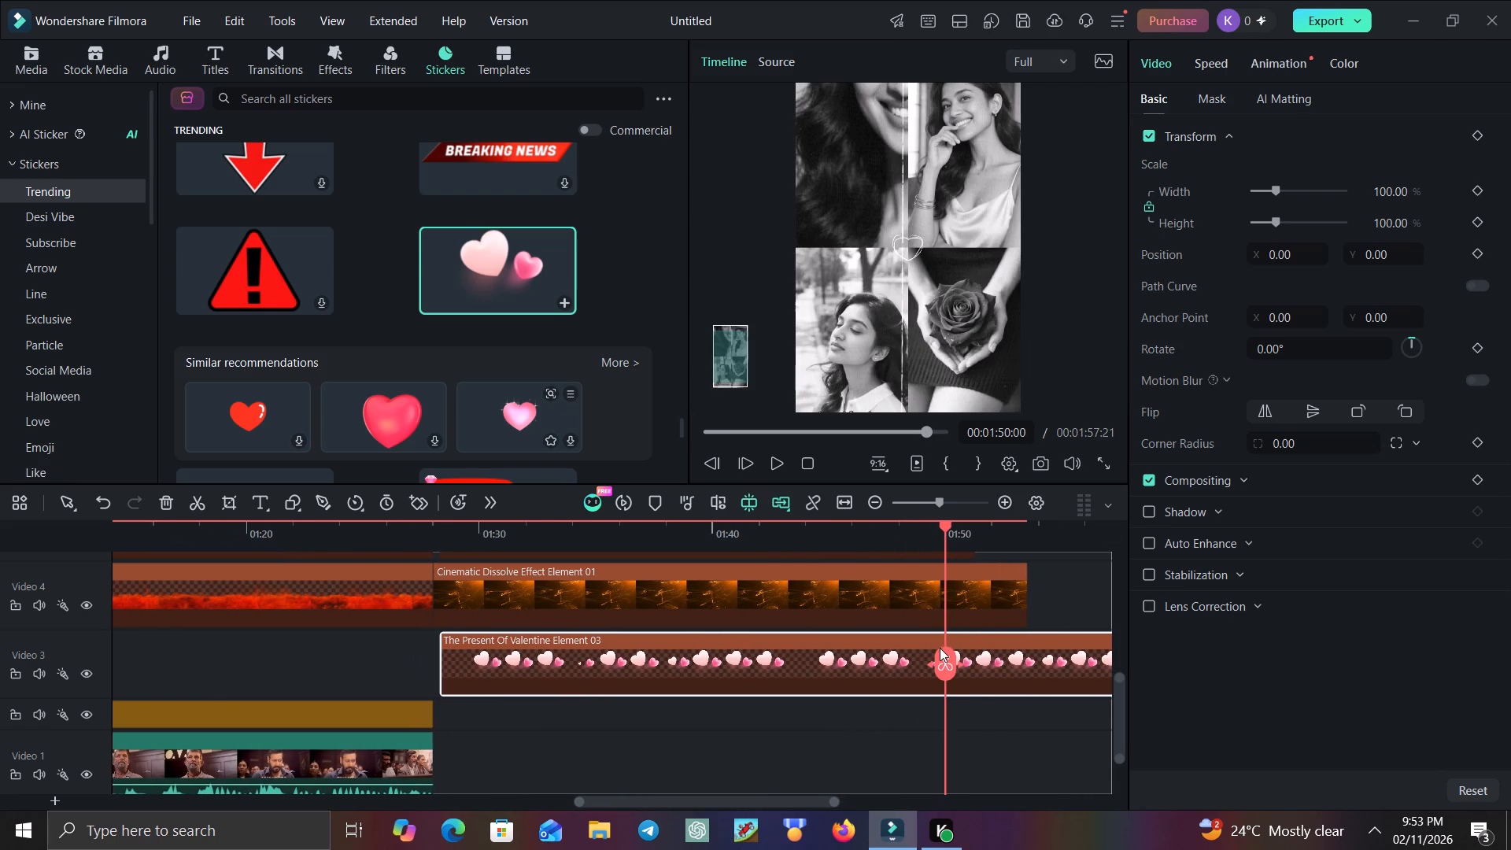
pyautogui.moveTo(940, 652); pyautogui.dragTo(875, 652)
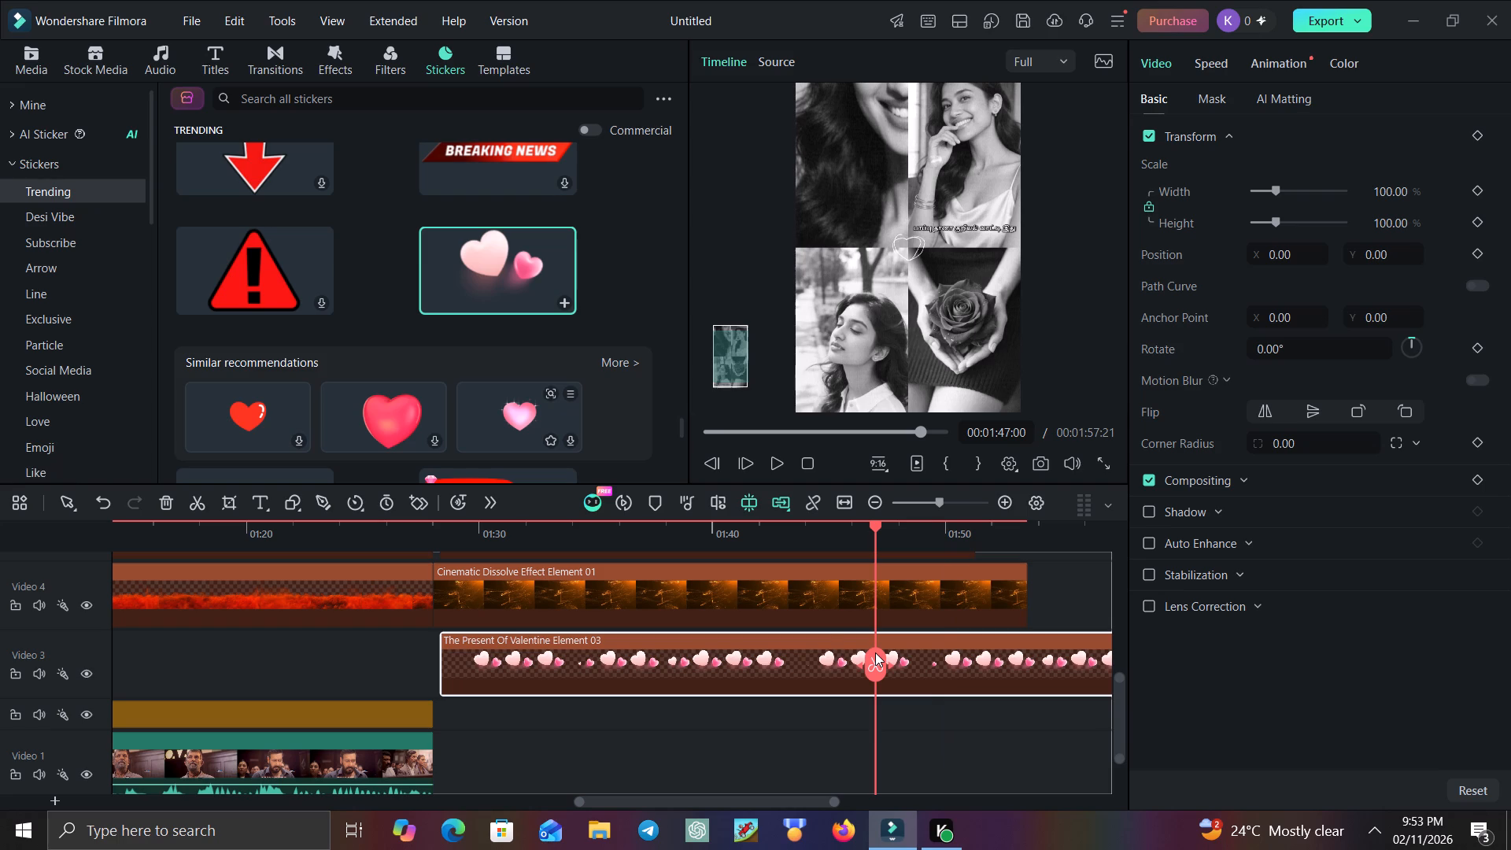
pyautogui.click(771, 456)
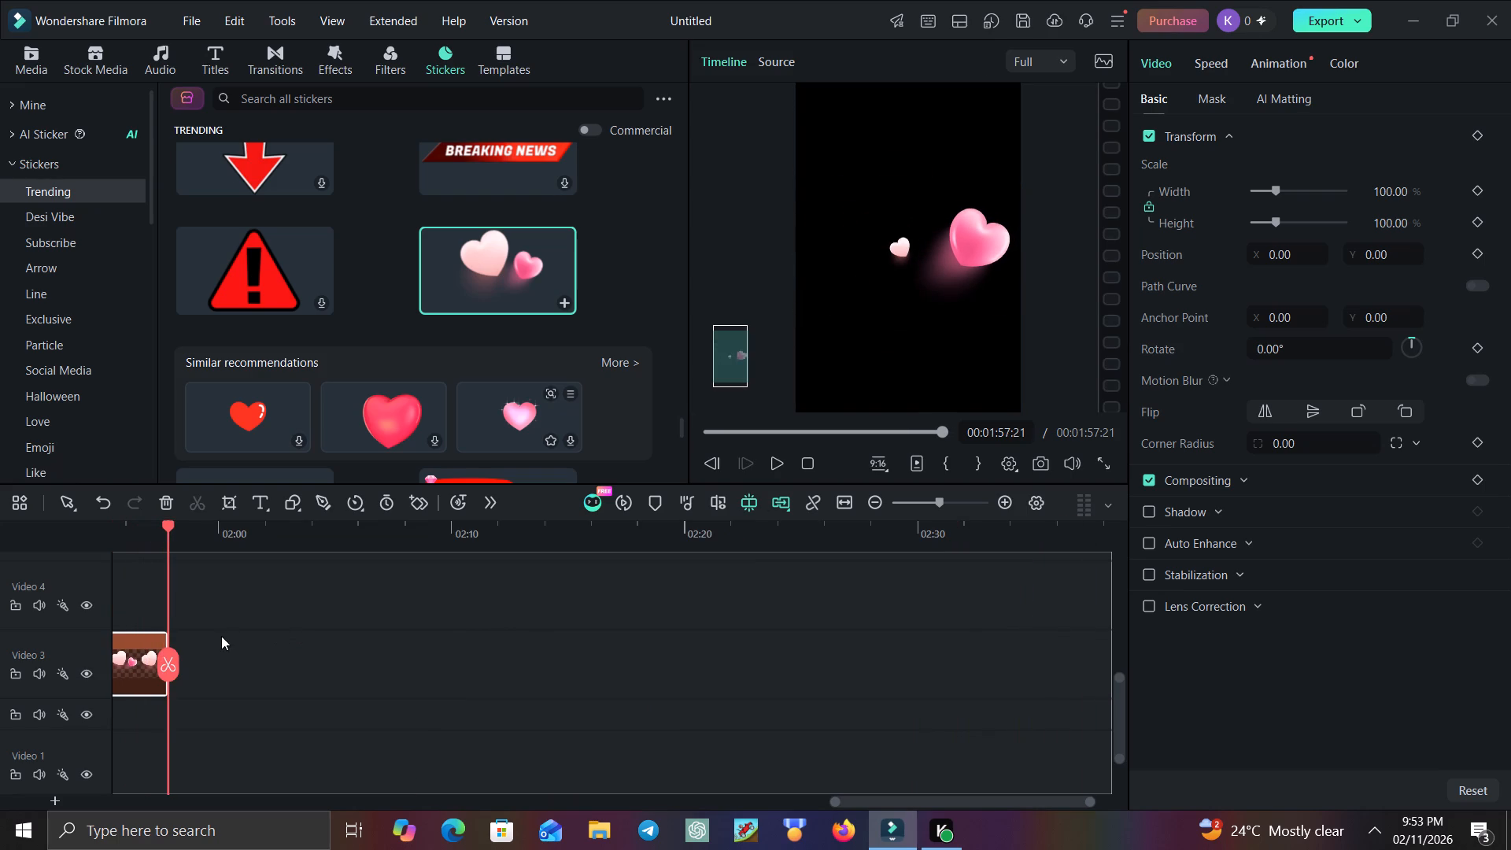
# Extend The Present Of Valentine Element 03 clip to end at 02:20:15.
pyautogui.moveTo(172, 658); pyautogui.dragTo(122, 660)
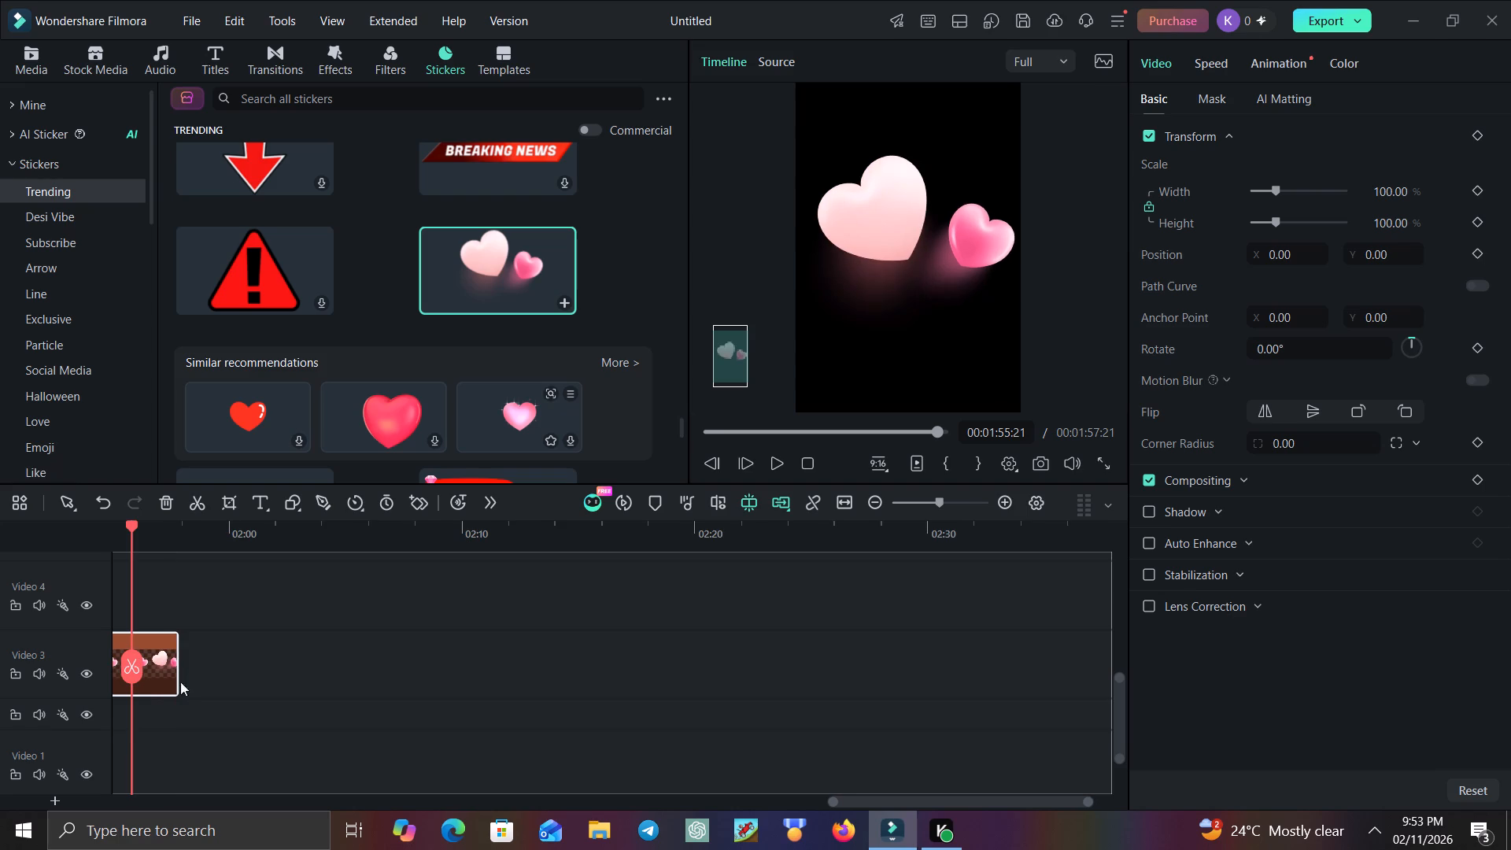
pyautogui.moveTo(176, 689); pyautogui.dragTo(262, 686)
pyautogui.moveTo(262, 686); pyautogui.dragTo(707, 705)
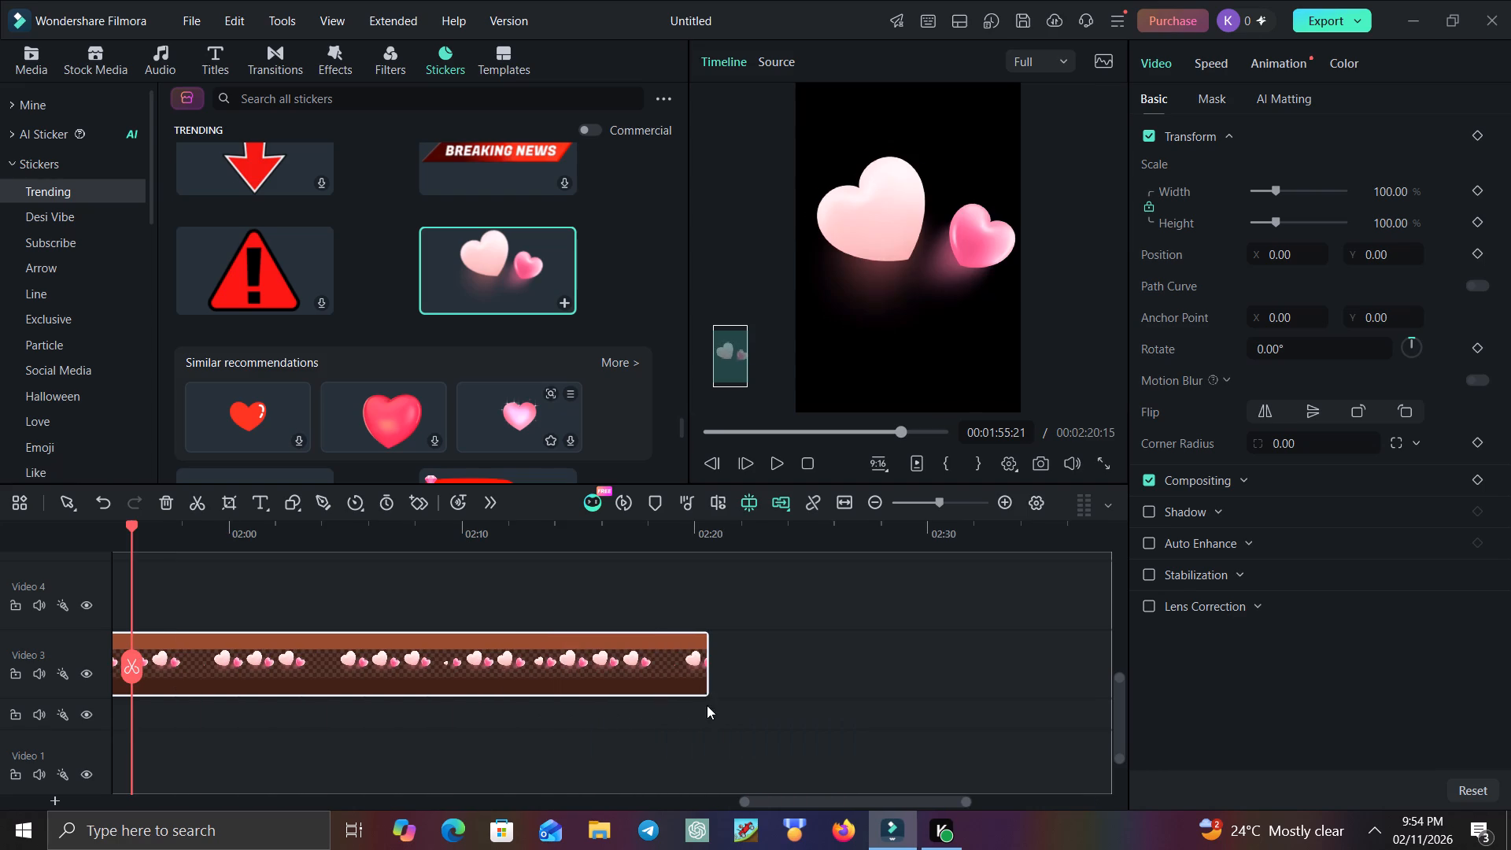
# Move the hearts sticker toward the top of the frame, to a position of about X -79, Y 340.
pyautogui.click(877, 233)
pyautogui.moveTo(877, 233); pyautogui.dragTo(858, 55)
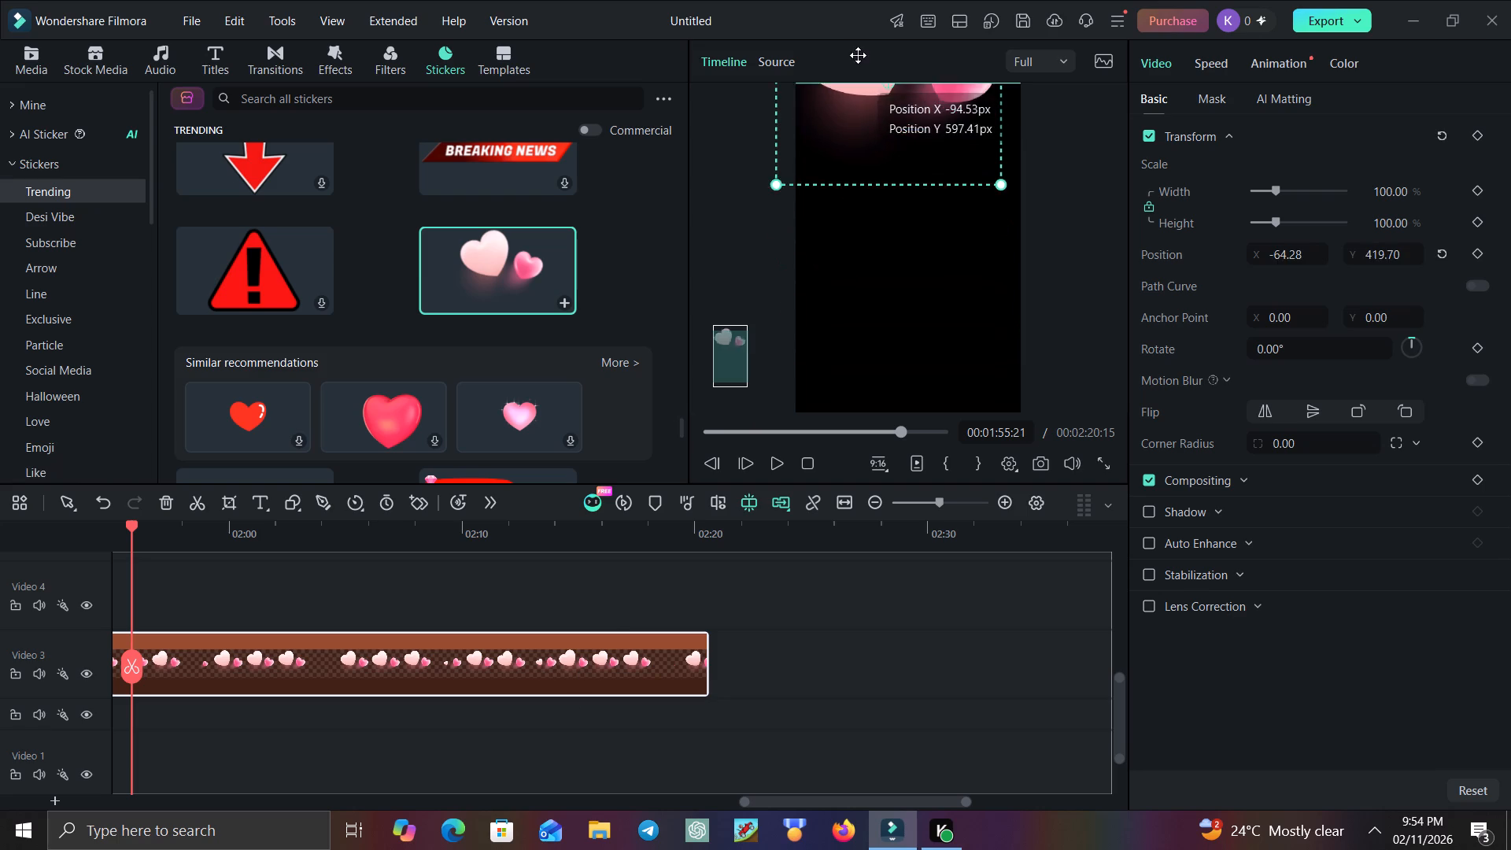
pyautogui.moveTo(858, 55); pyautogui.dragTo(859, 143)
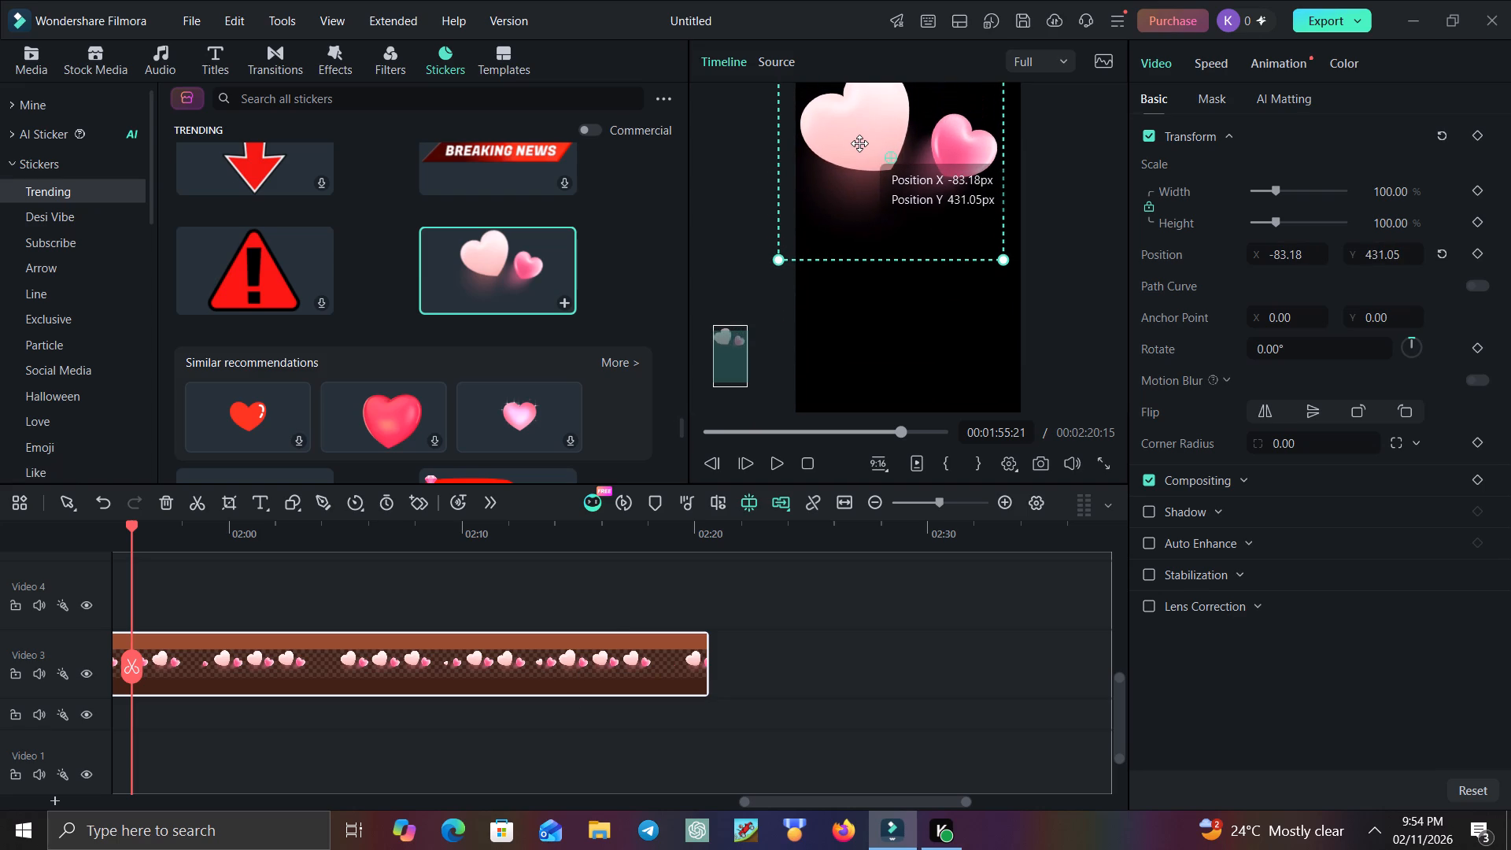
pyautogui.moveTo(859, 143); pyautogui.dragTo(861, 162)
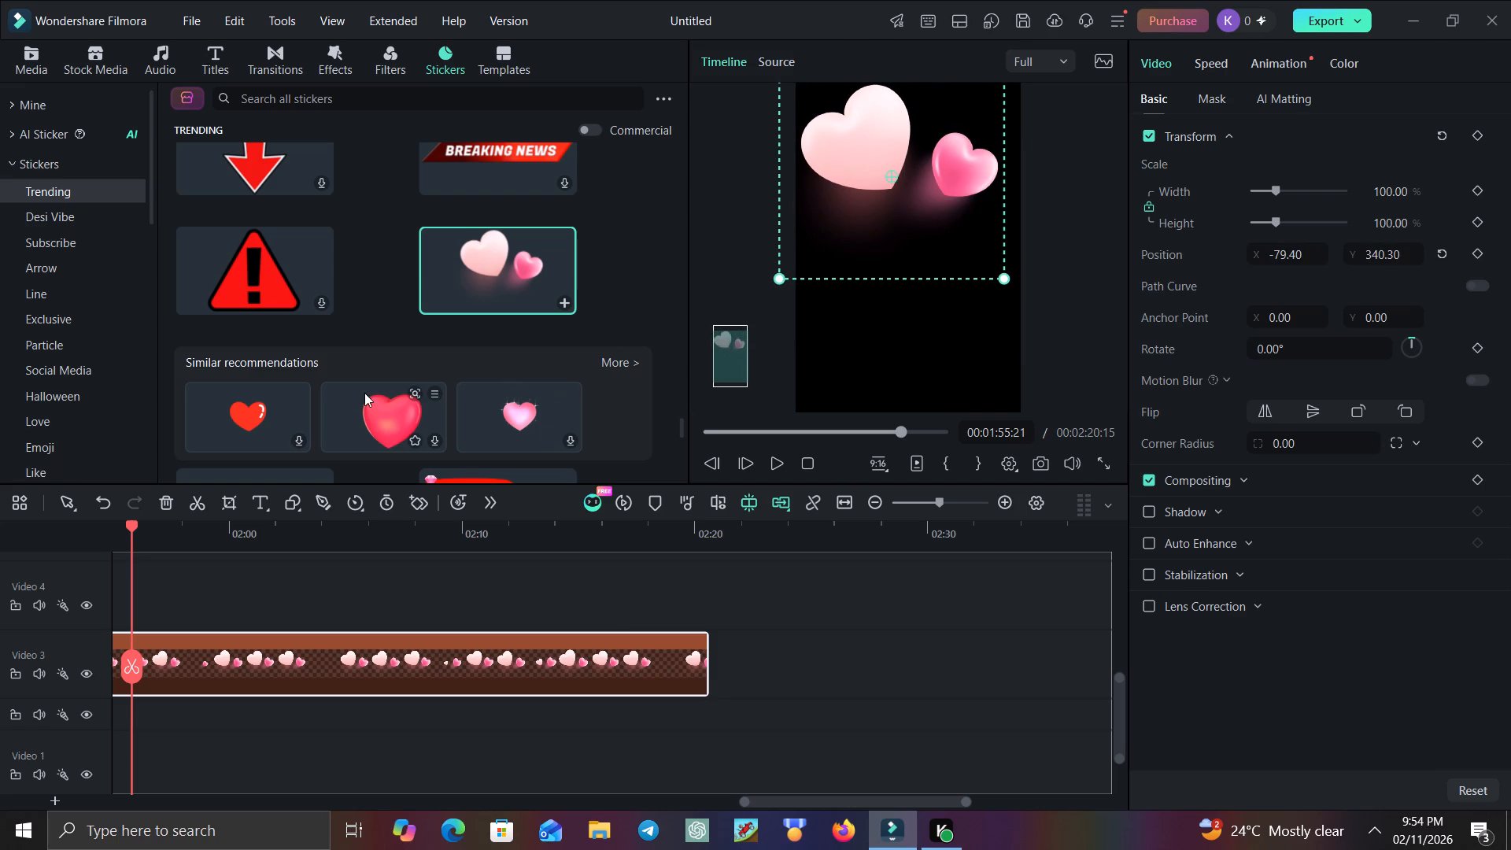
# Add the white smoke sticker Smokescreen 1 from the Trending stickers on Video 4, above the hearts clip, at about 02:07.
pyautogui.scroll(-4, 331, 386)
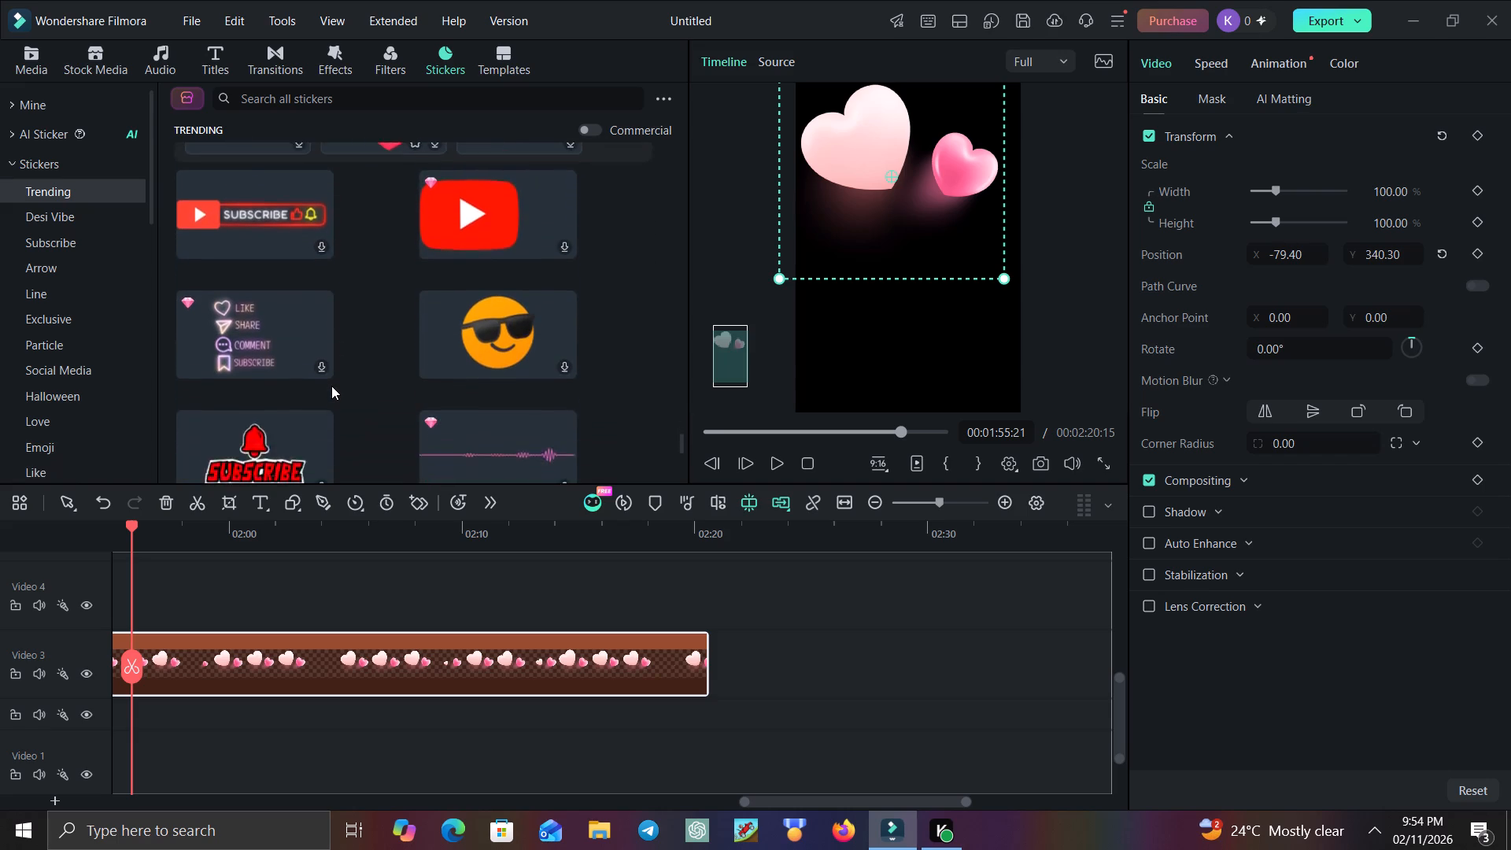
pyautogui.scroll(-3, 331, 386)
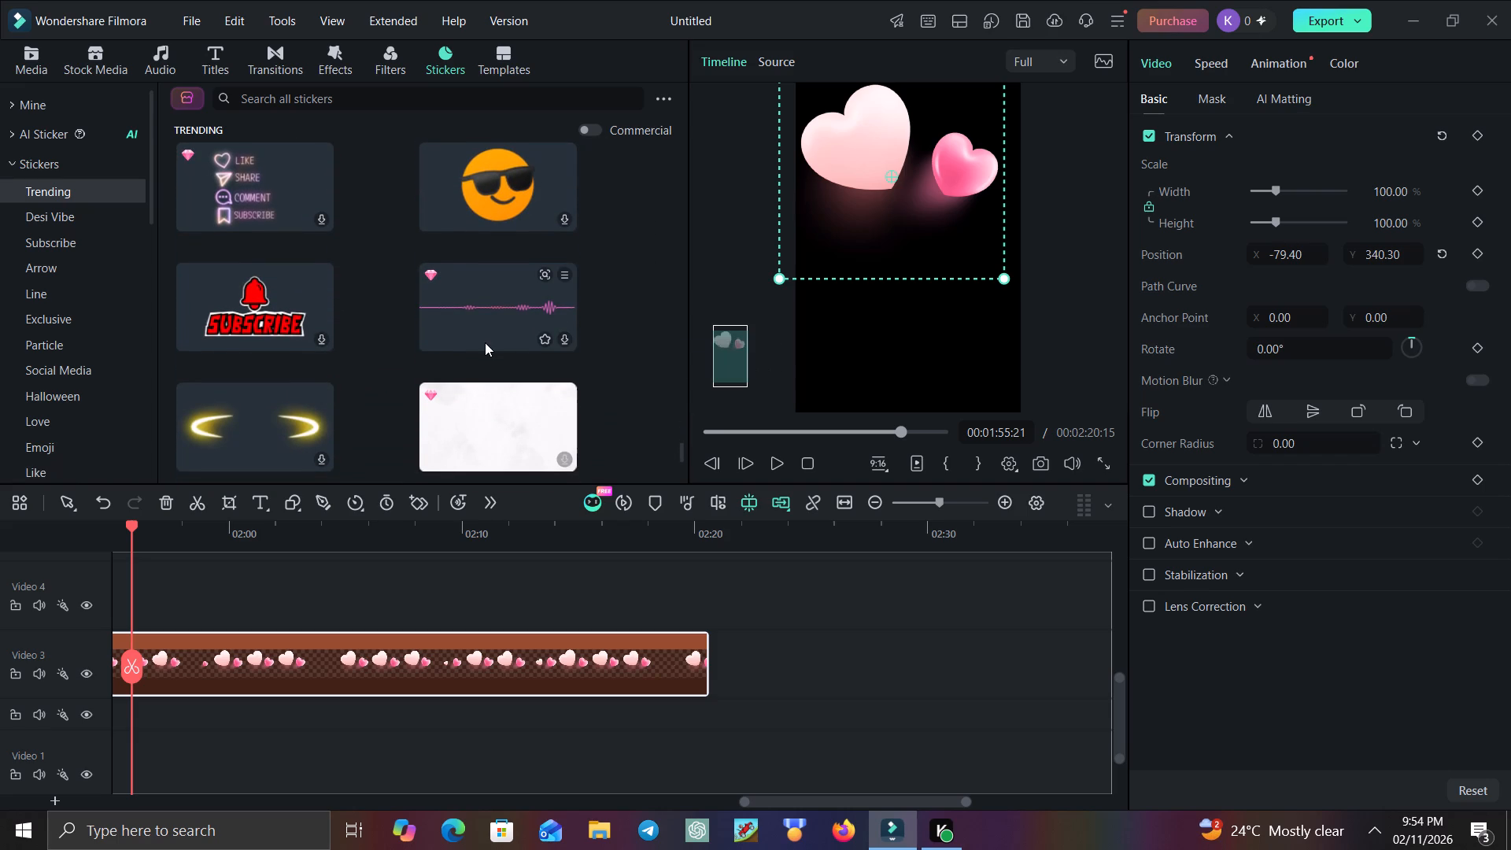
pyautogui.scroll(-4, 485, 342)
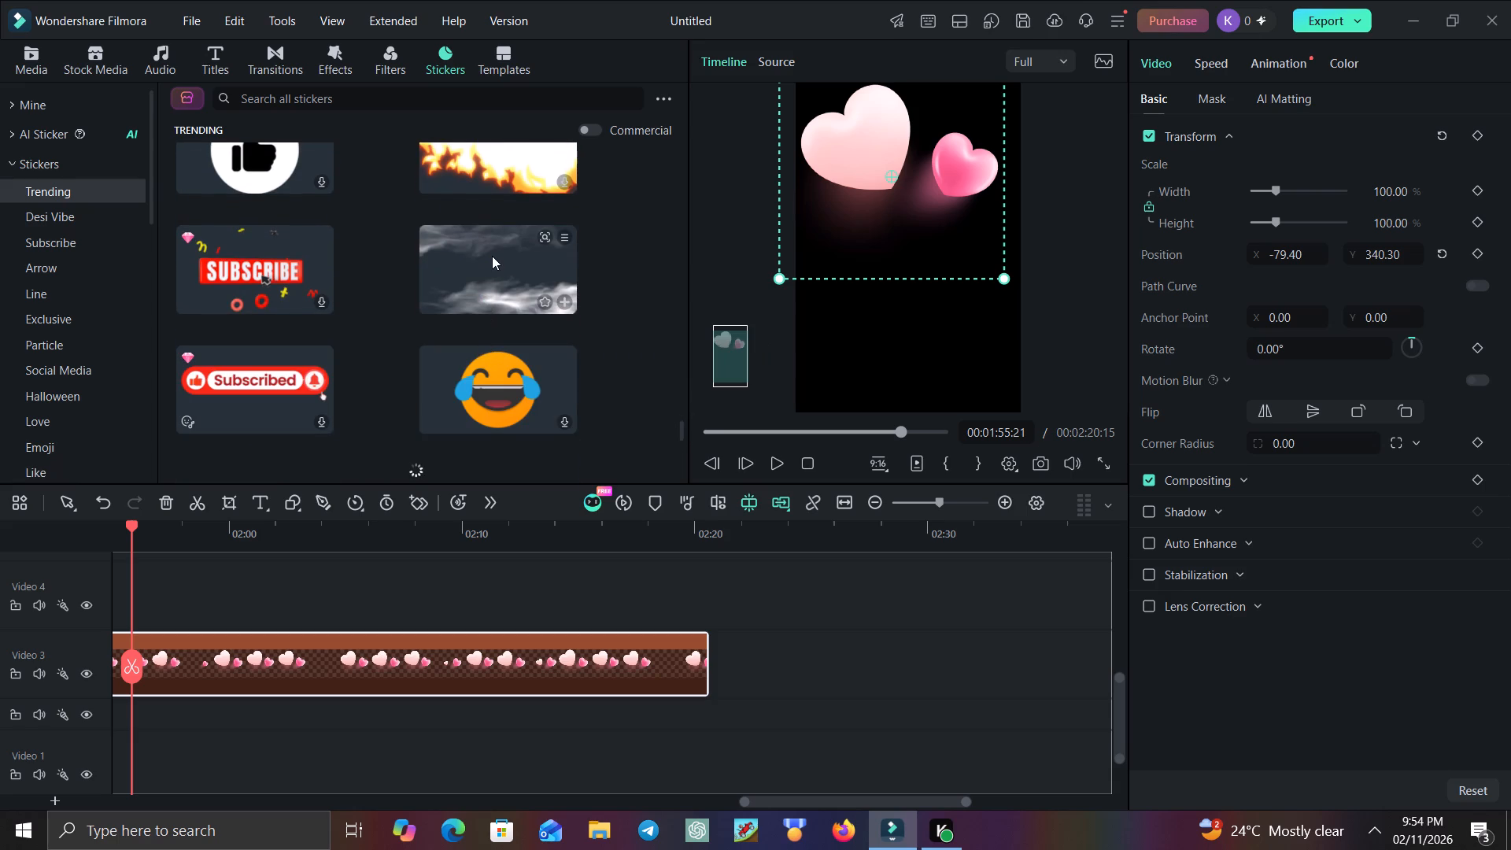
pyautogui.scroll(1, 492, 253)
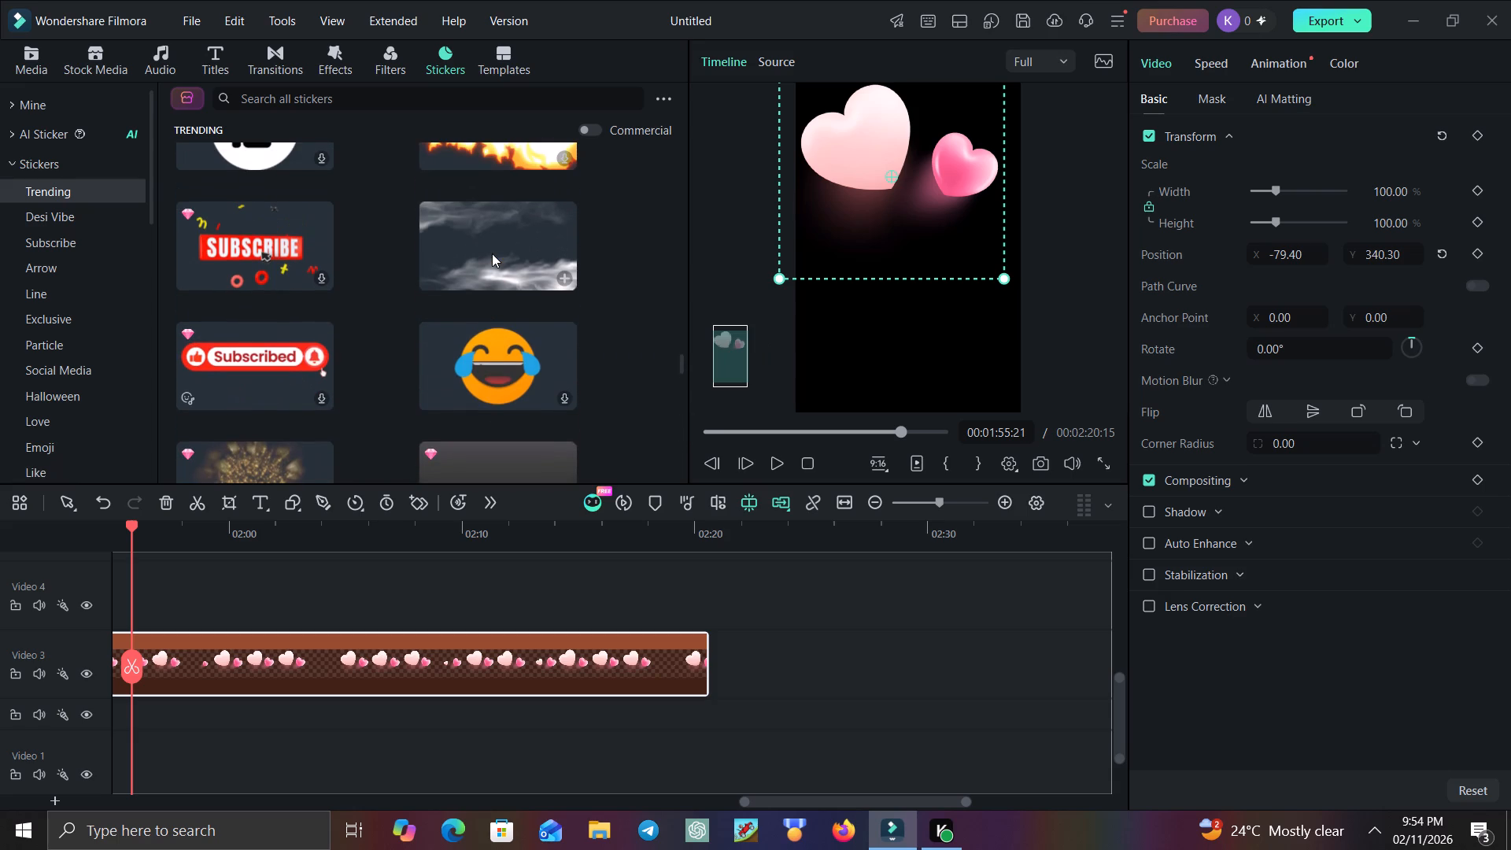
pyautogui.moveTo(504, 256); pyautogui.dragTo(407, 626)
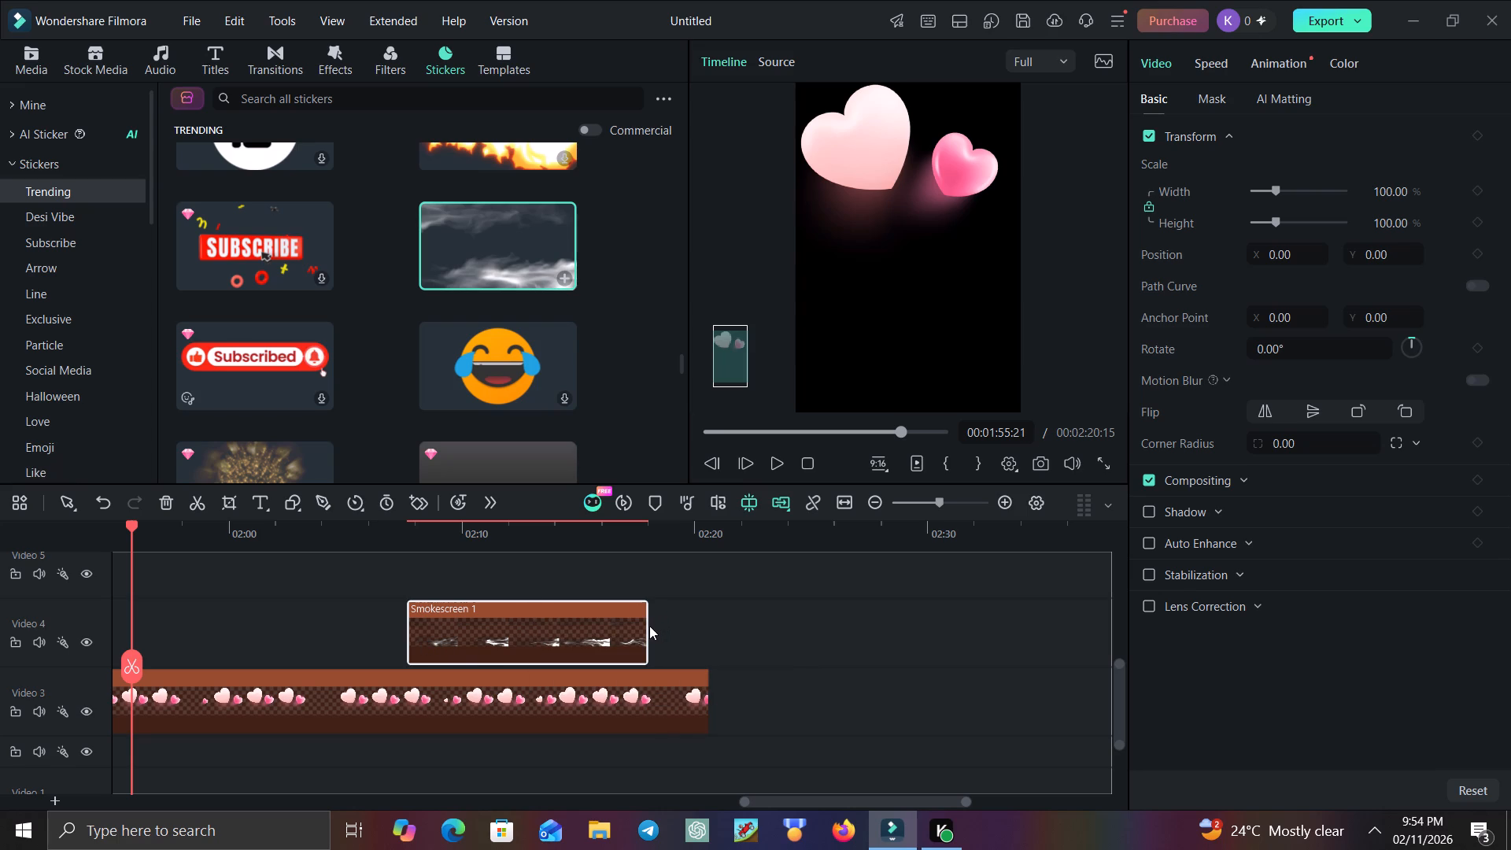
# Extend the Smokescreen 1 clip to about 26 seconds and move it to end with the hearts clip at 02:20:15.
pyautogui.moveTo(648, 626); pyautogui.dragTo(789, 630)
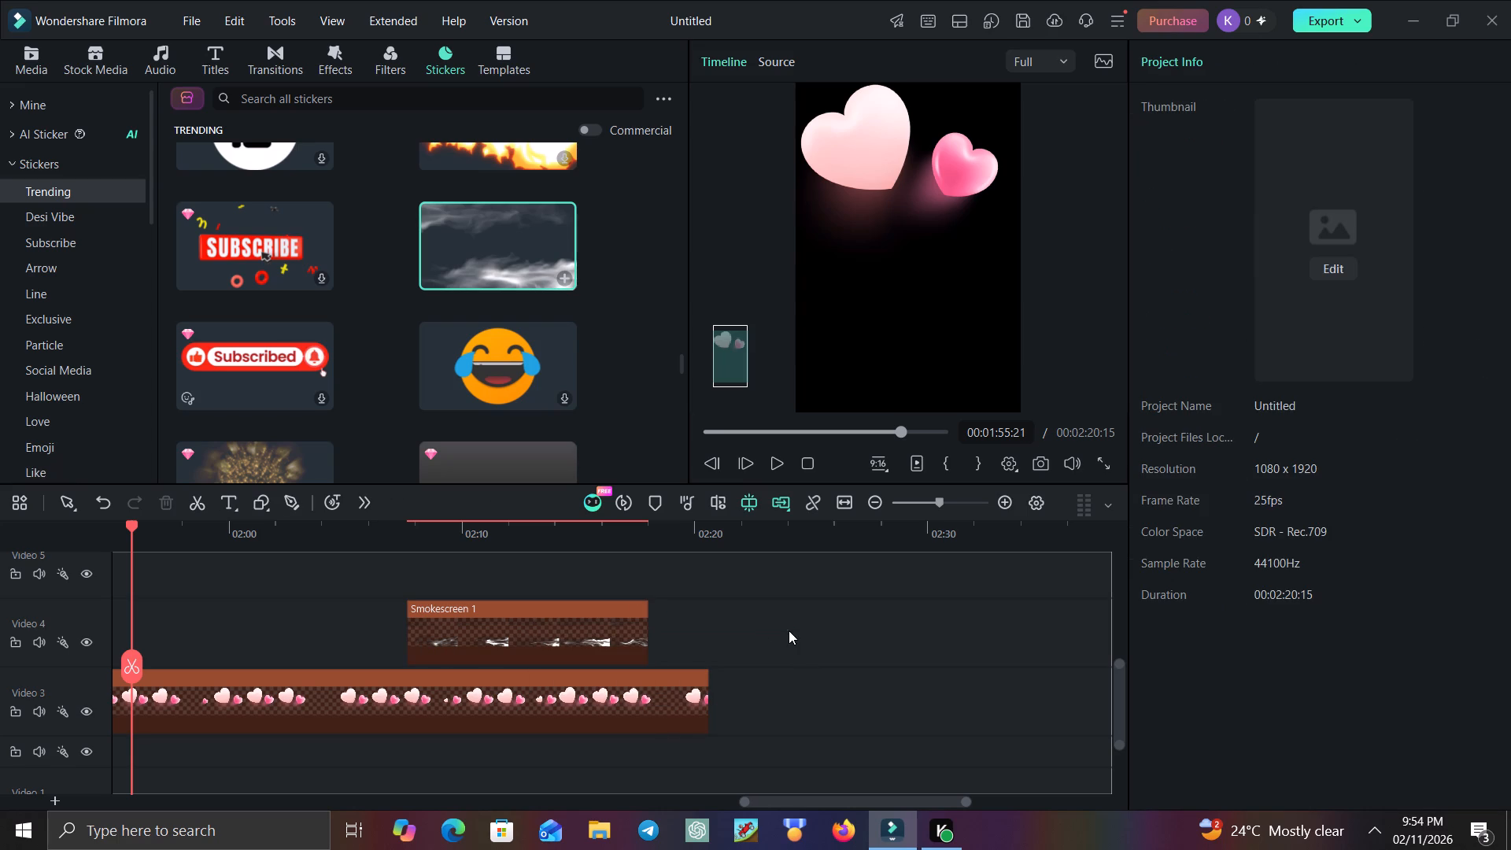
pyautogui.moveTo(646, 637); pyautogui.dragTo(899, 634)
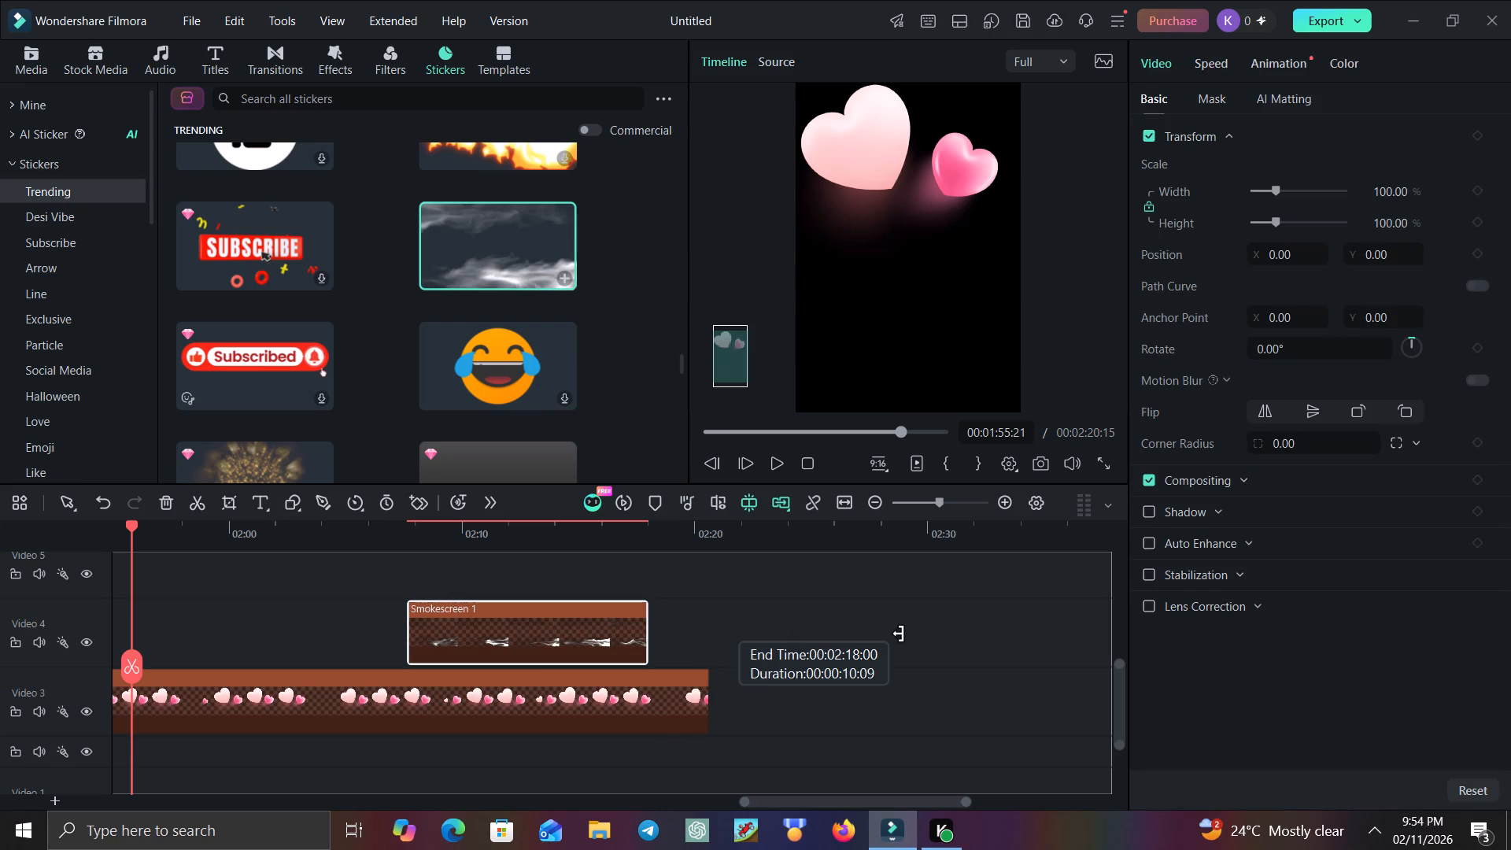
pyautogui.moveTo(899, 634); pyautogui.dragTo(904, 634)
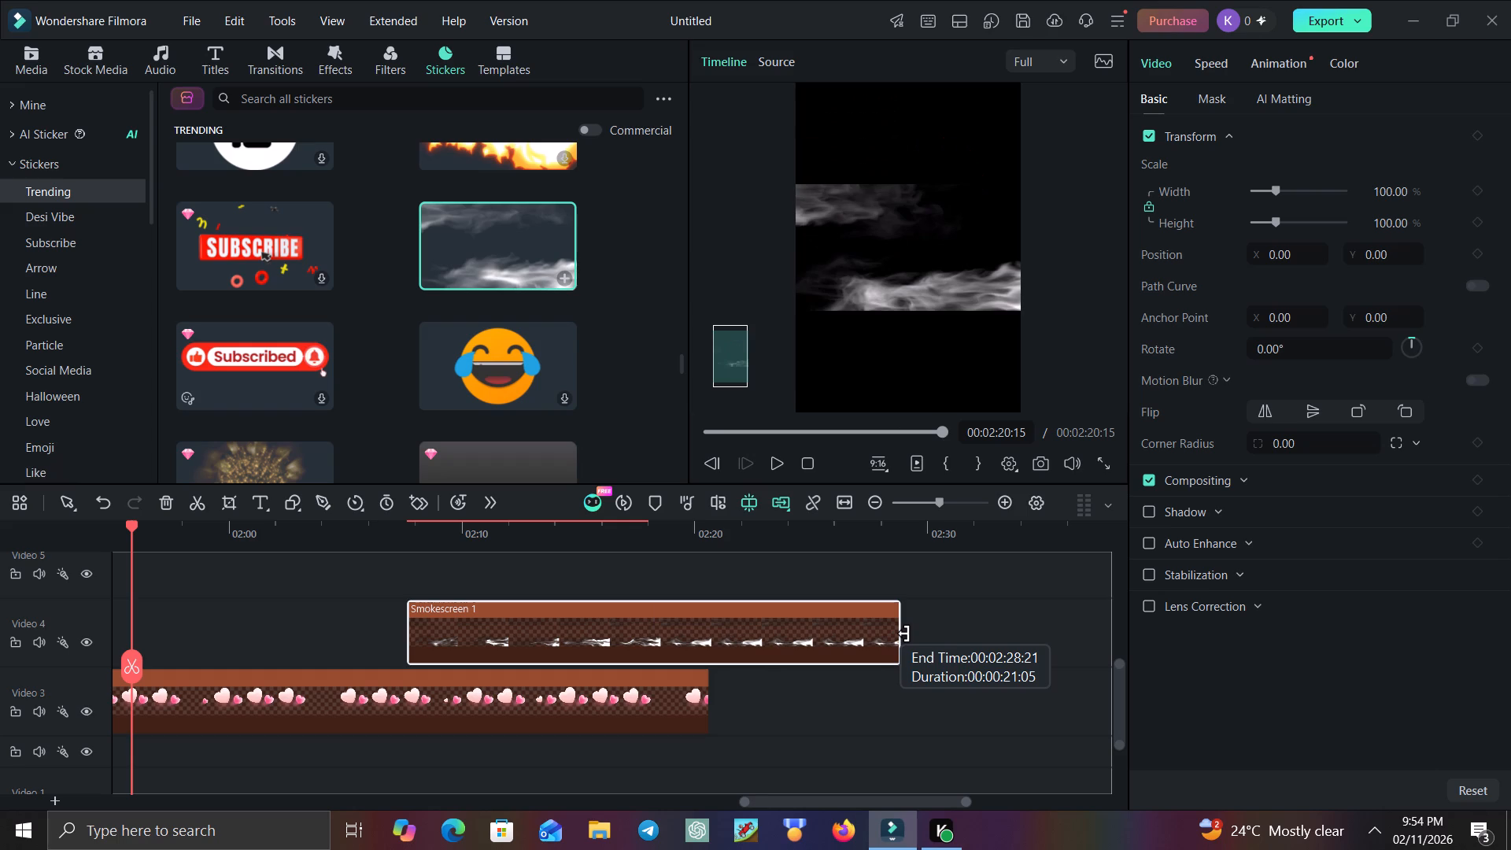
pyautogui.moveTo(904, 634); pyautogui.dragTo(1009, 637)
pyautogui.moveTo(607, 614); pyautogui.dragTo(306, 614)
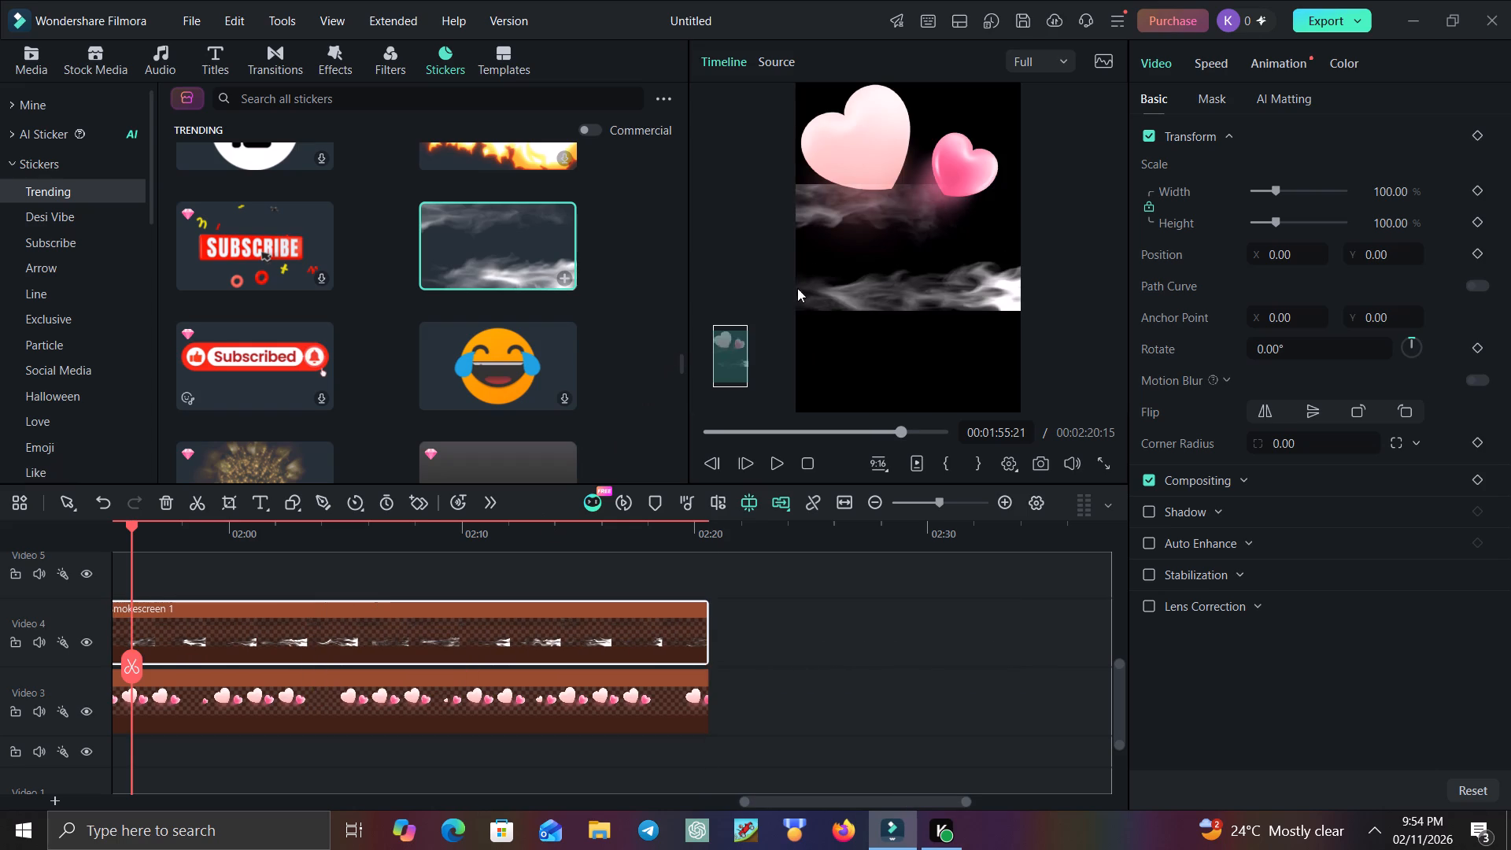
# Reposition the hearts sticker in the frame over the smoke, at about X -45, Y -79.
pyautogui.moveTo(865, 182); pyautogui.dragTo(871, 269)
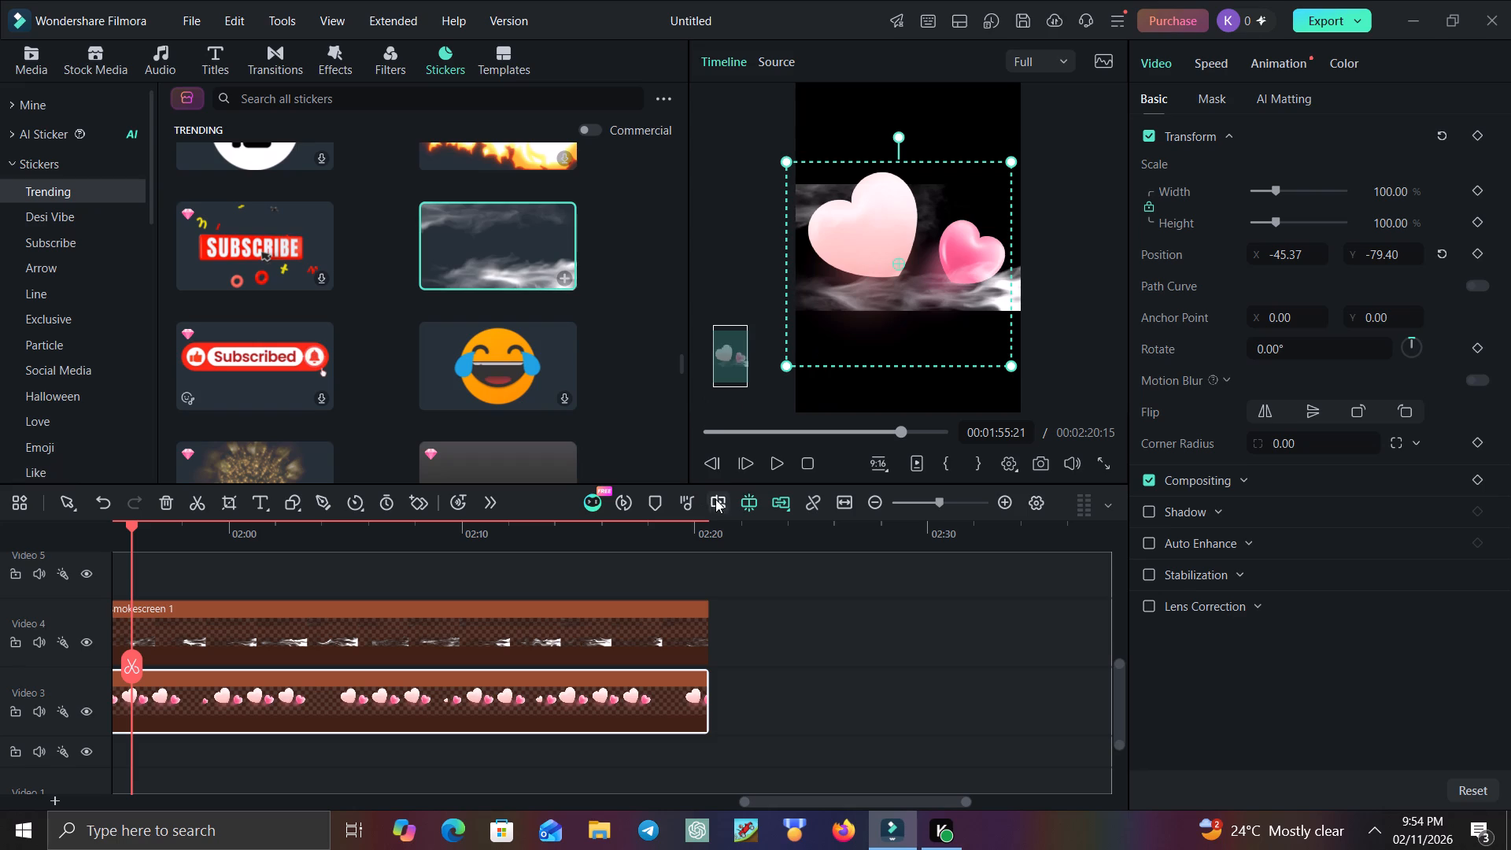
# Play the timeline from 00:01:55:21 to preview the hearts over the smoke.
pyautogui.click(778, 470)
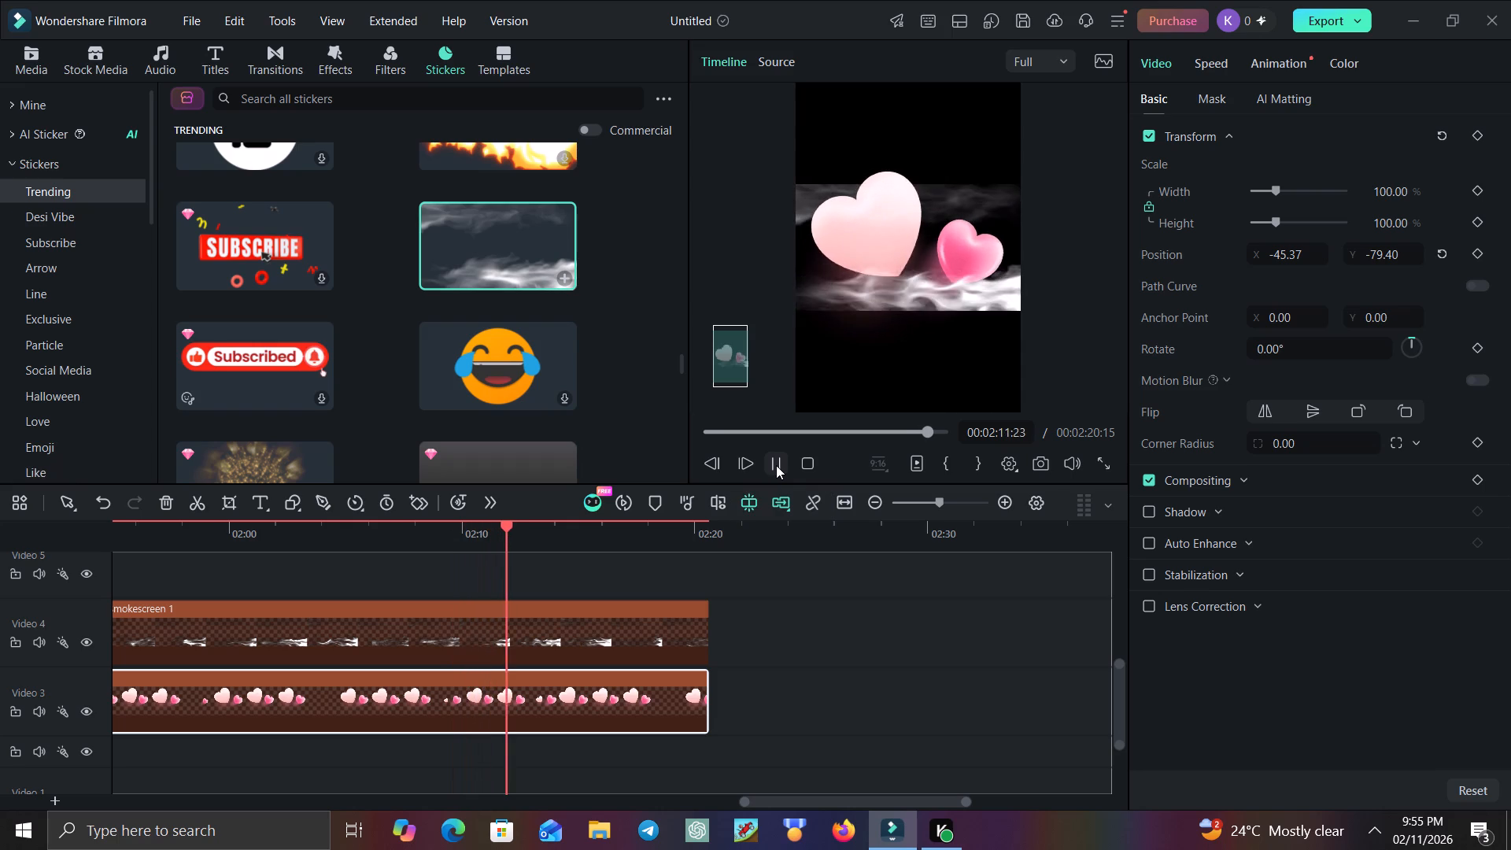
pyautogui.click(776, 465)
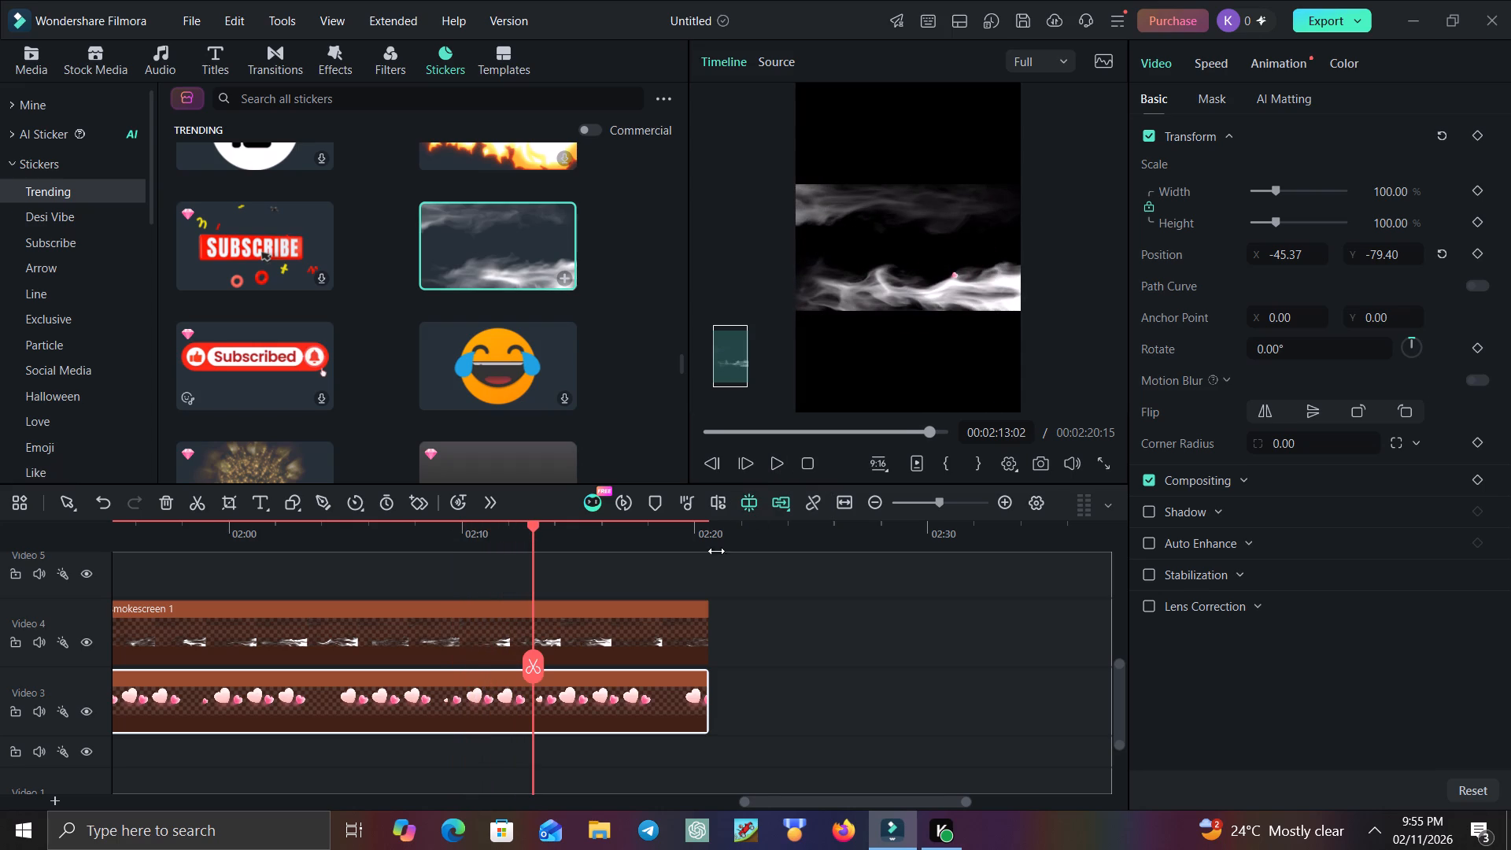
# Add the Travel template Vlogging the Heatwave on Video 4 at about 02:23, matching the project settings to 1920x1080 25fps.
pyautogui.hscroll(-2, 671, 616)
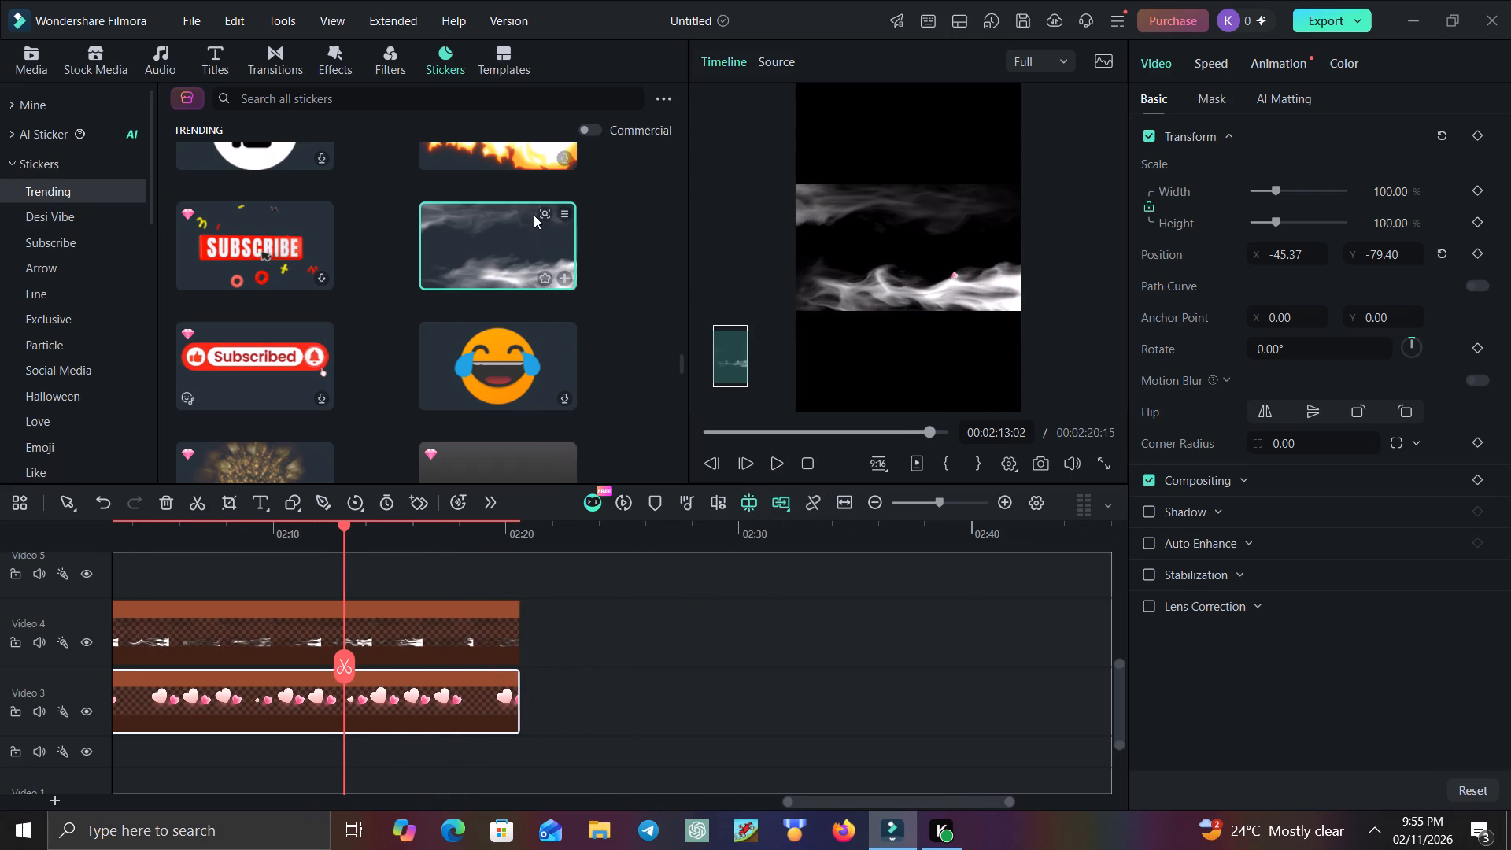
pyautogui.click(511, 51)
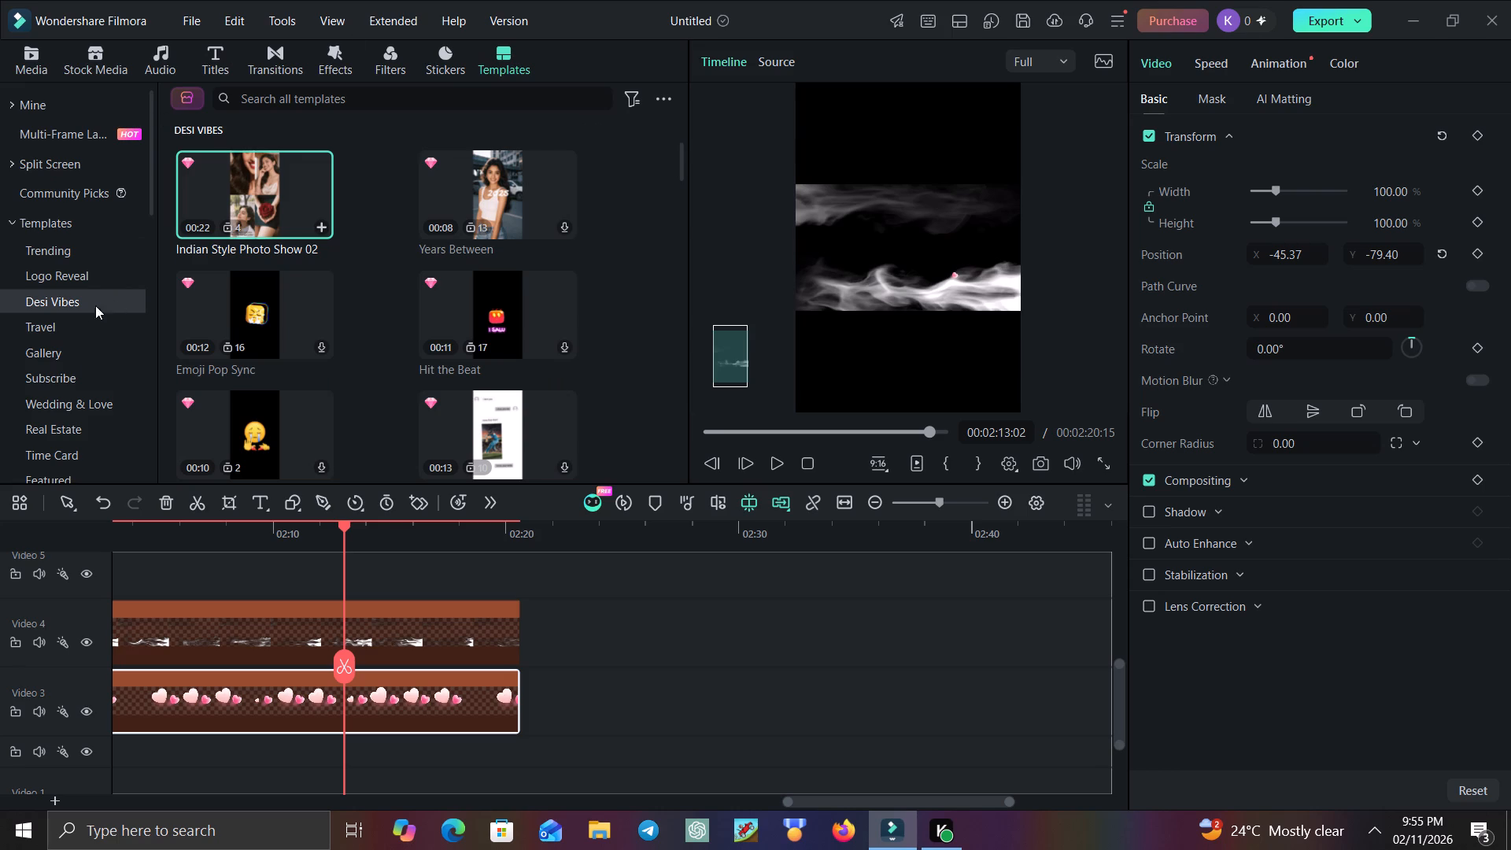
pyautogui.click(71, 330)
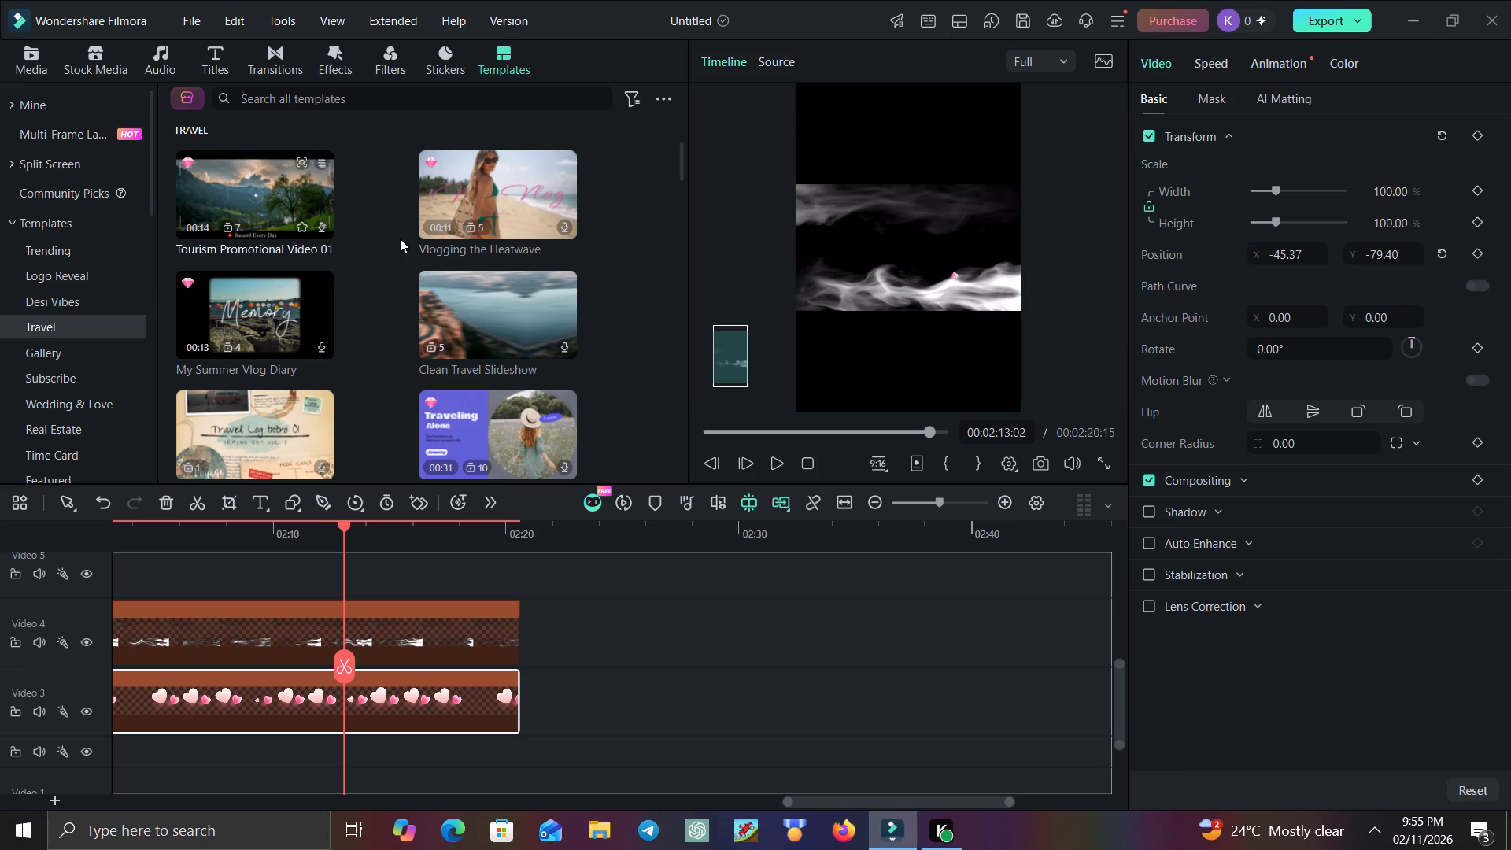
pyautogui.click(508, 190)
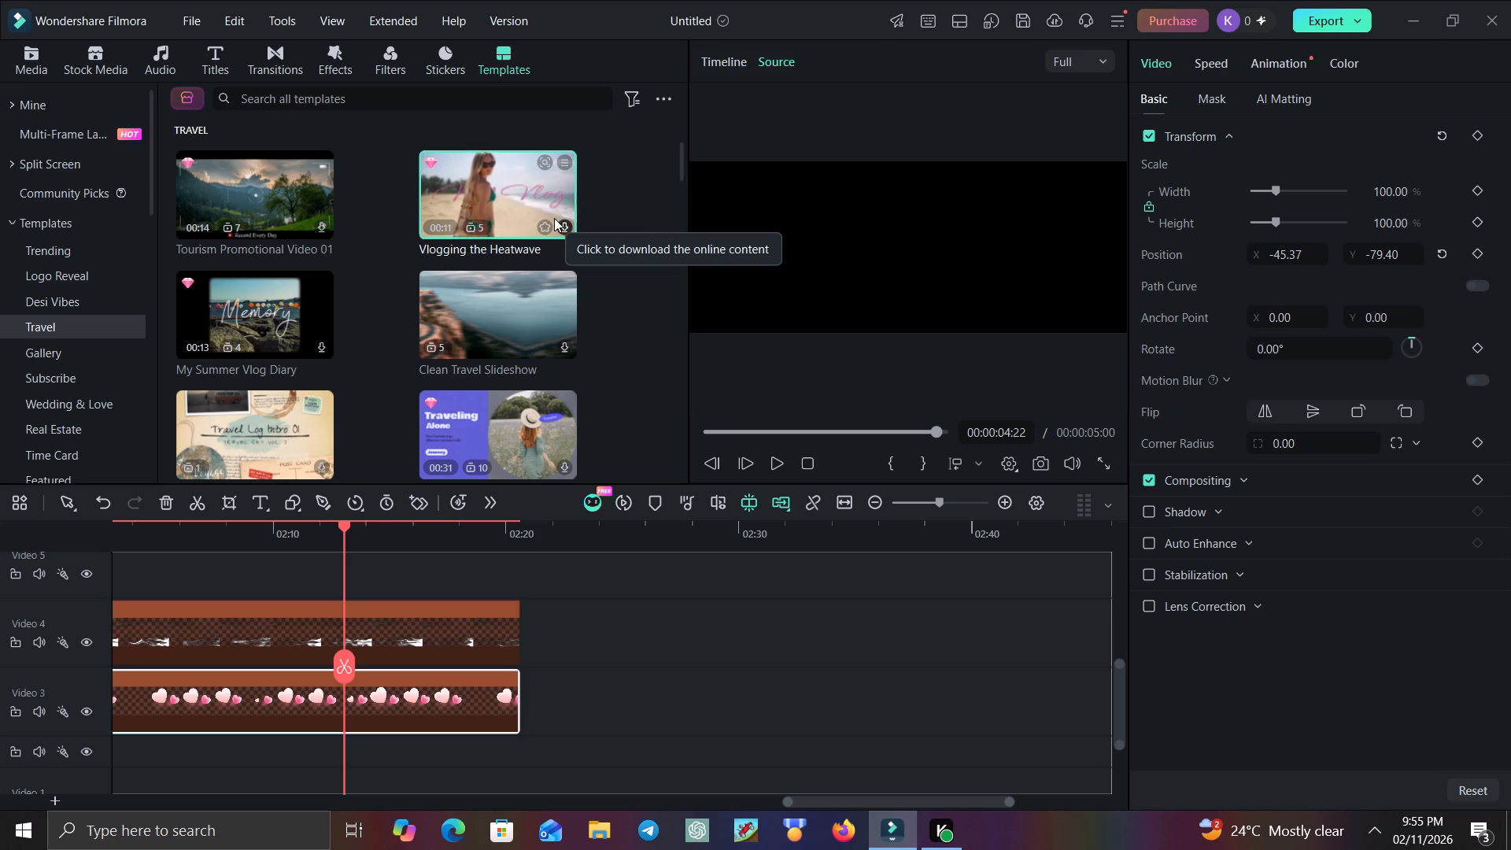
pyautogui.moveTo(523, 198); pyautogui.dragTo(591, 495)
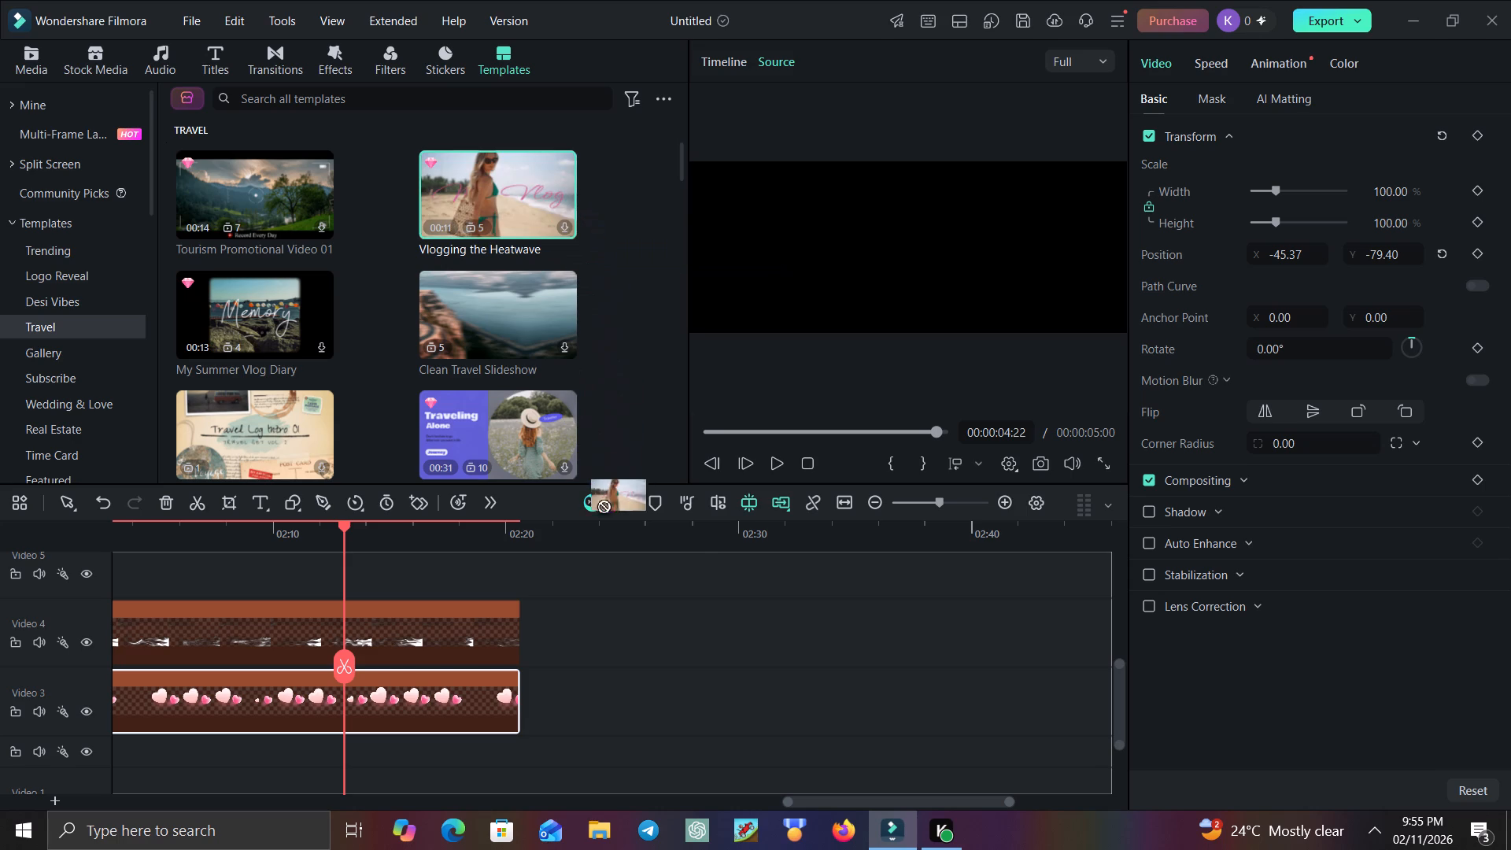
pyautogui.moveTo(591, 495); pyautogui.dragTo(584, 708)
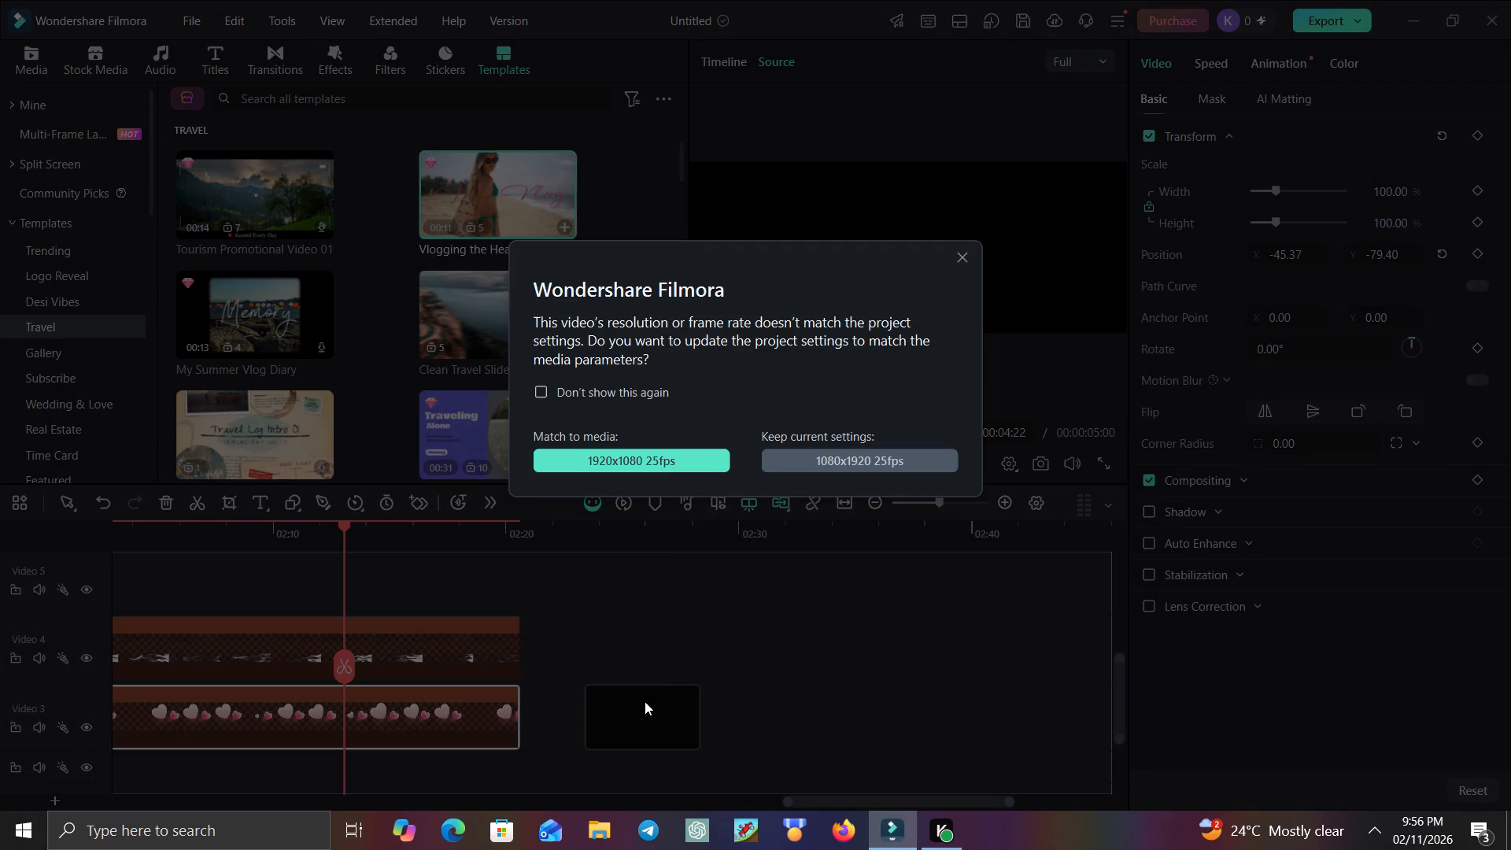
pyautogui.click(656, 463)
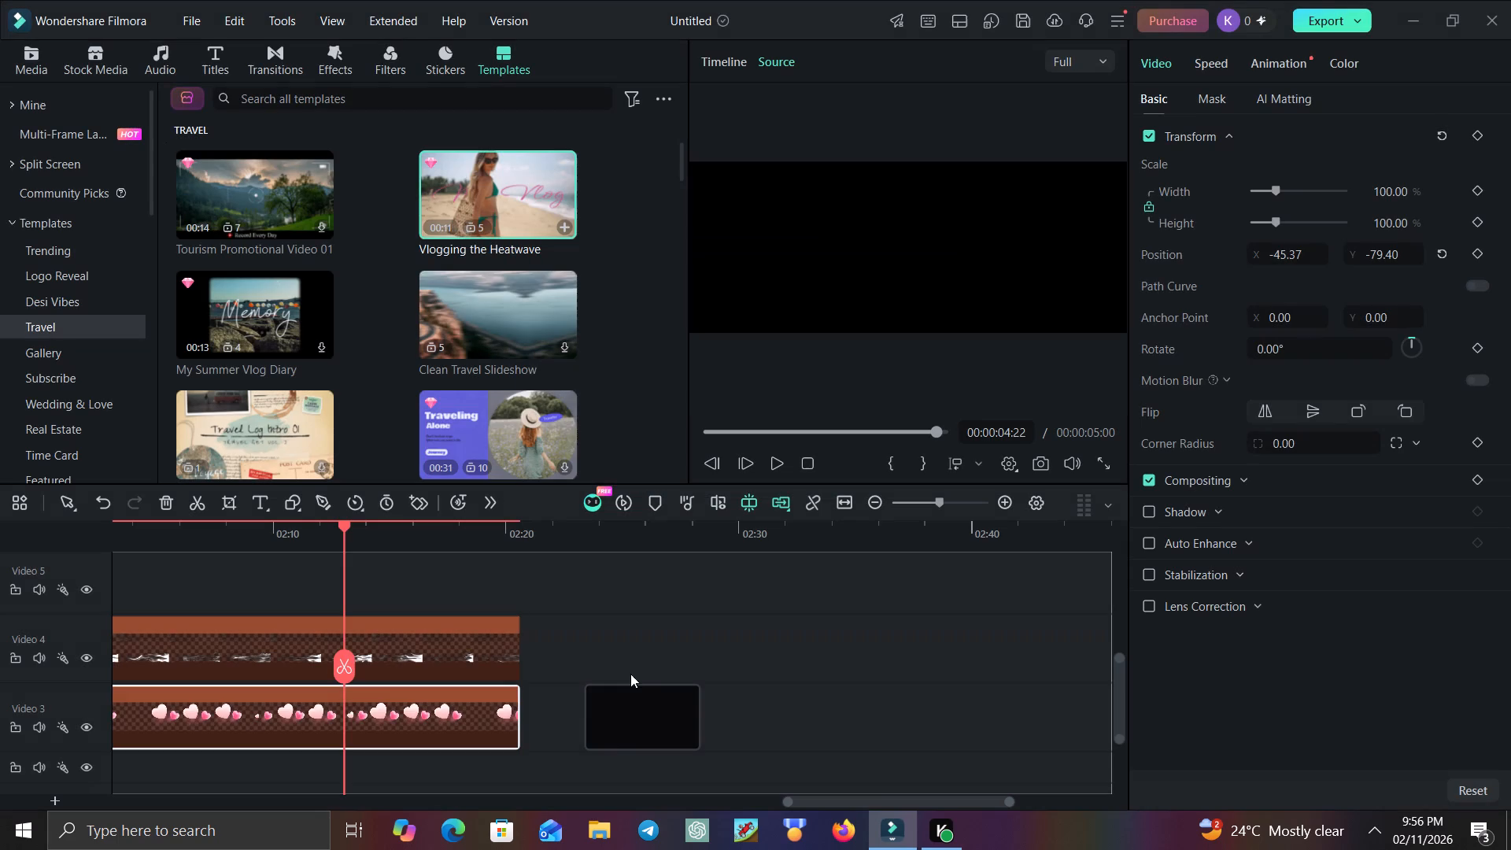
pyautogui.moveTo(625, 718); pyautogui.dragTo(619, 637)
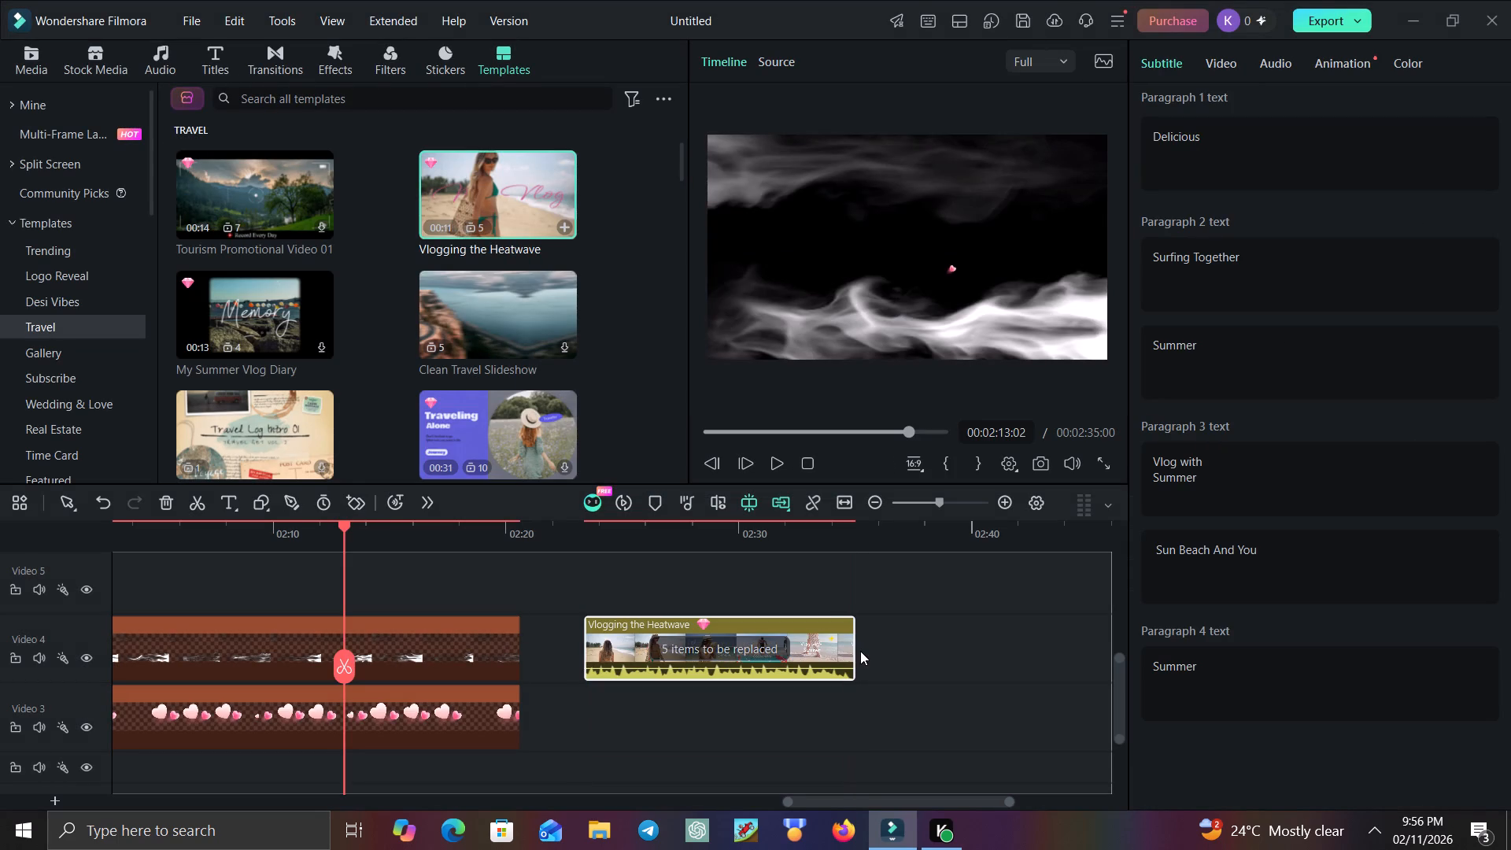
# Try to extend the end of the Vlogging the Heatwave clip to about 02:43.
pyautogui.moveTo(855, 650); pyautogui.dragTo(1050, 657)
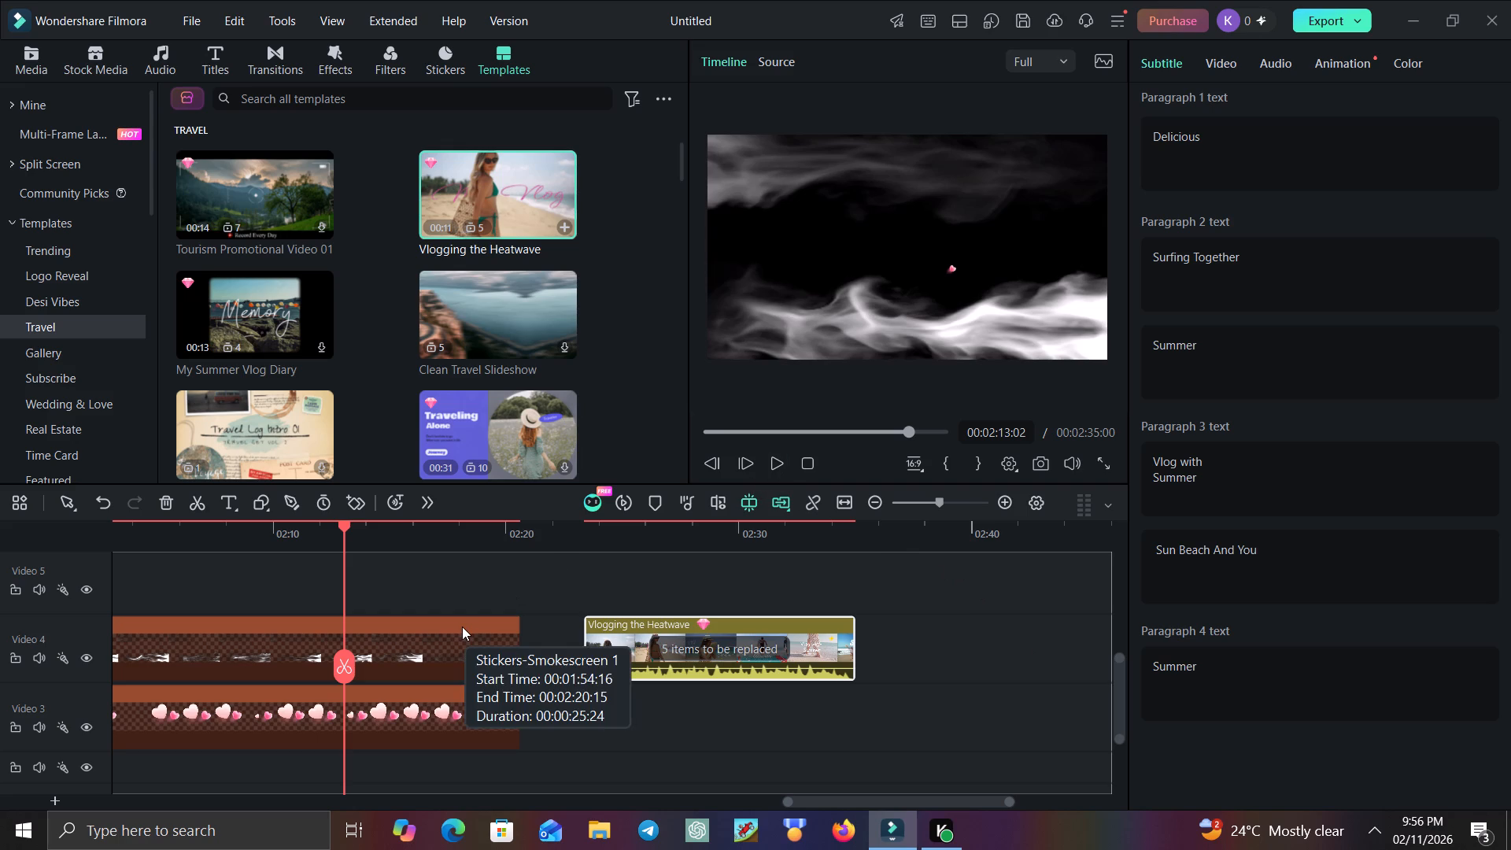
# Shift the Smokescreen 1 clip slightly later on Video 4 so it ends at about 02:21.
pyautogui.moveTo(334, 663); pyautogui.dragTo(512, 645)
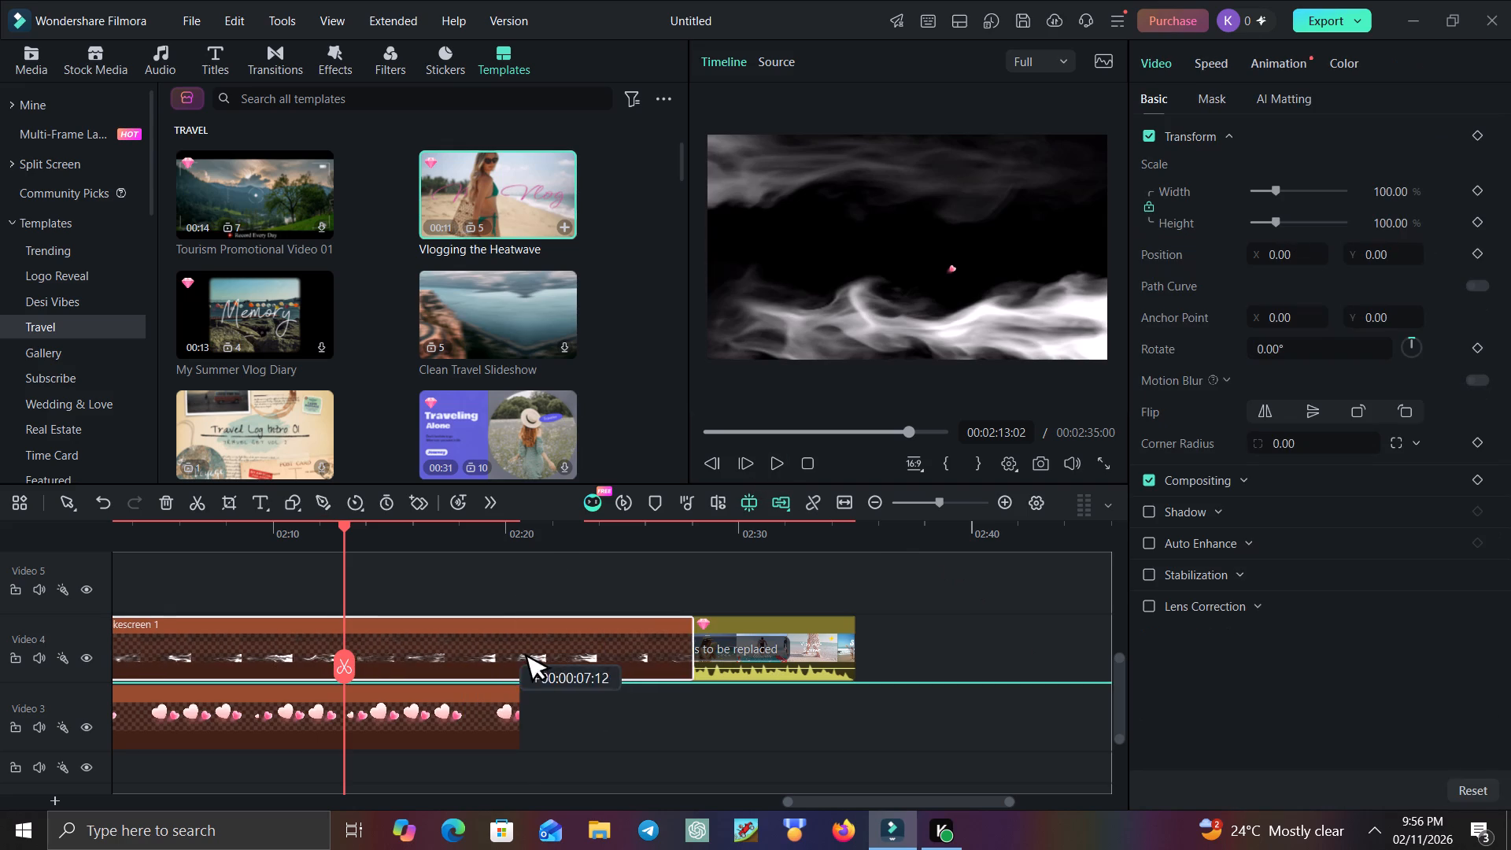
pyautogui.moveTo(512, 645); pyautogui.dragTo(350, 630)
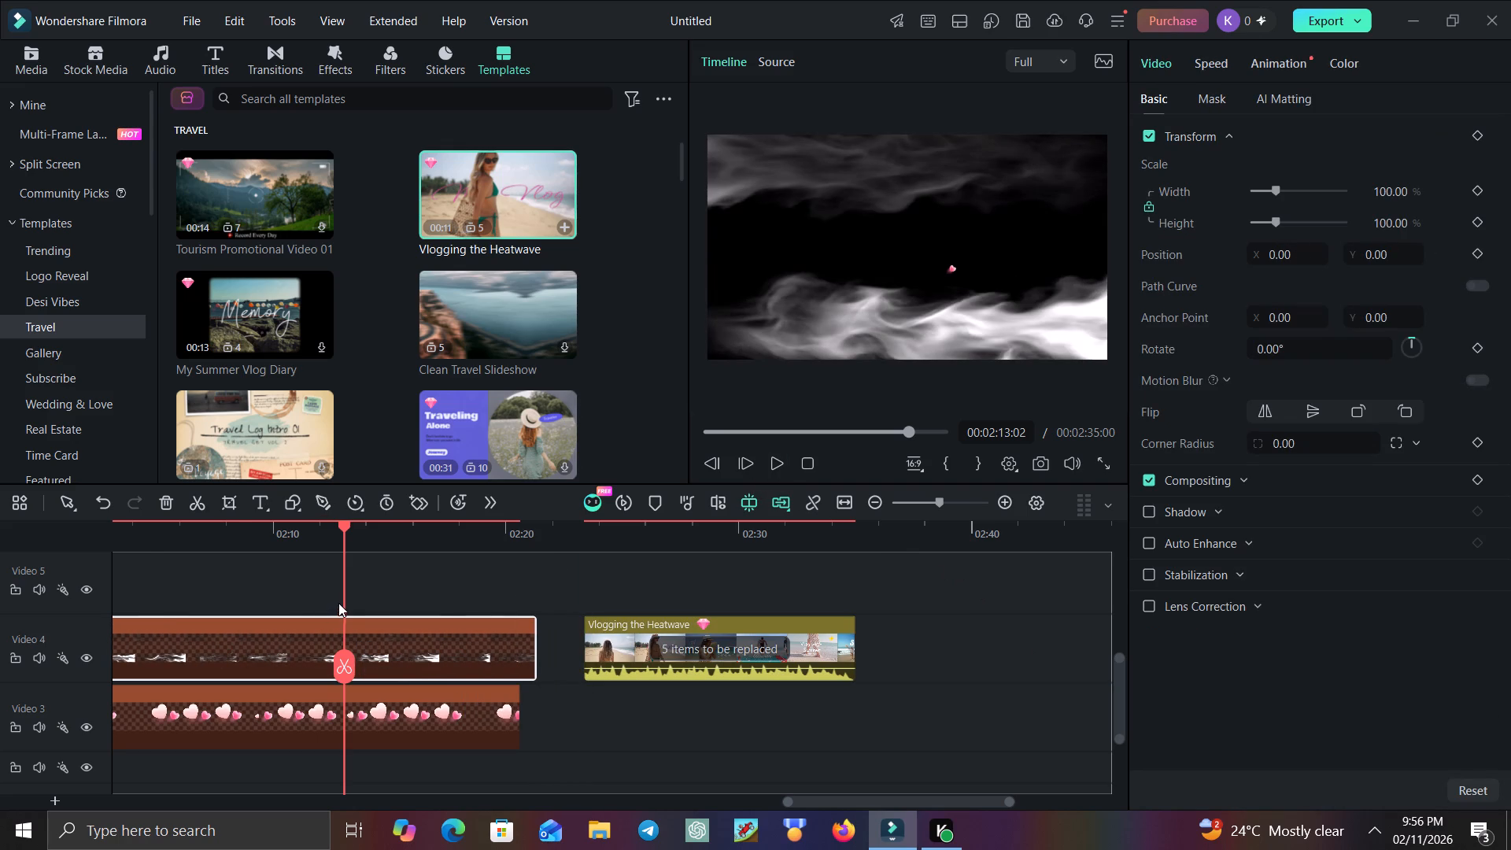
pyautogui.moveTo(342, 593); pyautogui.dragTo(468, 585)
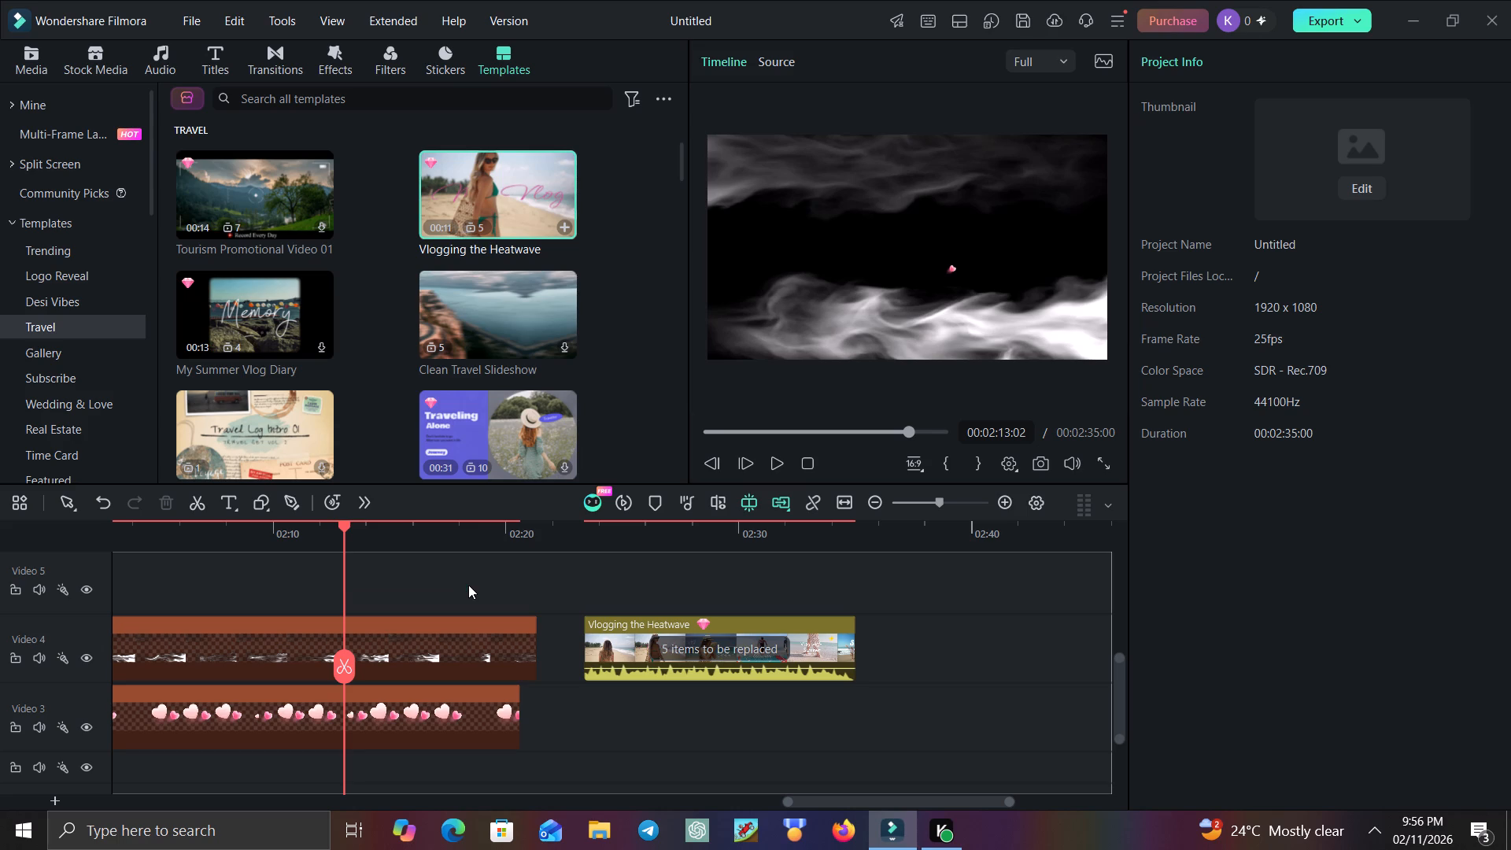
# Play the timeline from 00:02:24:13 to preview the Vlogging the Heatwave template.
pyautogui.moveTo(914, 426); pyautogui.dragTo(926, 429)
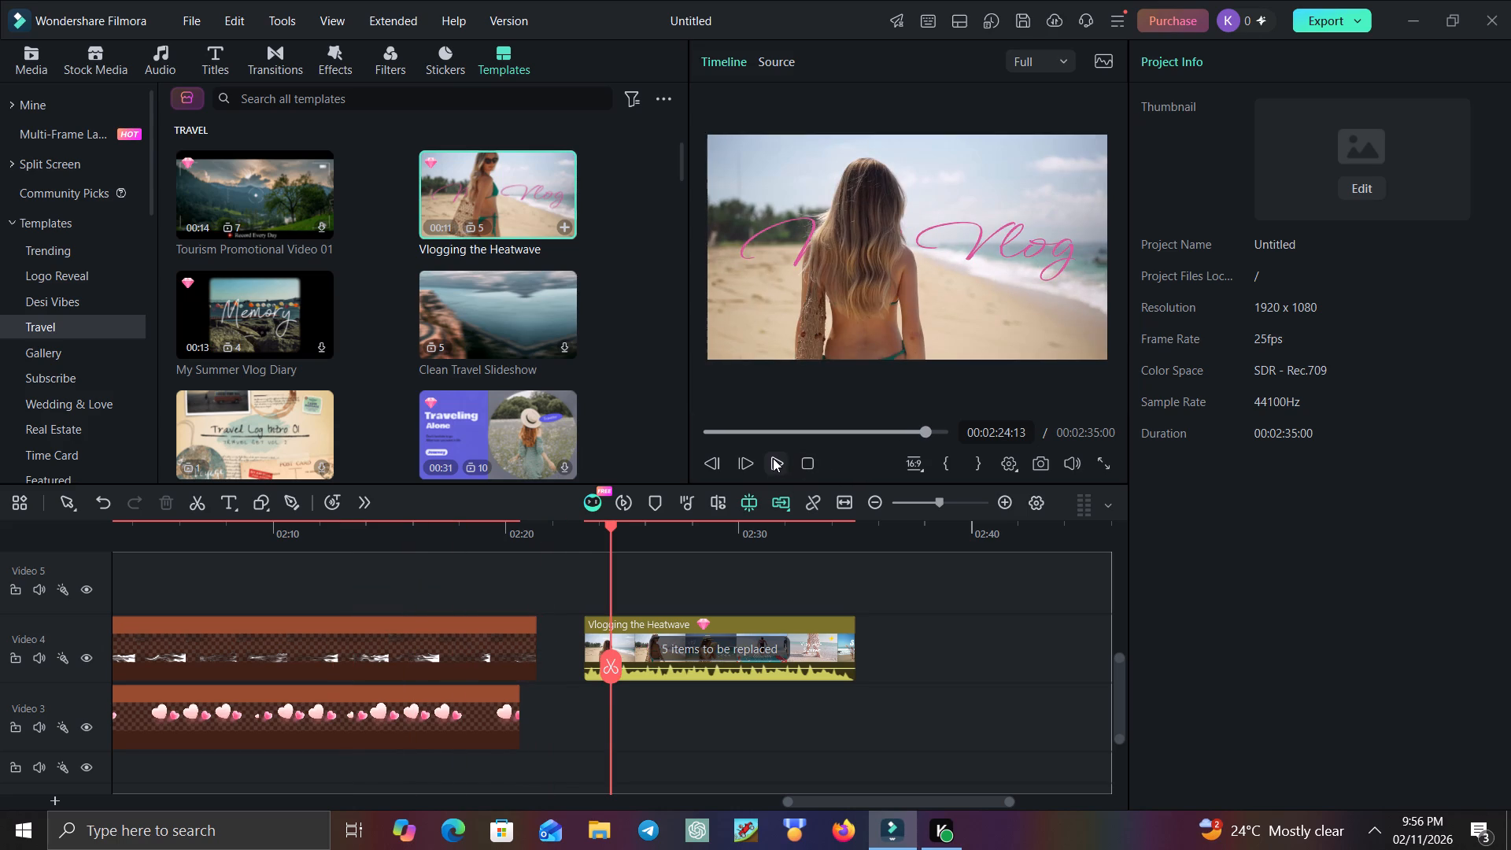
pyautogui.click(773, 458)
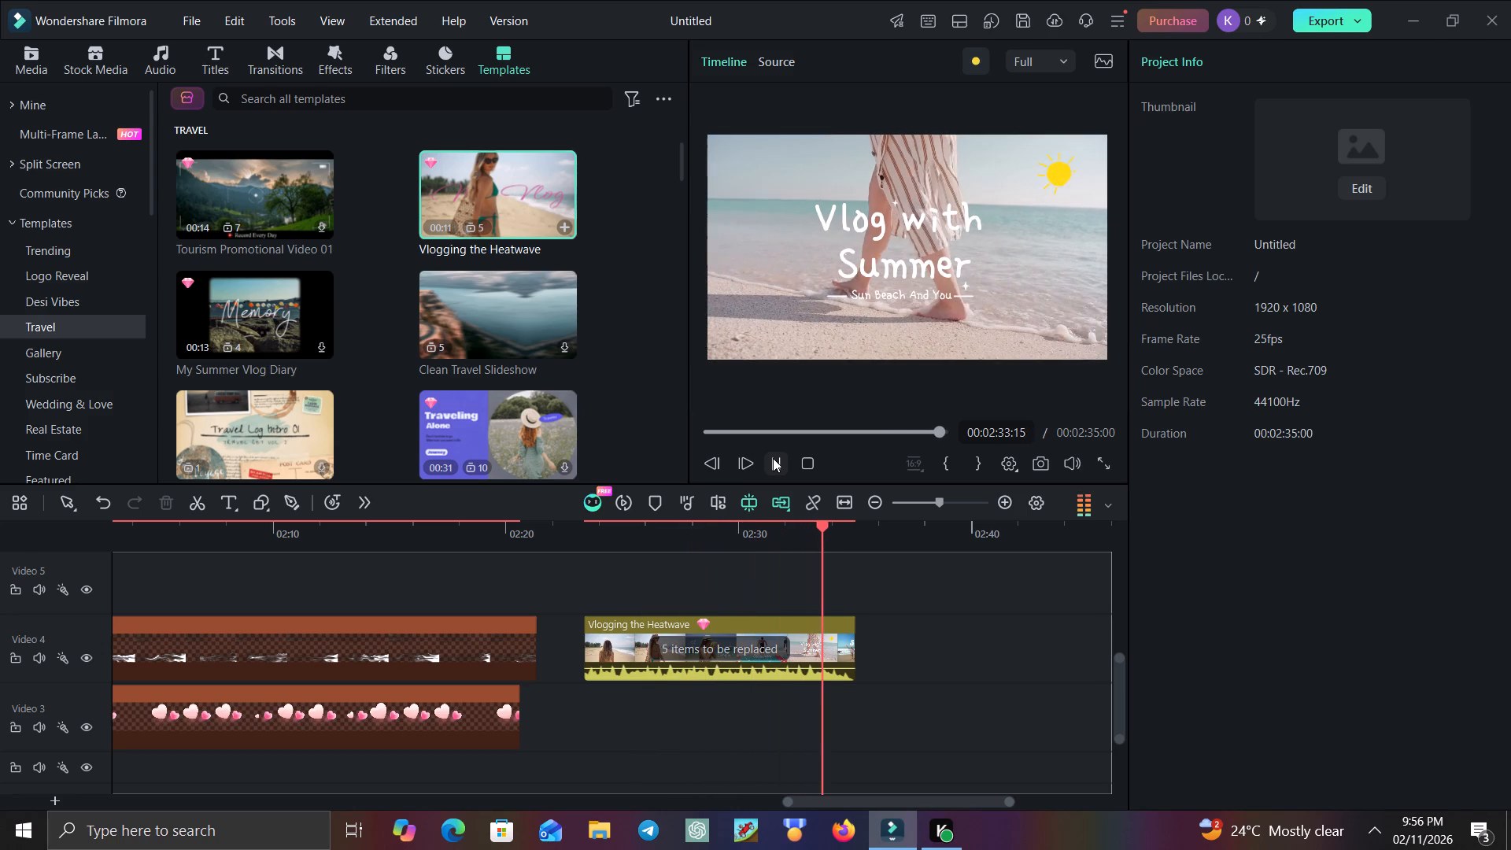
# Stop the Vlogging the Heatwave preview playback at about 00:02:34.
pyautogui.click(773, 458)
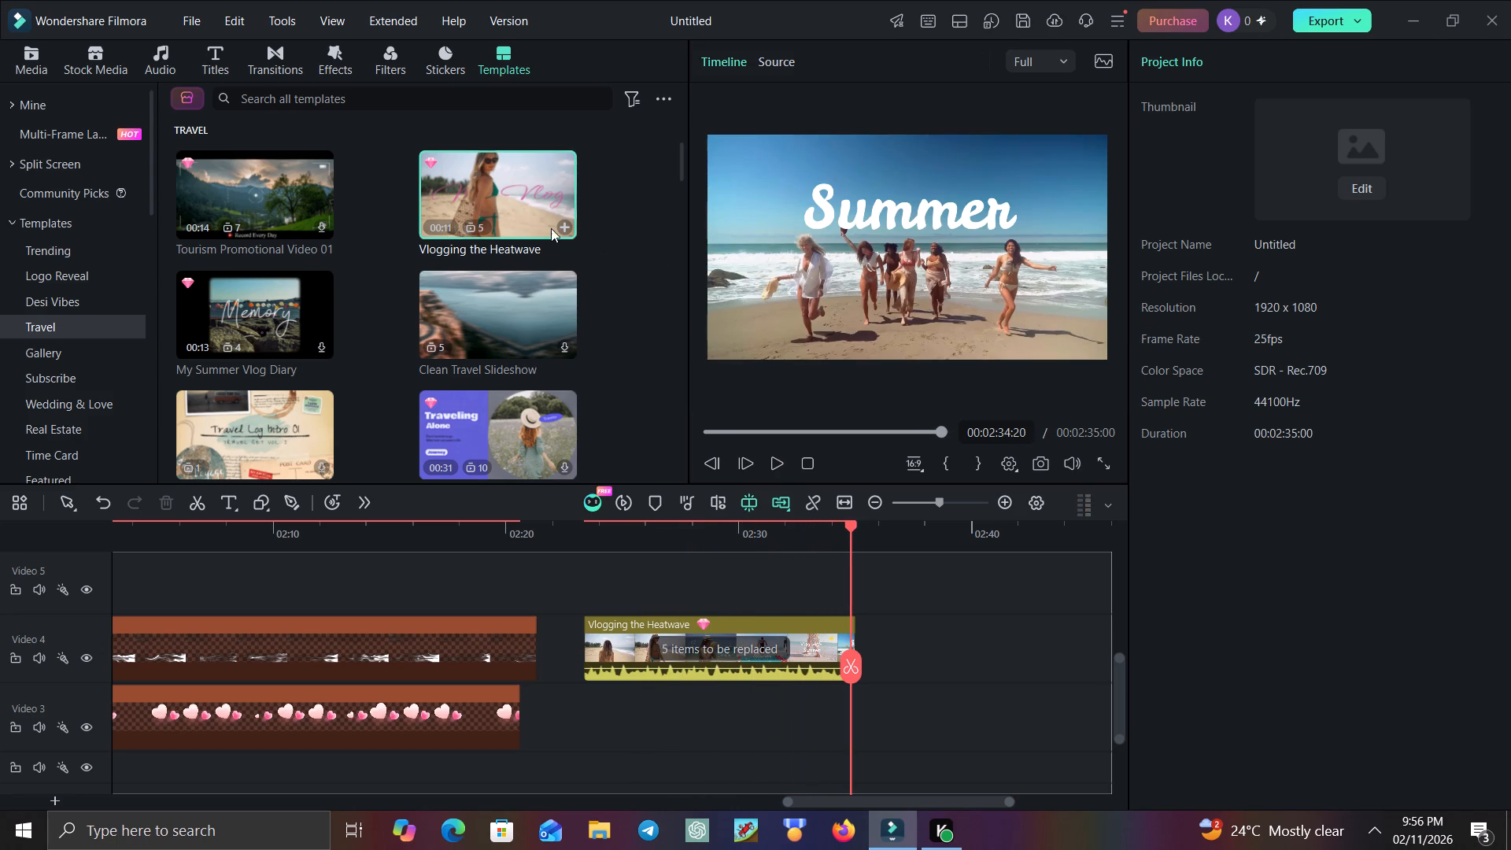
# Search the sticker library for "hot" and move the playhead back to 00:02:24:18.
pyautogui.click(426, 61)
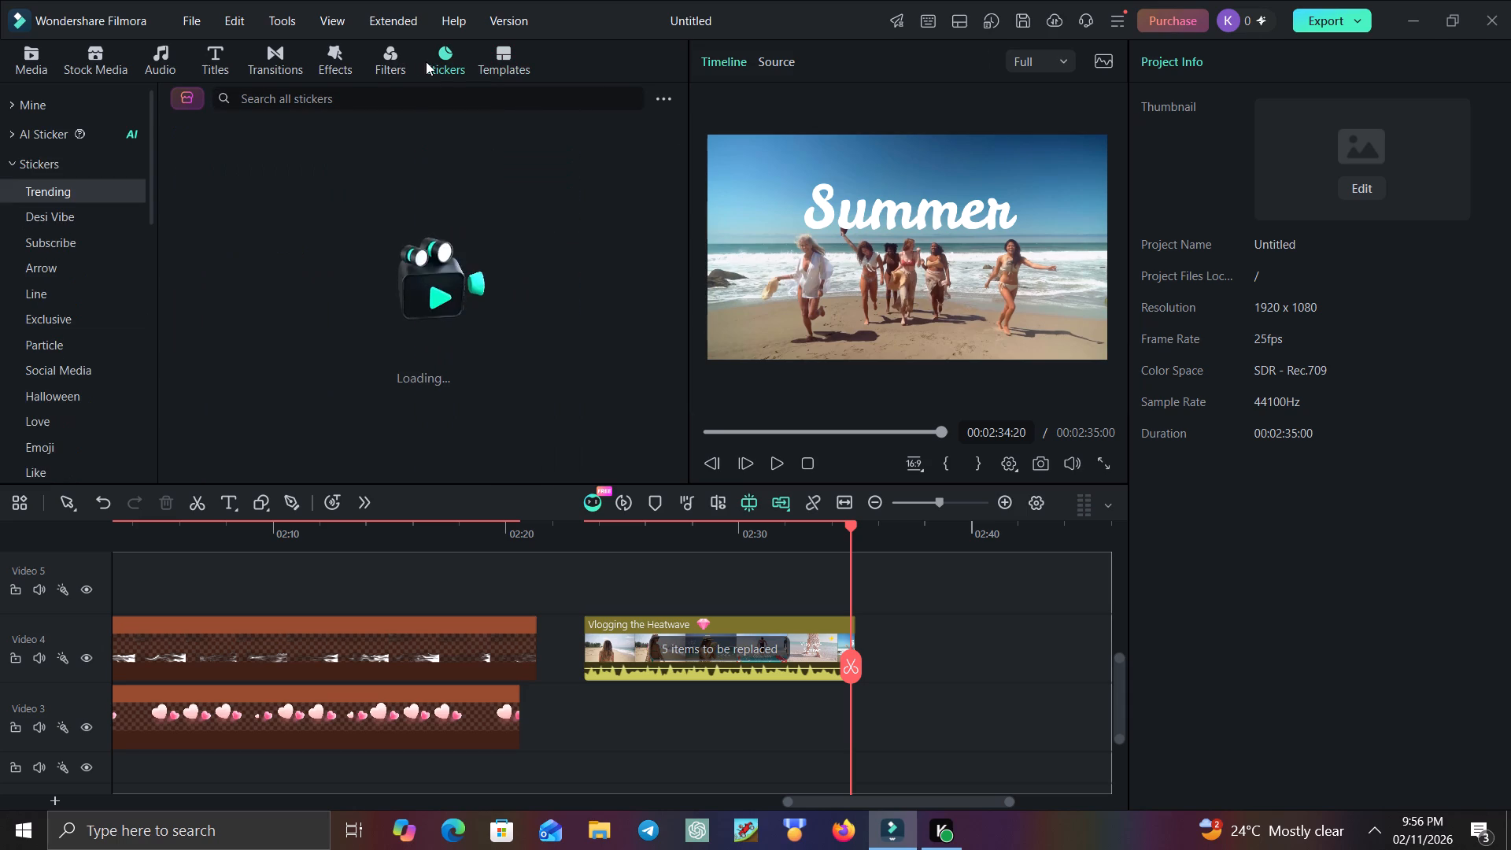
pyautogui.click(408, 98)
pyautogui.write('hot')
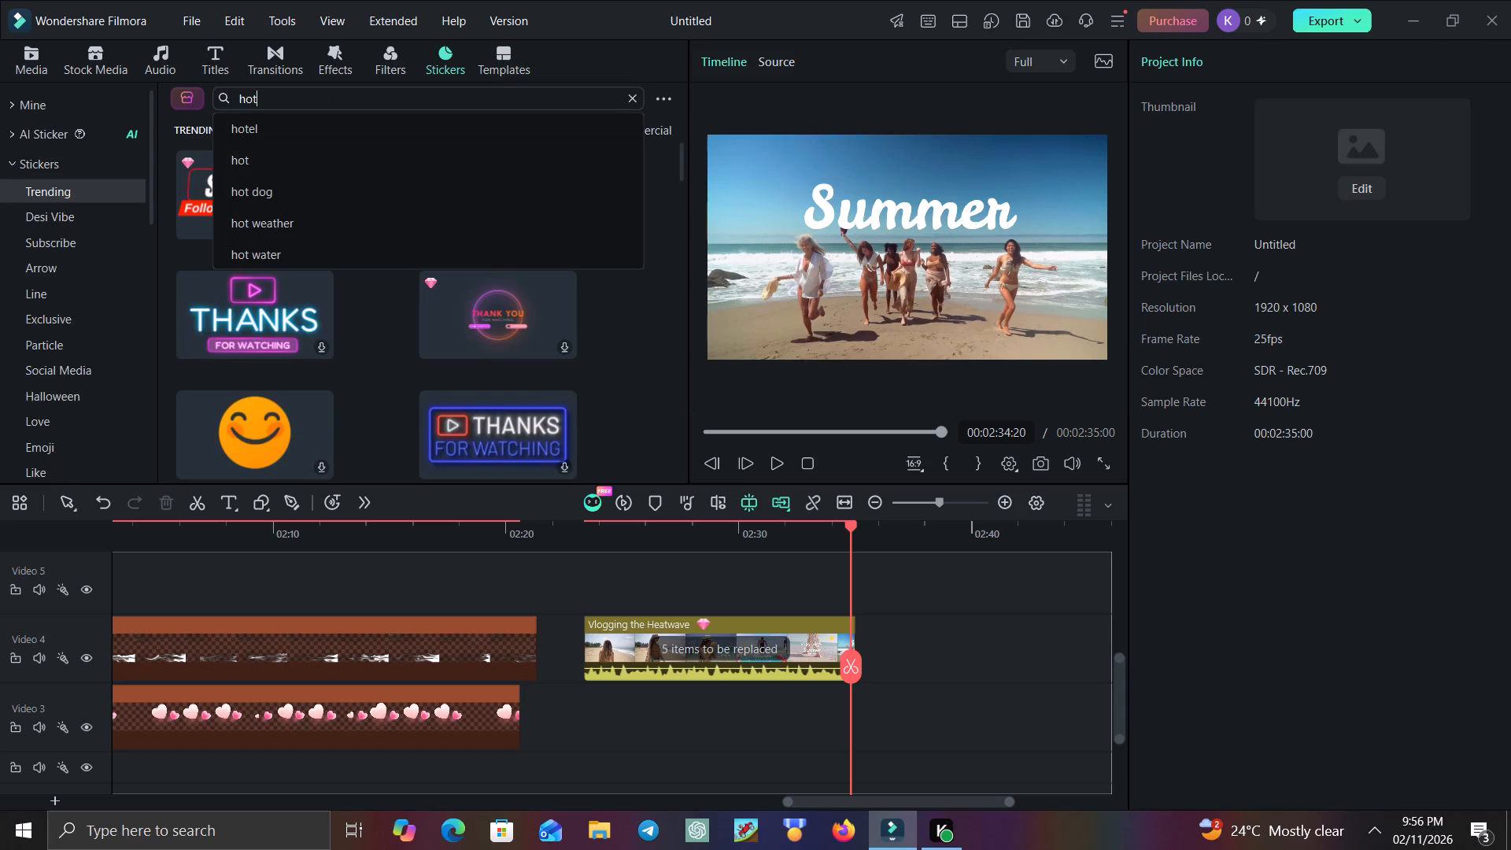
pyautogui.click(394, 153)
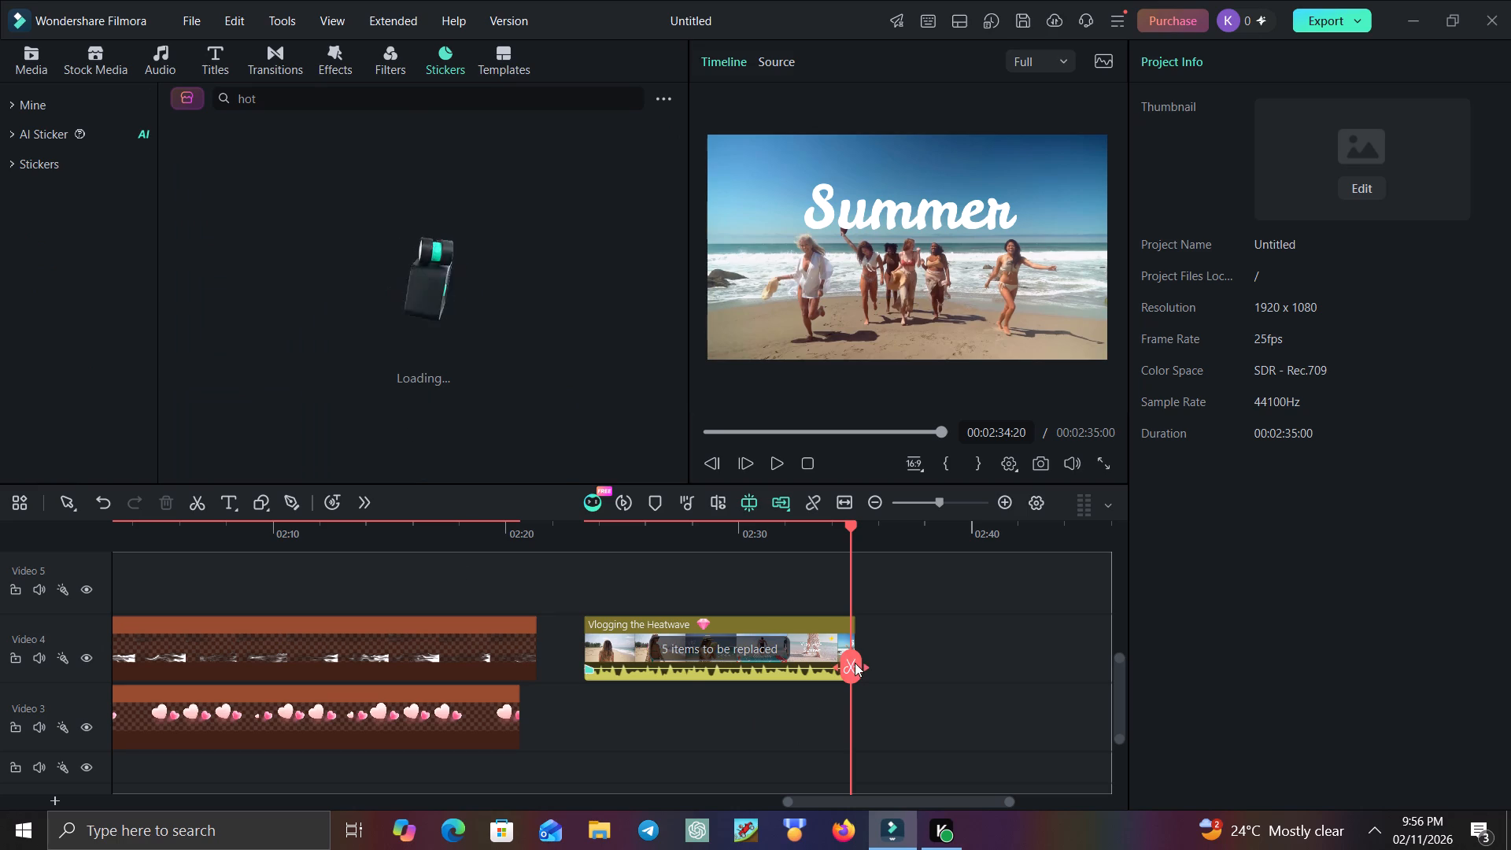
pyautogui.moveTo(855, 663); pyautogui.dragTo(615, 665)
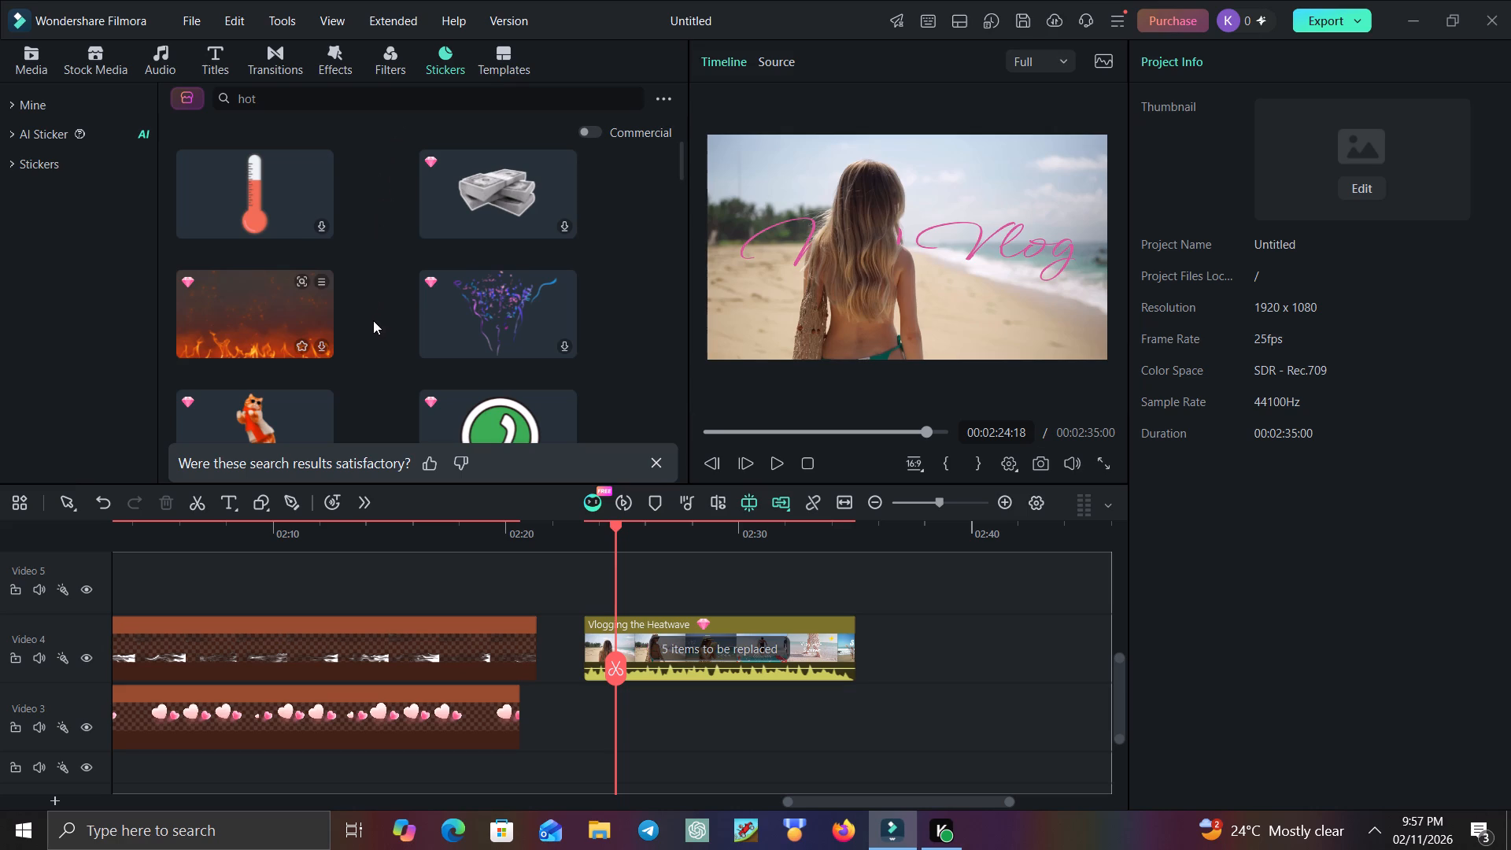
# Download the fire sticker Fallas Festival Element 02 and place it on Video 3 at about 02:26, beneath the Vlogging the Heatwave clip.
pyautogui.scroll(-2, 416, 343)
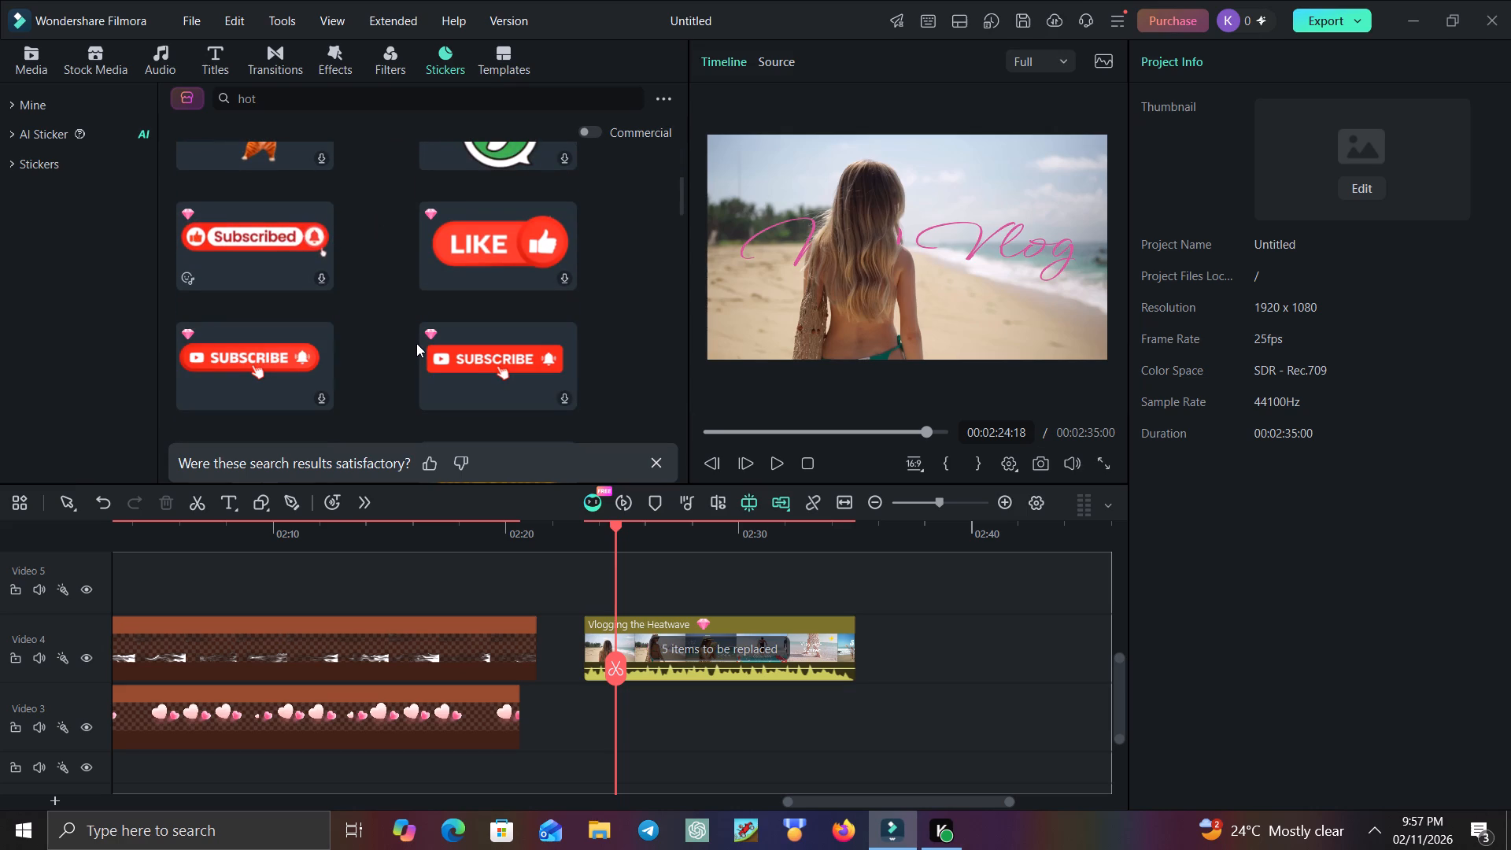
pyautogui.scroll(-2, 416, 343)
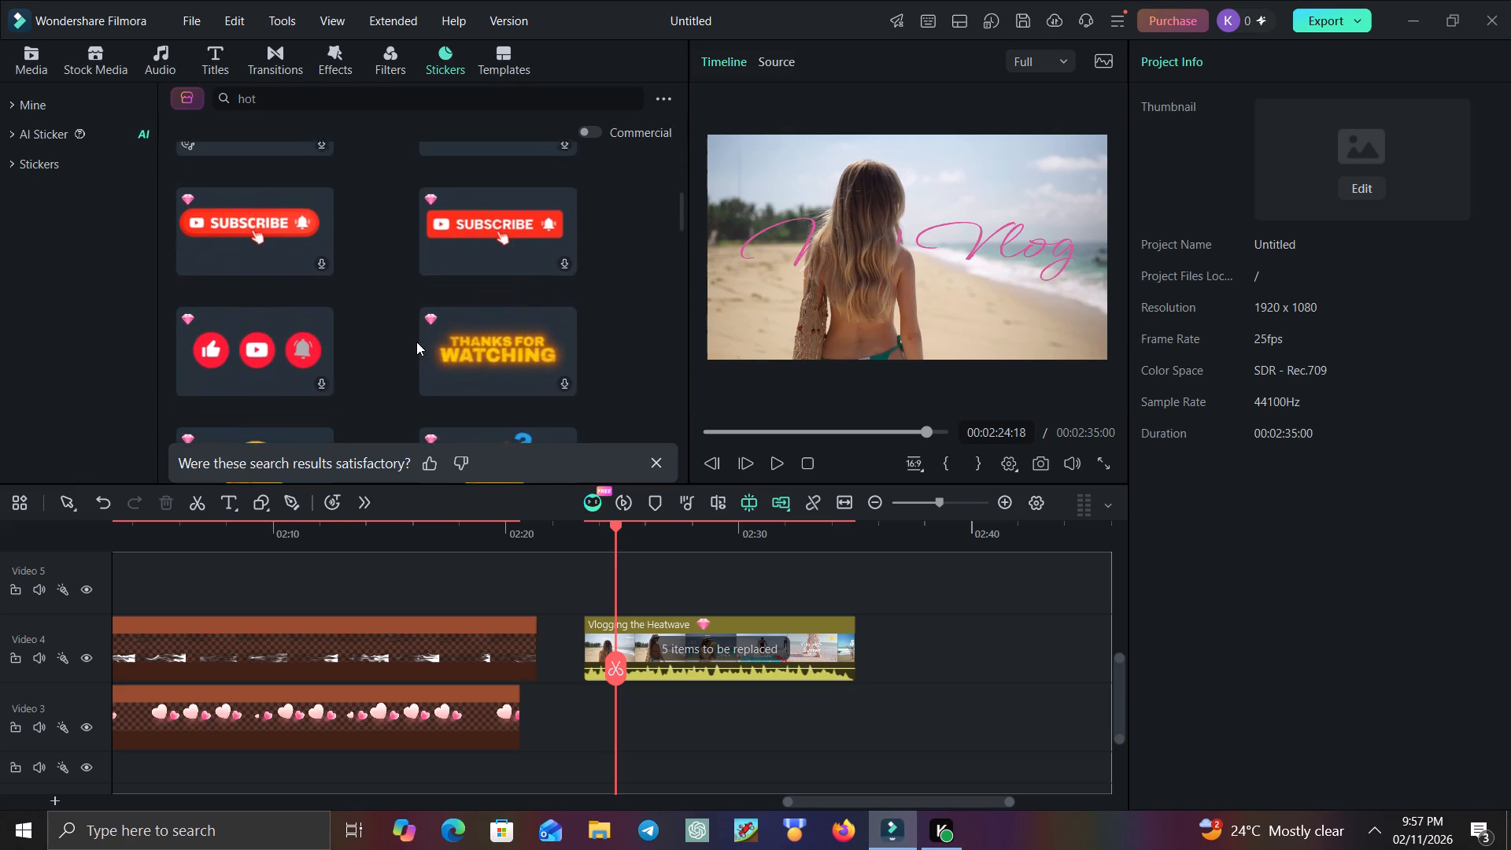
pyautogui.scroll(-1, 416, 341)
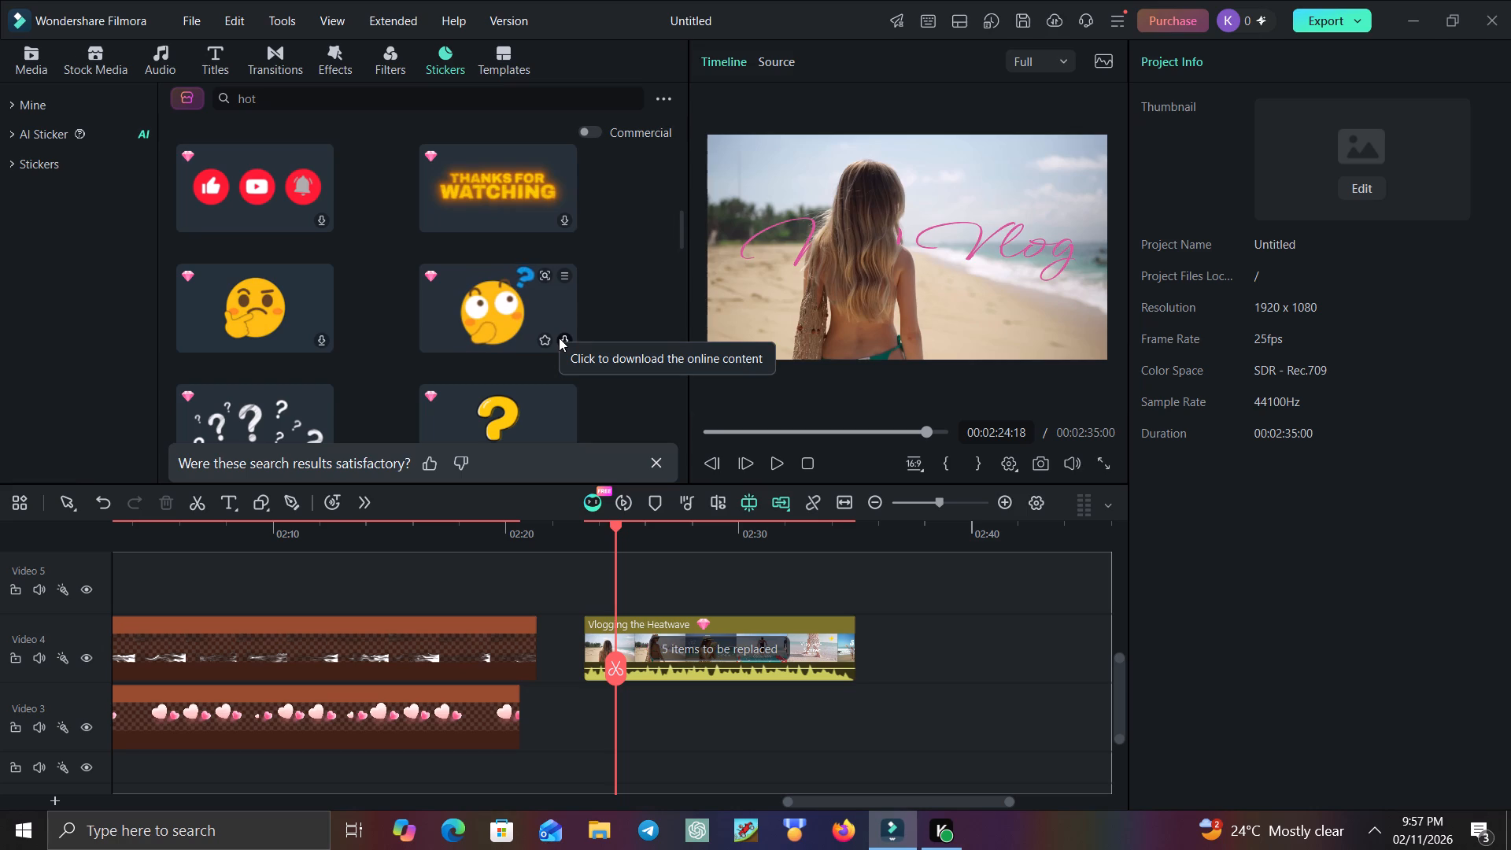
pyautogui.scroll(-6, 364, 357)
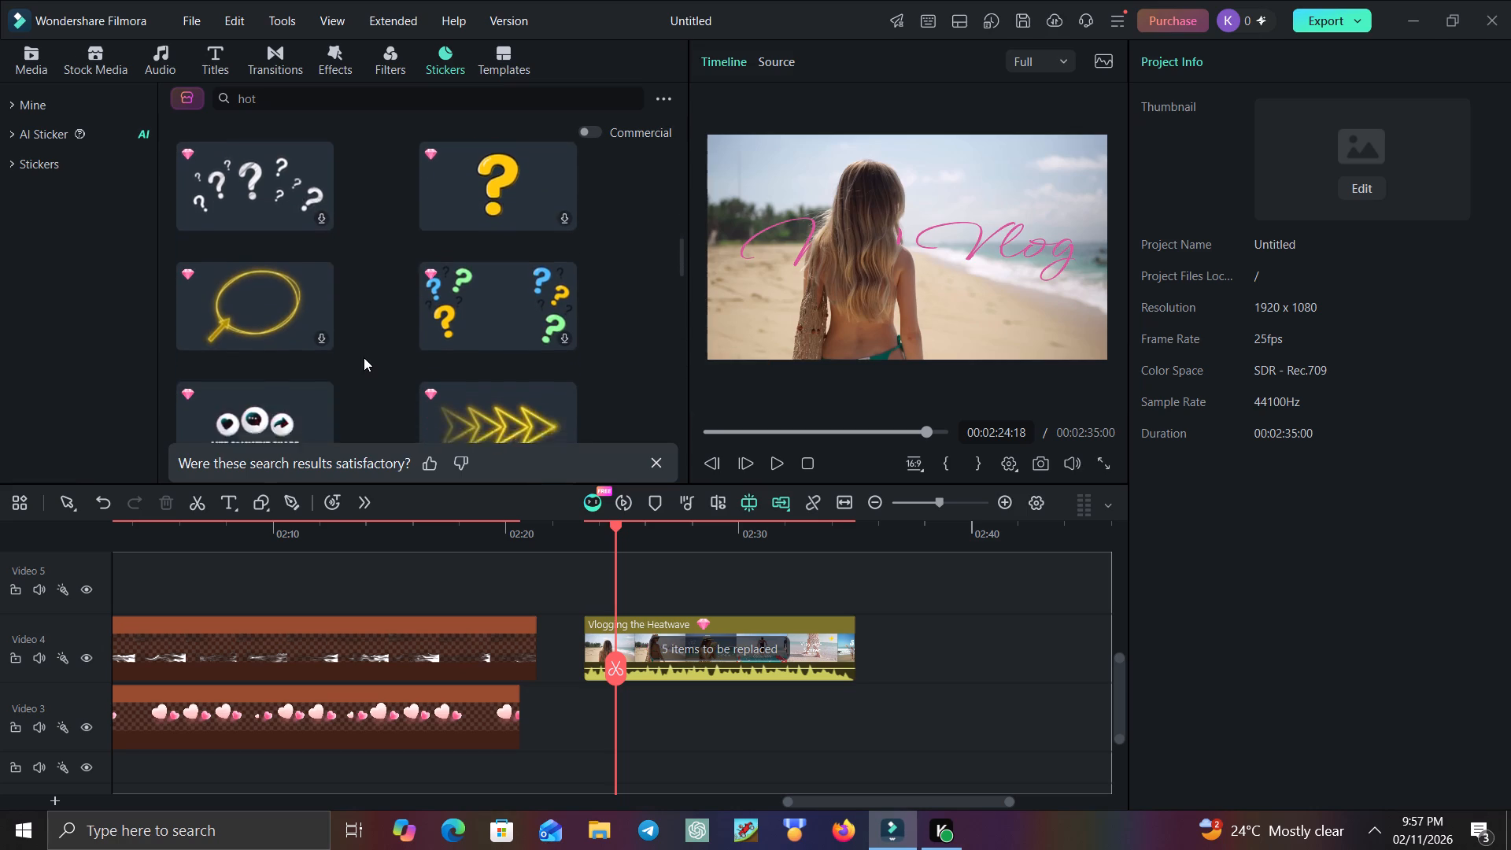
pyautogui.scroll(-2, 364, 357)
pyautogui.scroll(4, 365, 365)
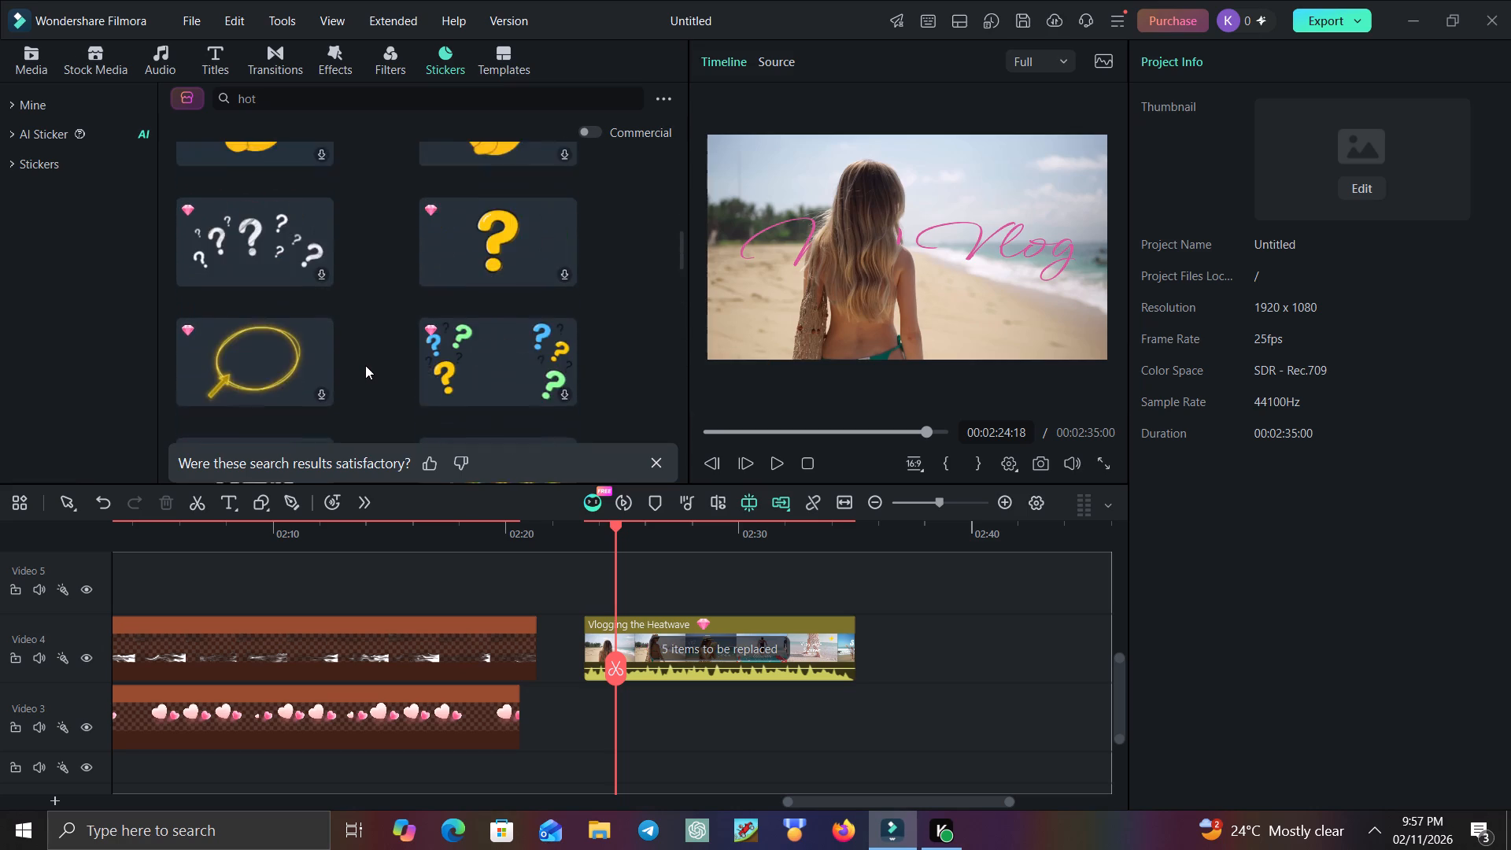
pyautogui.scroll(11, 365, 365)
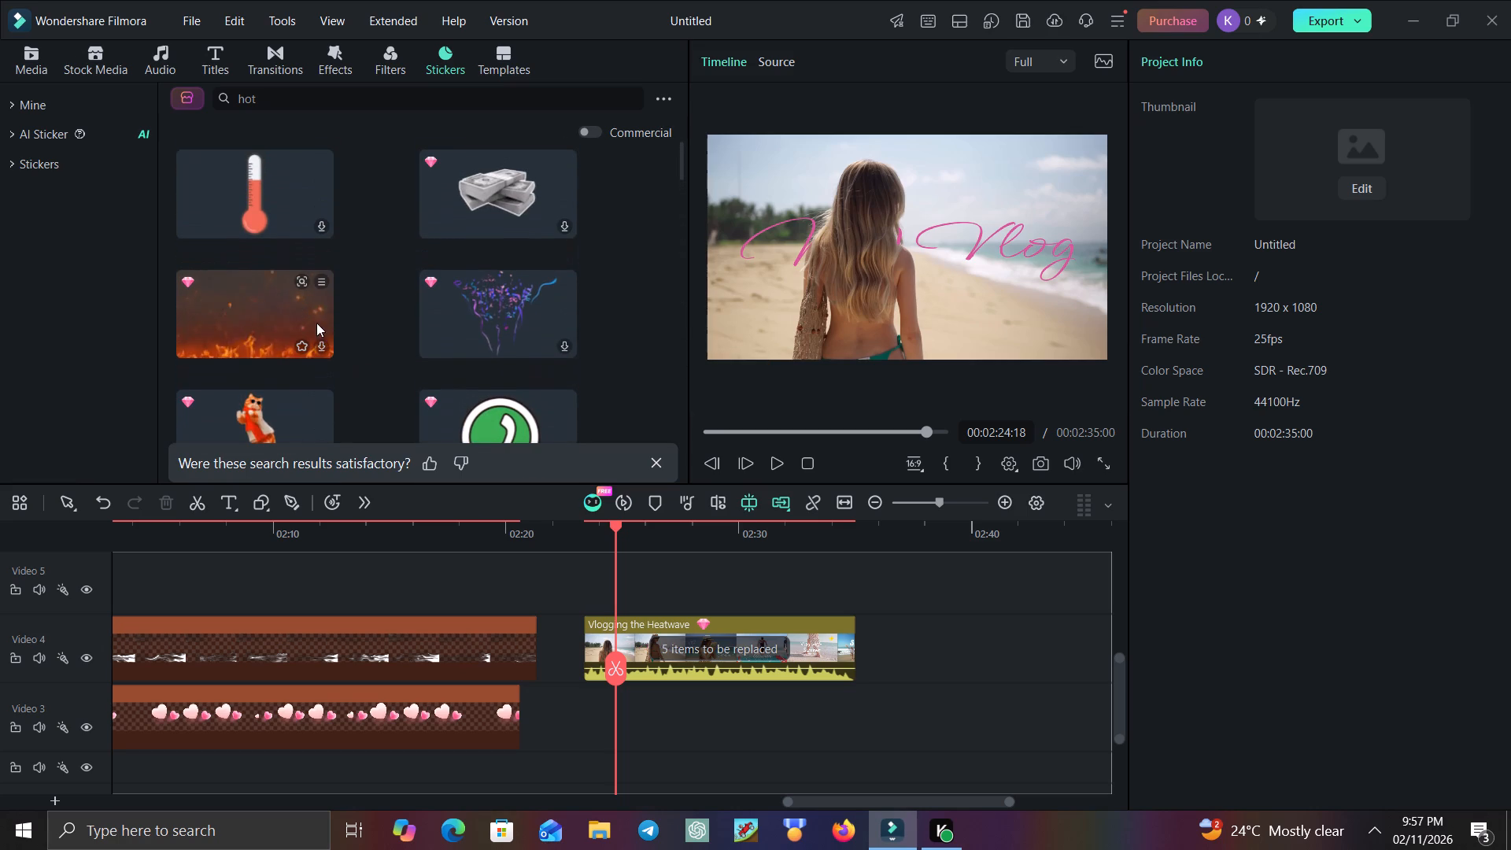
pyautogui.click(323, 345)
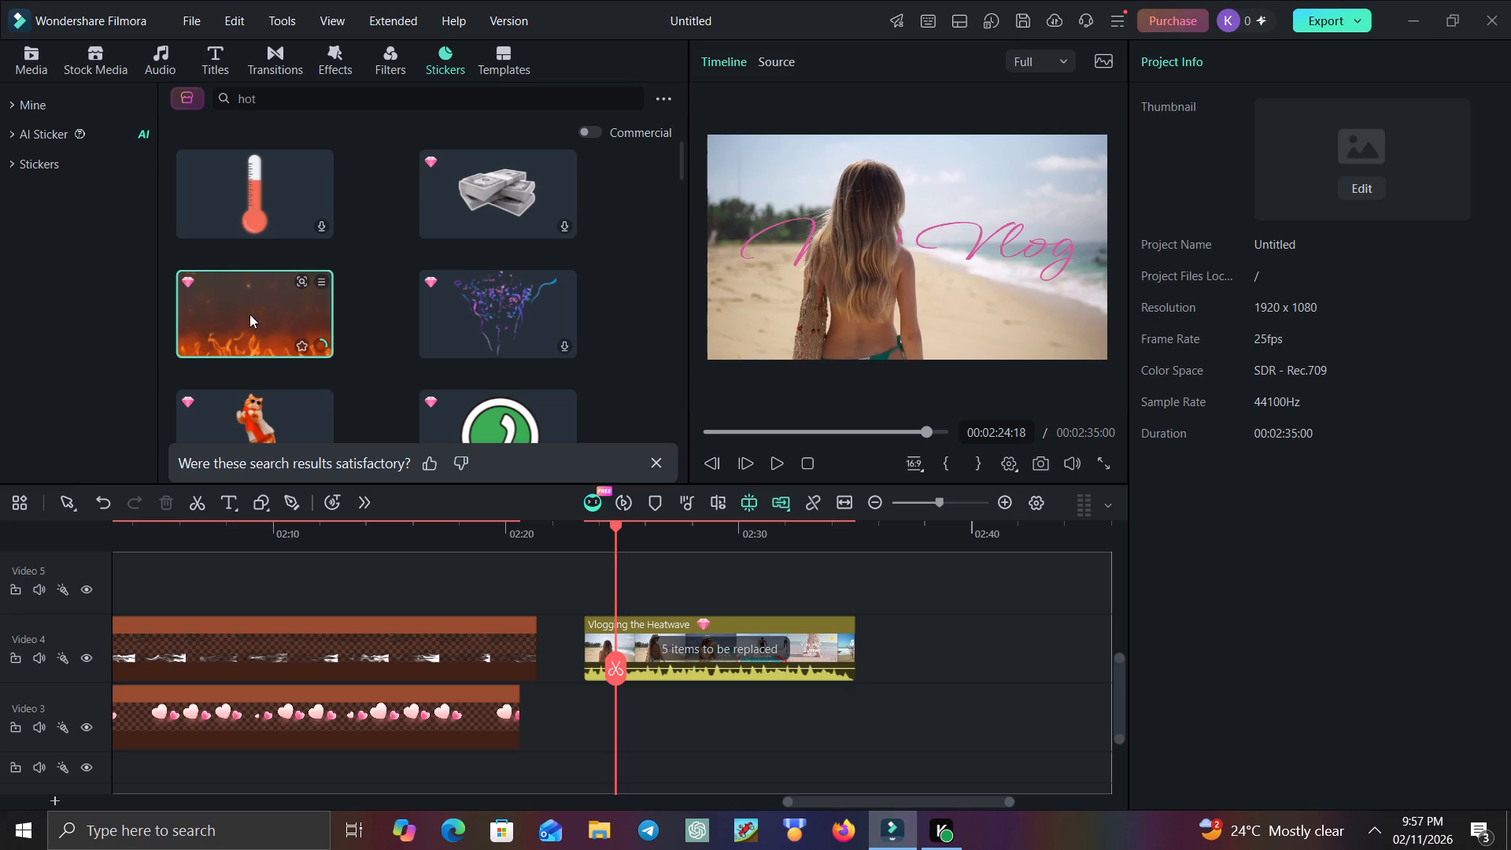
pyautogui.scroll(1, 264, 296)
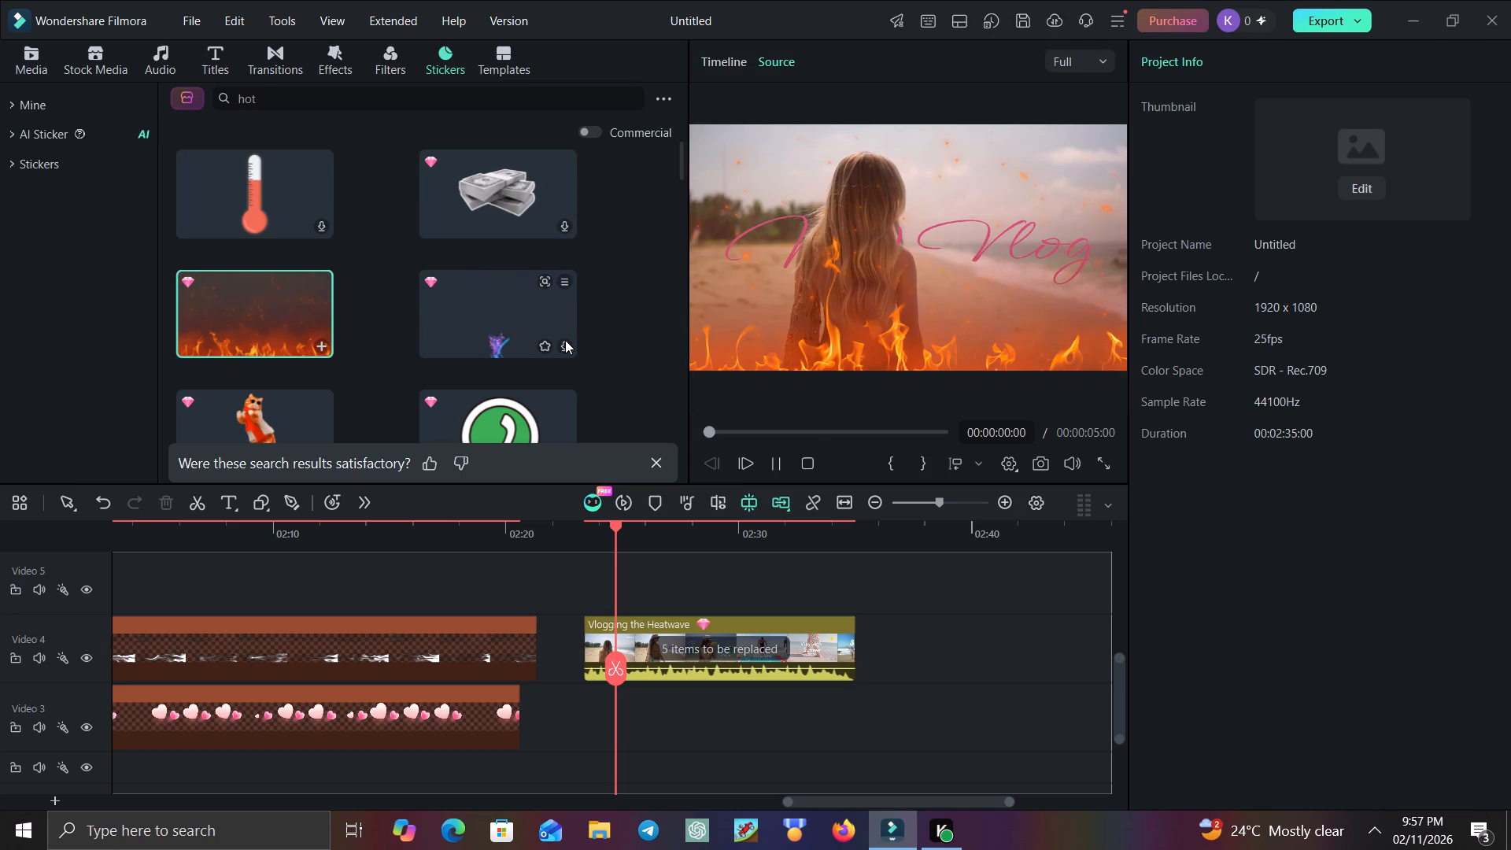
pyautogui.moveTo(253, 317); pyautogui.dragTo(688, 699)
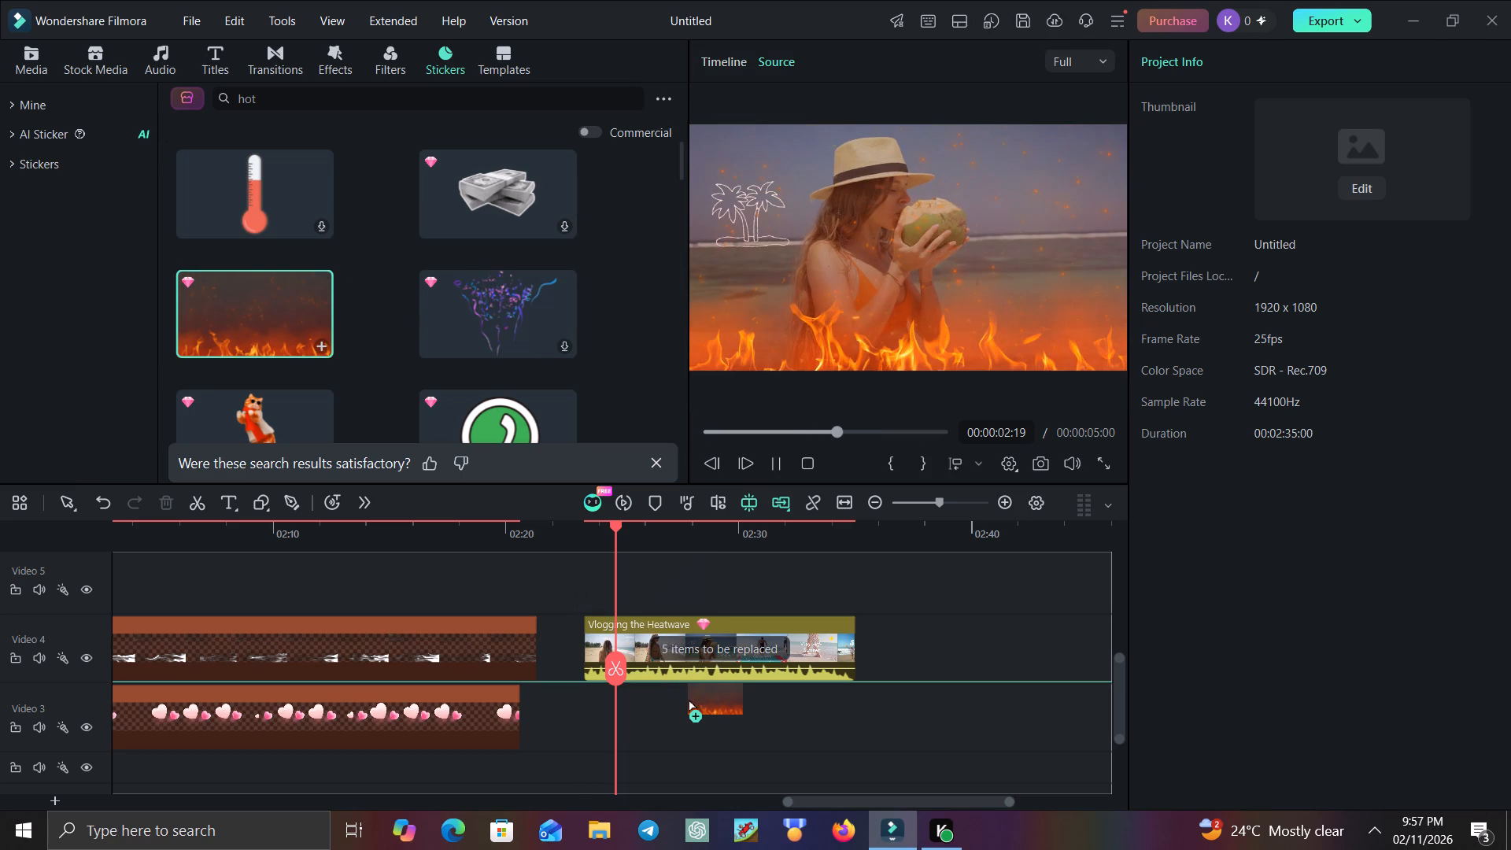
pyautogui.moveTo(688, 699); pyautogui.dragTo(642, 722)
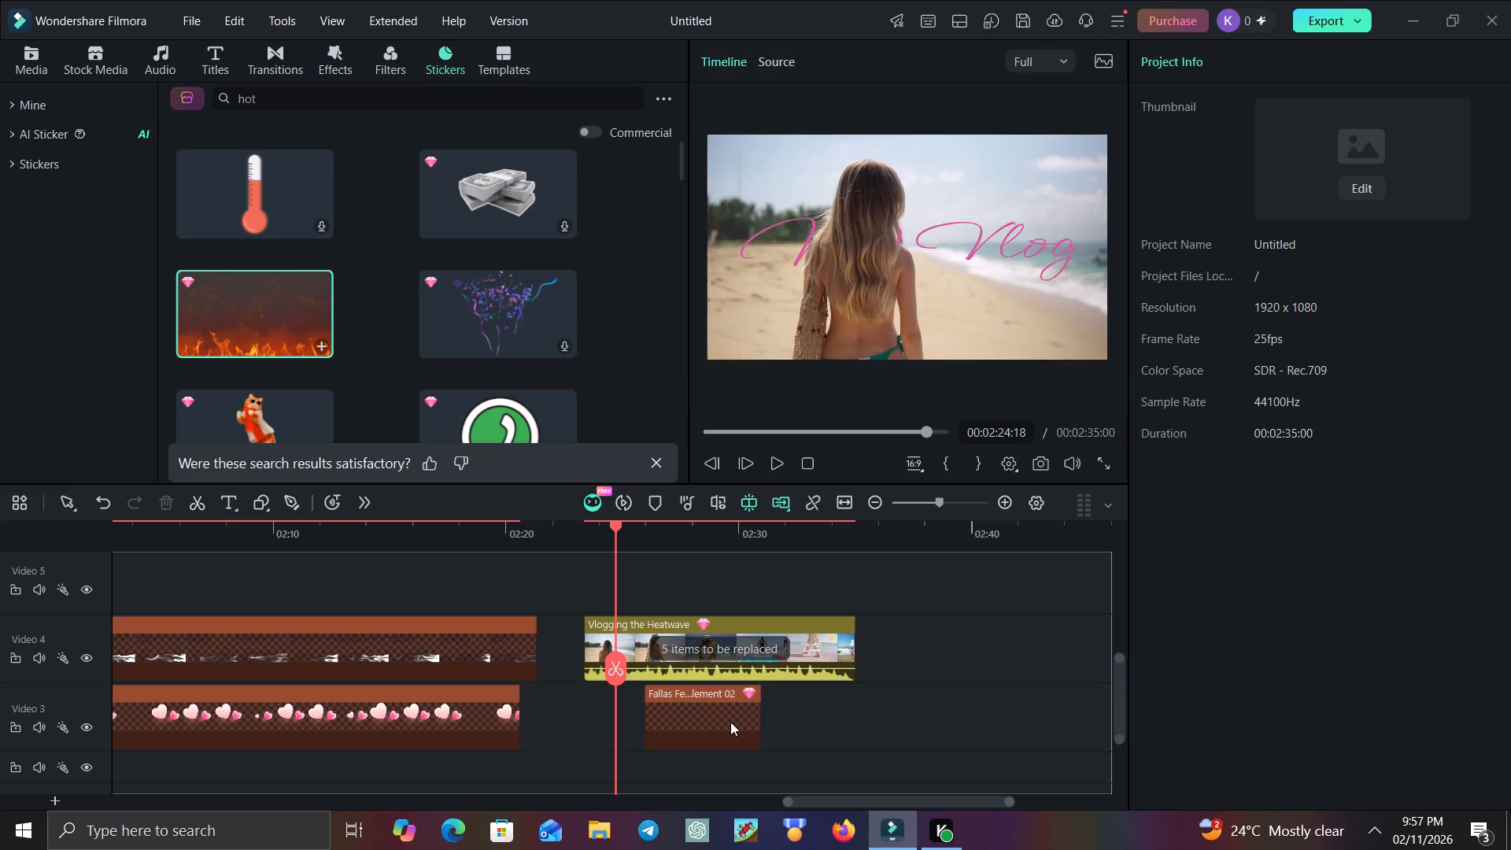
# Extend the end of the Fallas Festival Element 02 clip to about 02:39:21.
pyautogui.click(749, 721)
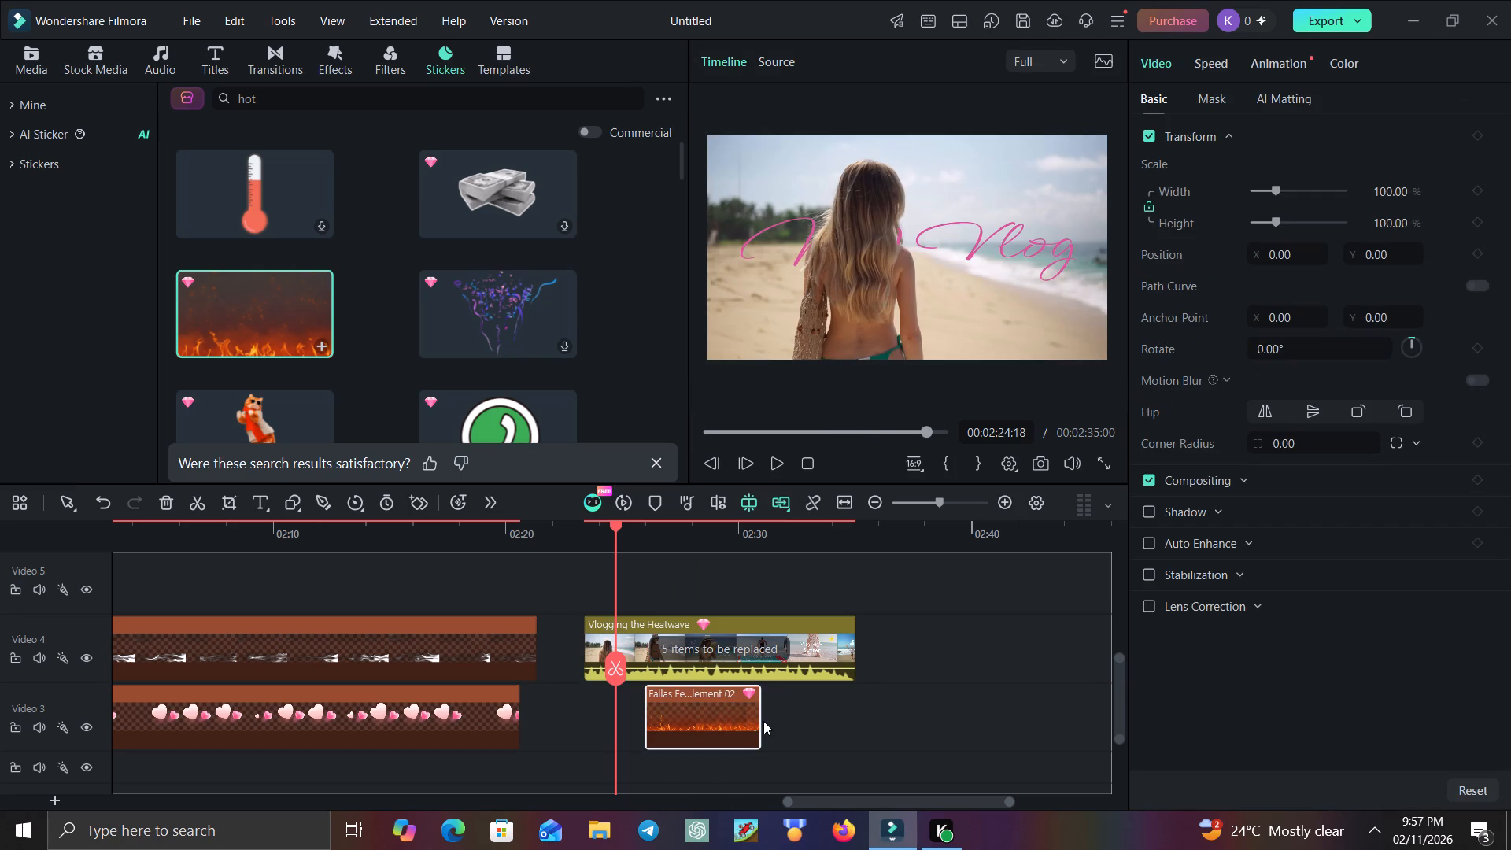
pyautogui.moveTo(759, 721); pyautogui.dragTo(848, 714)
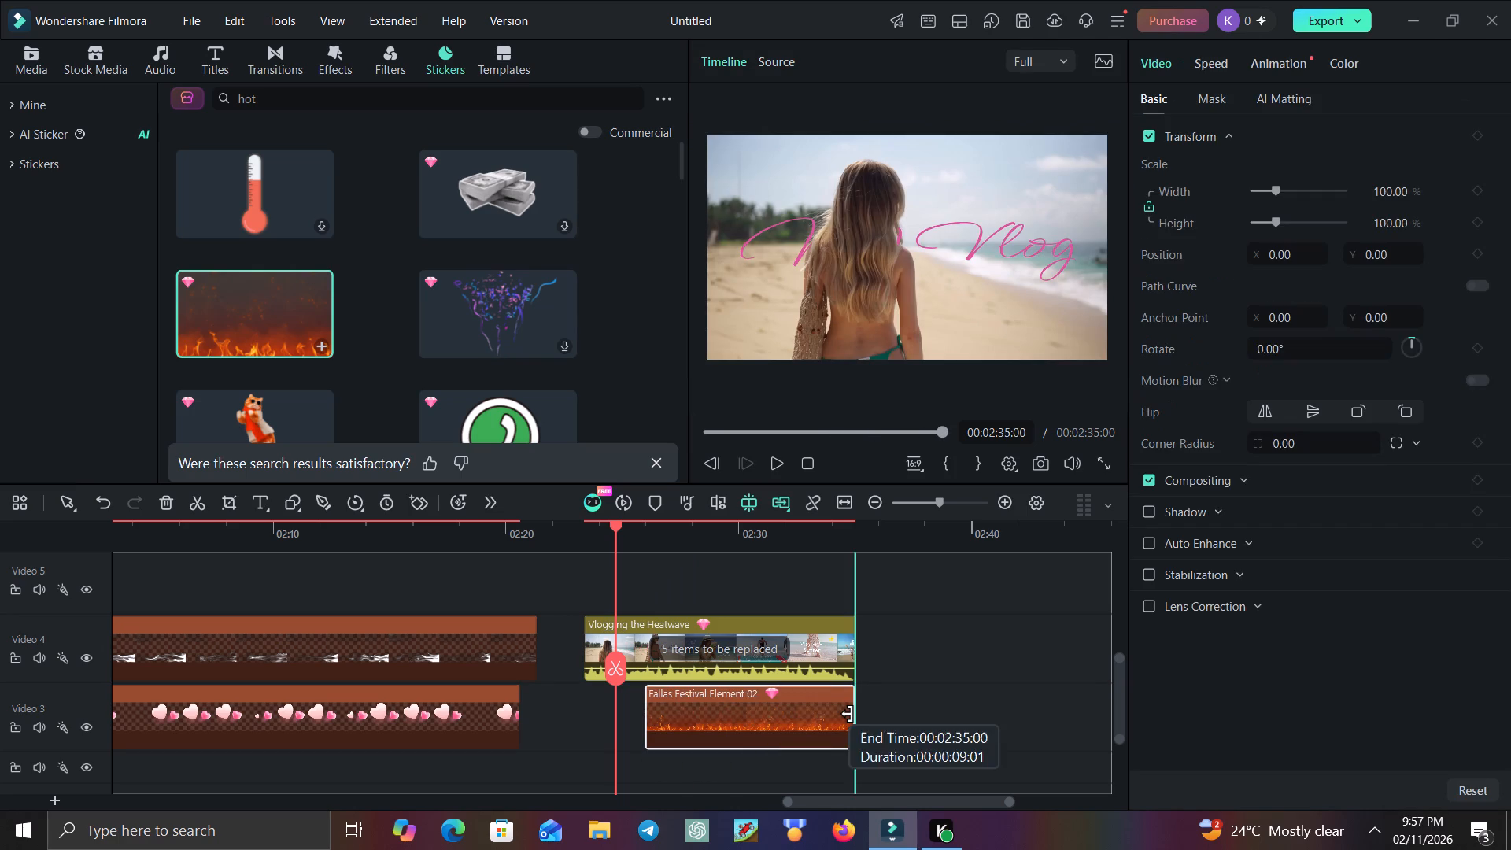
pyautogui.moveTo(848, 714); pyautogui.dragTo(855, 714)
pyautogui.moveTo(855, 714); pyautogui.dragTo(900, 712)
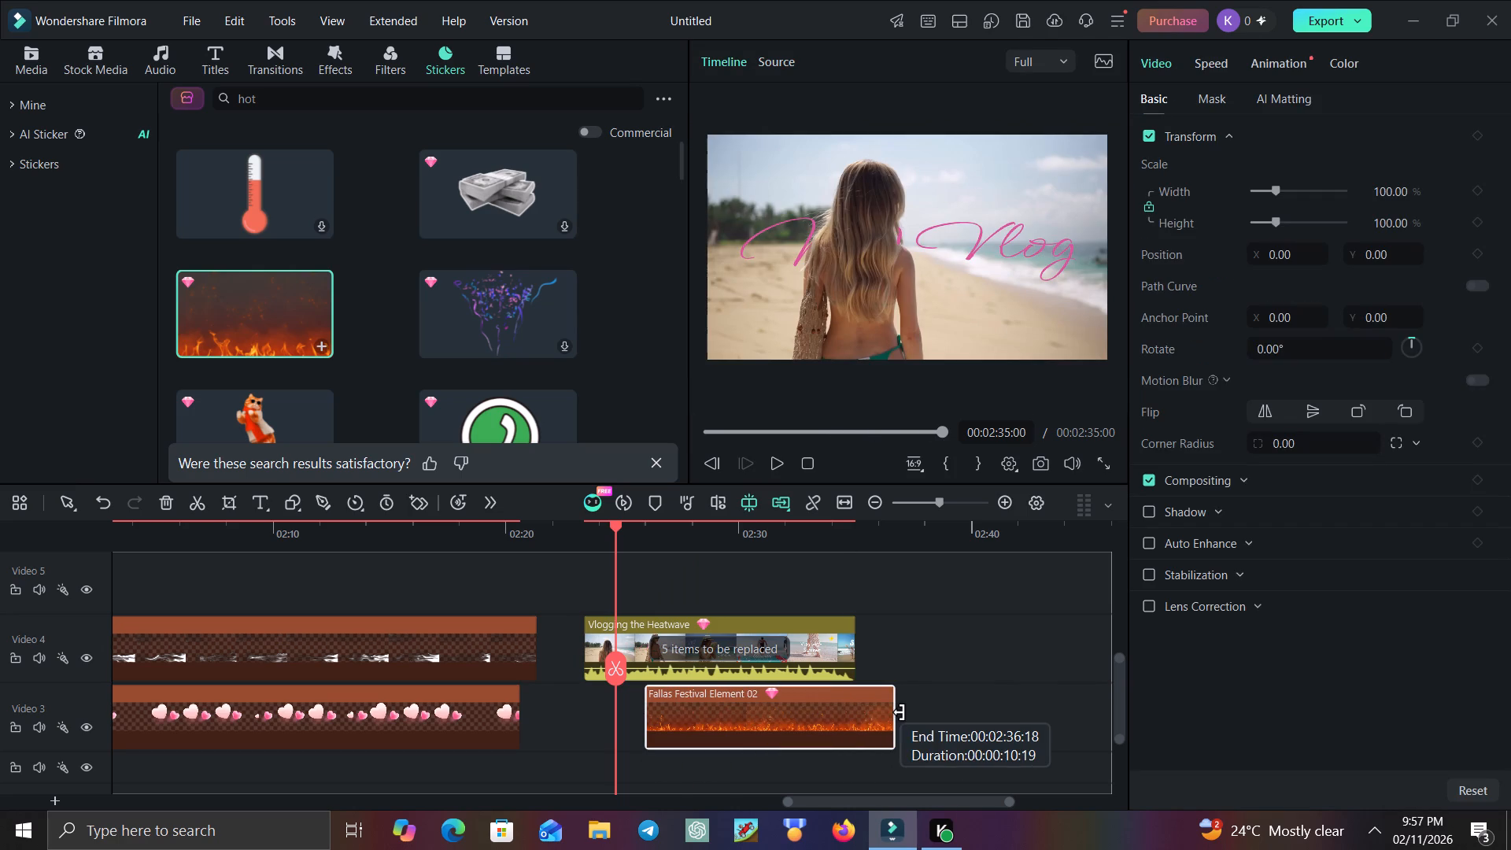
pyautogui.moveTo(900, 712); pyautogui.dragTo(968, 712)
# Shift the Fallas Festival Element 02 clip earlier so its start aligns with the start of the Vlogging the Heatwave clip.
pyautogui.moveTo(864, 715); pyautogui.dragTo(801, 714)
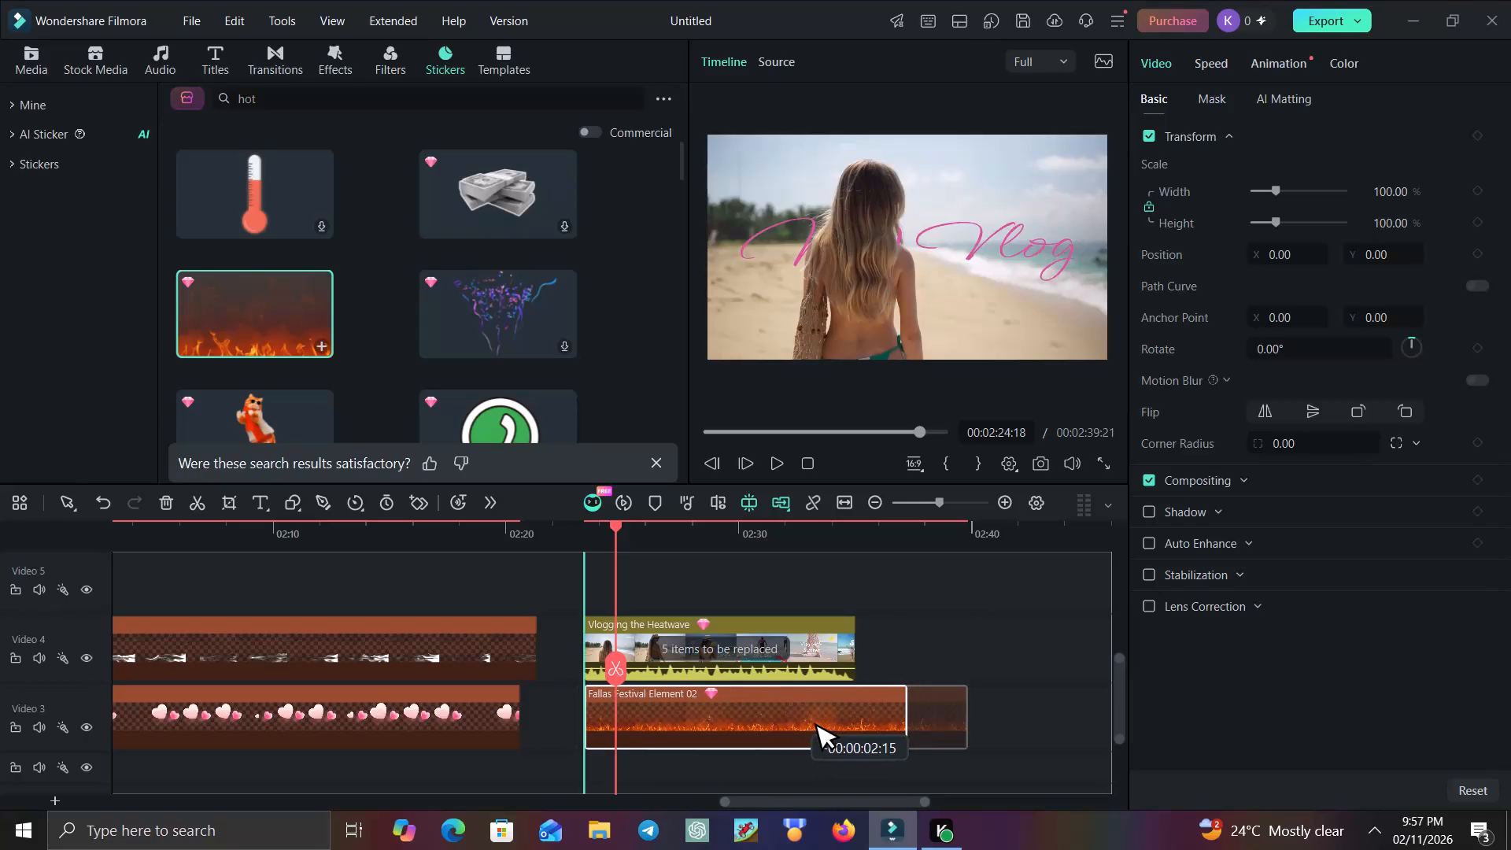
pyautogui.moveTo(801, 714); pyautogui.dragTo(803, 714)
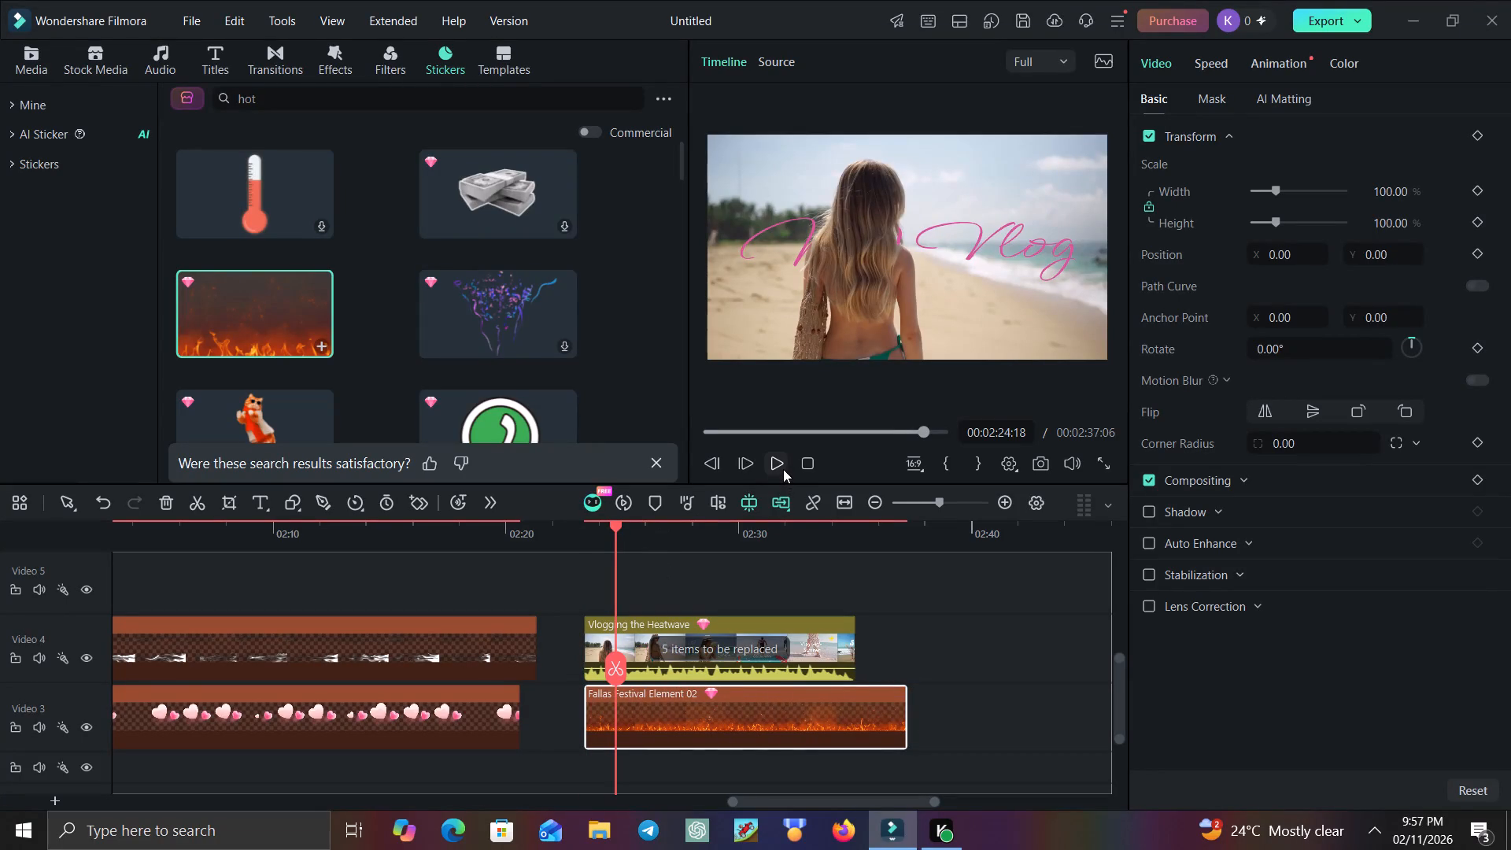
# Play the timeline from 00:02:24:18 to the end to check how the fire sticker shows with the Vlogging the Heatwave template.
pyautogui.click(780, 466)
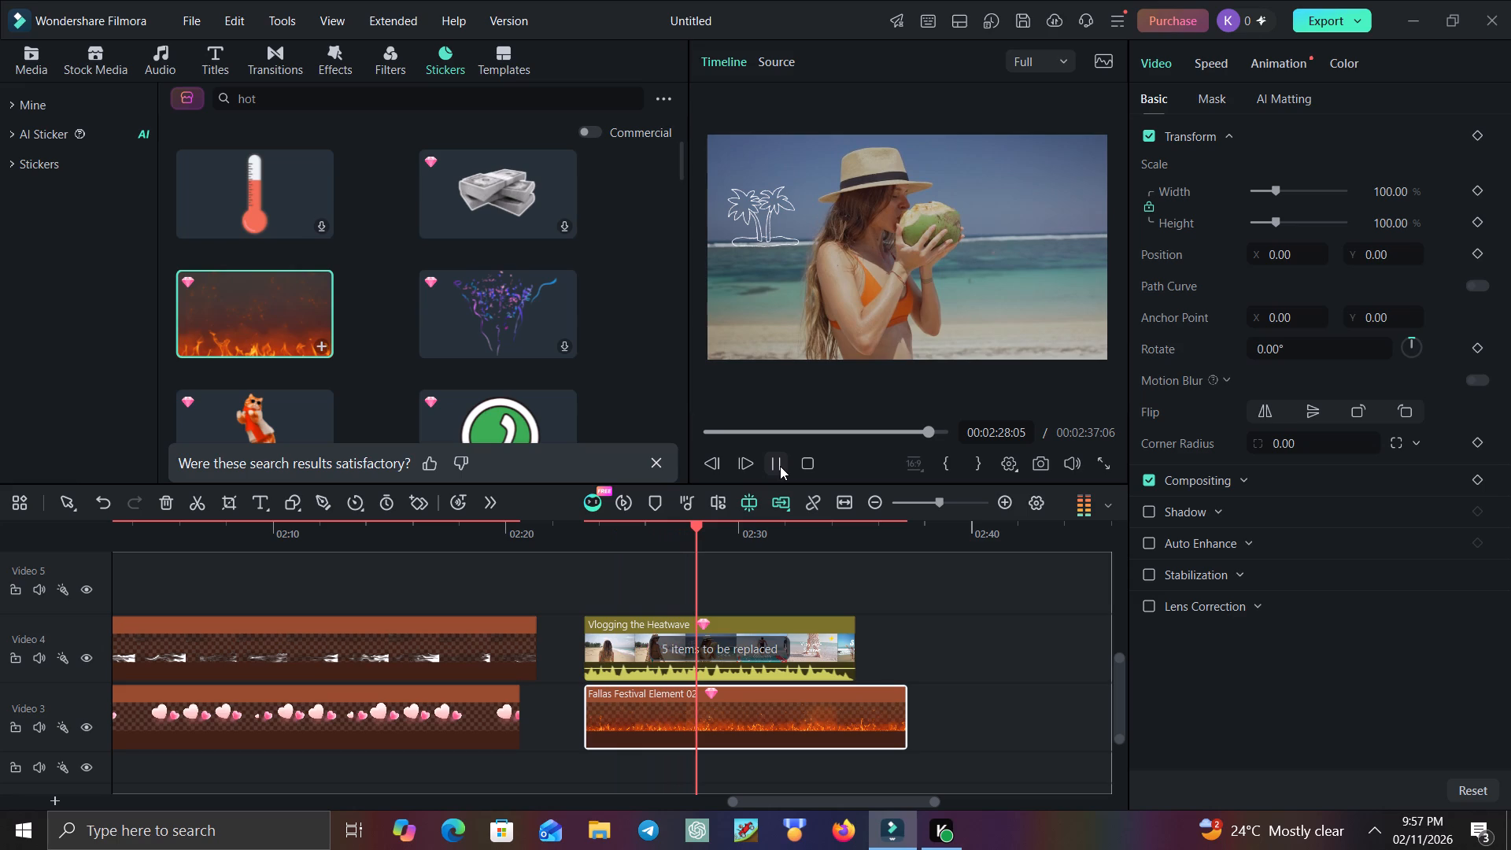
pyautogui.click(774, 711)
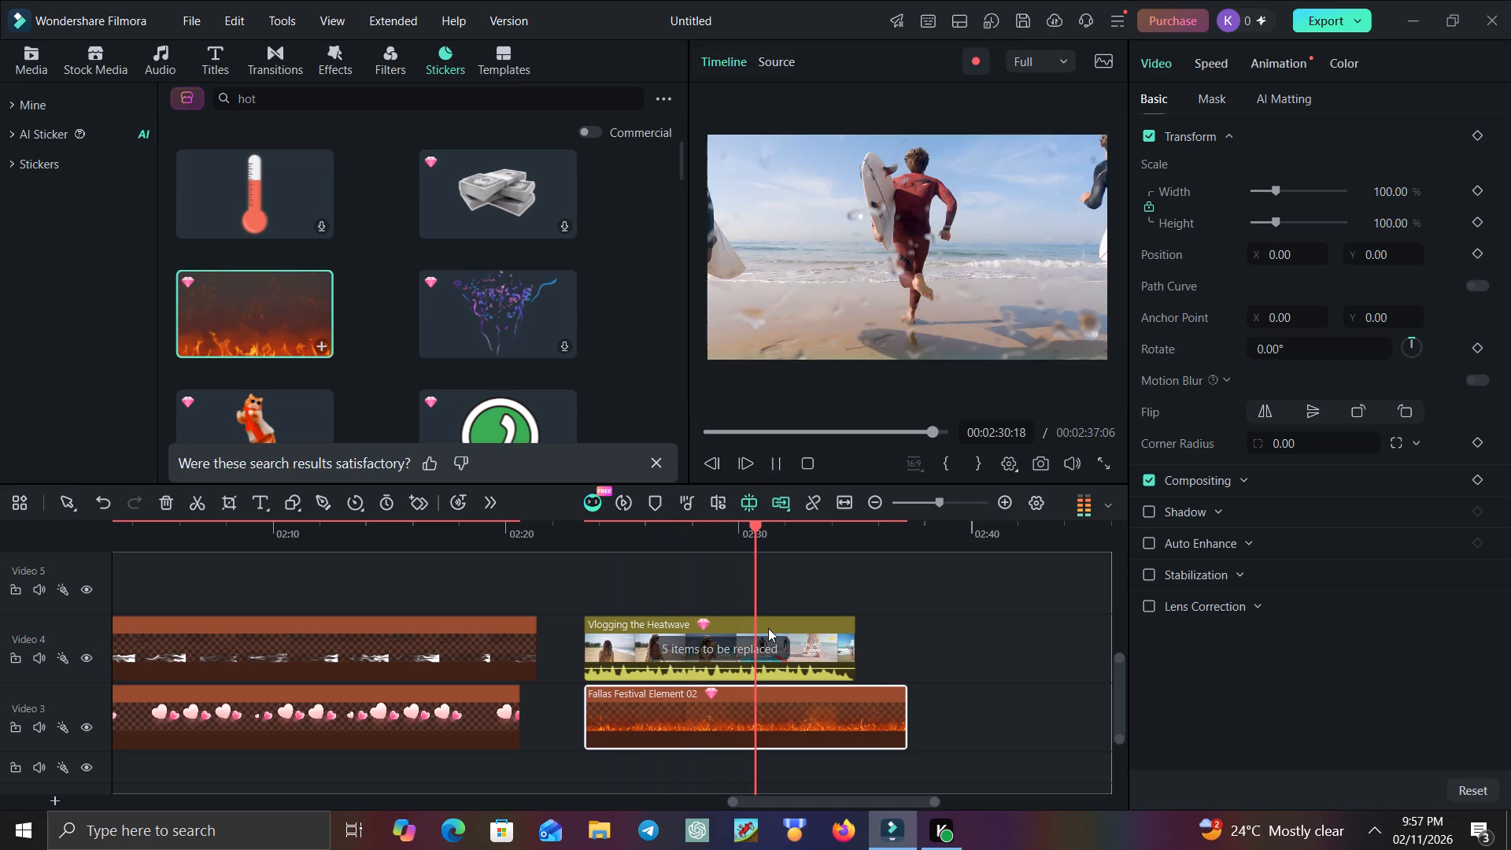
pyautogui.click(772, 454)
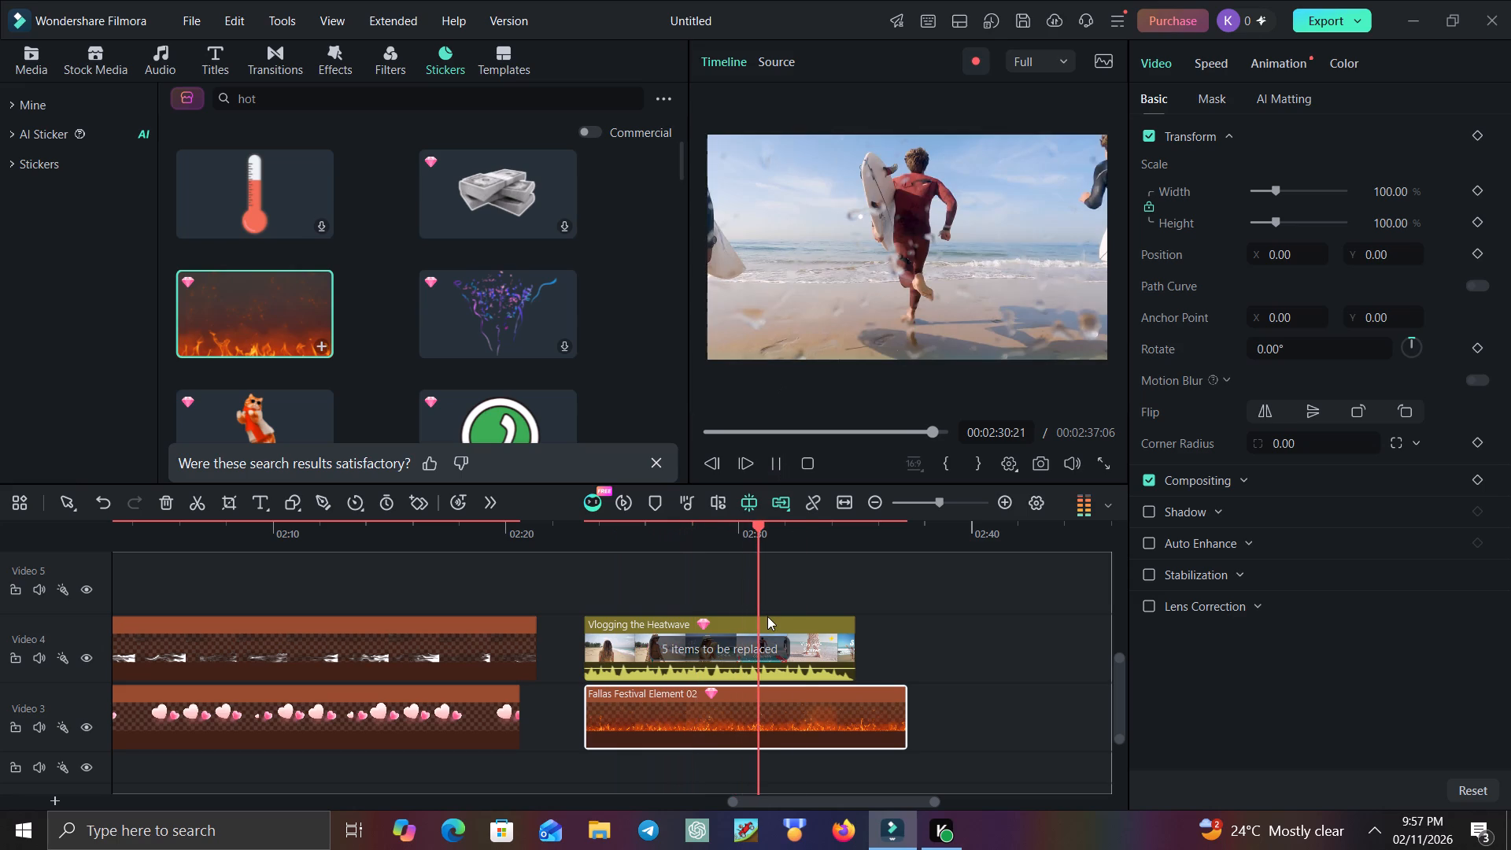
pyautogui.click(748, 717)
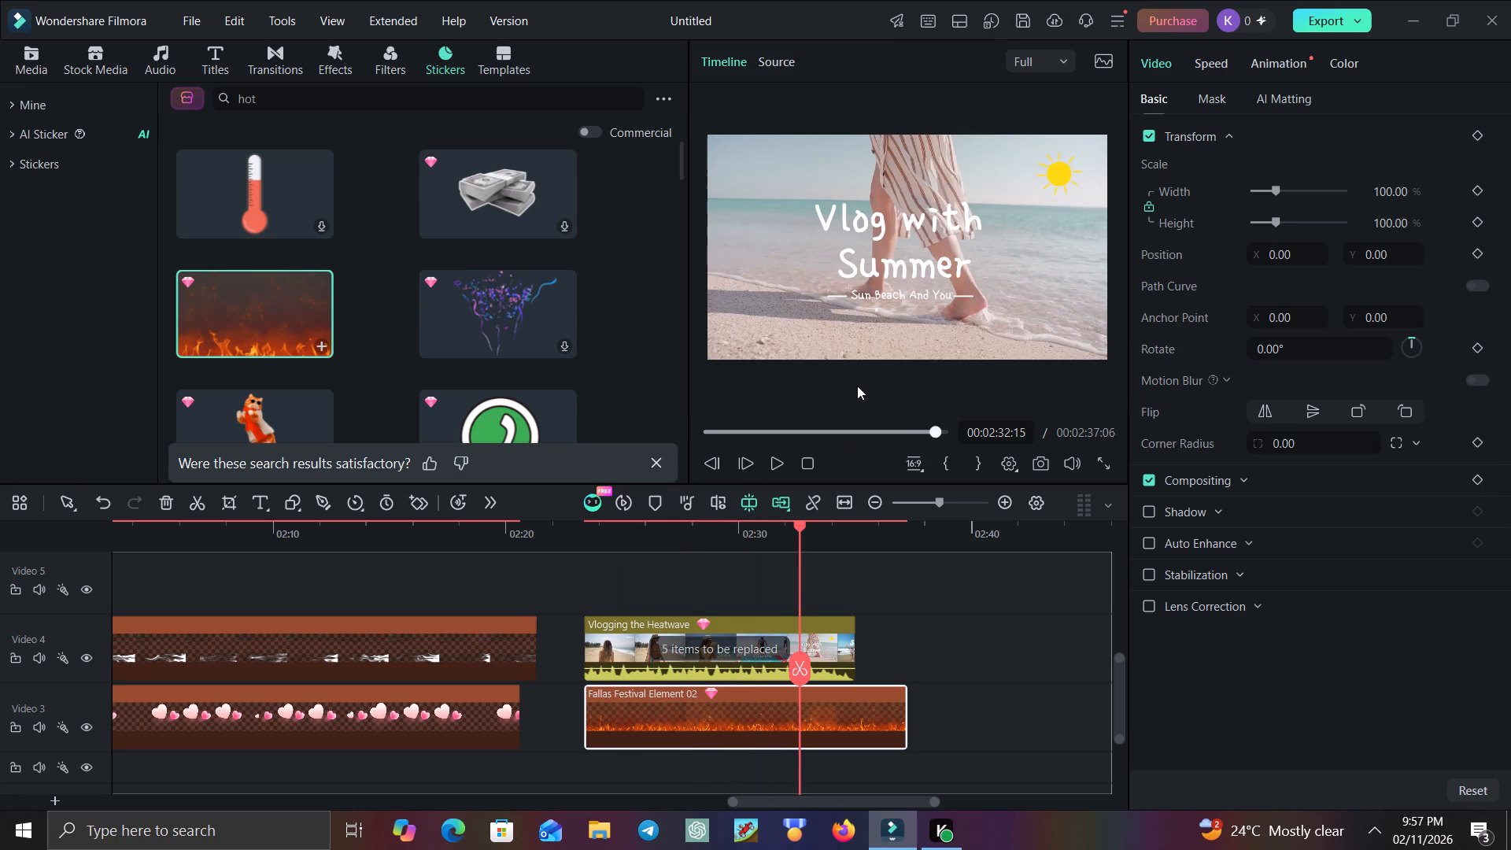
pyautogui.click(855, 332)
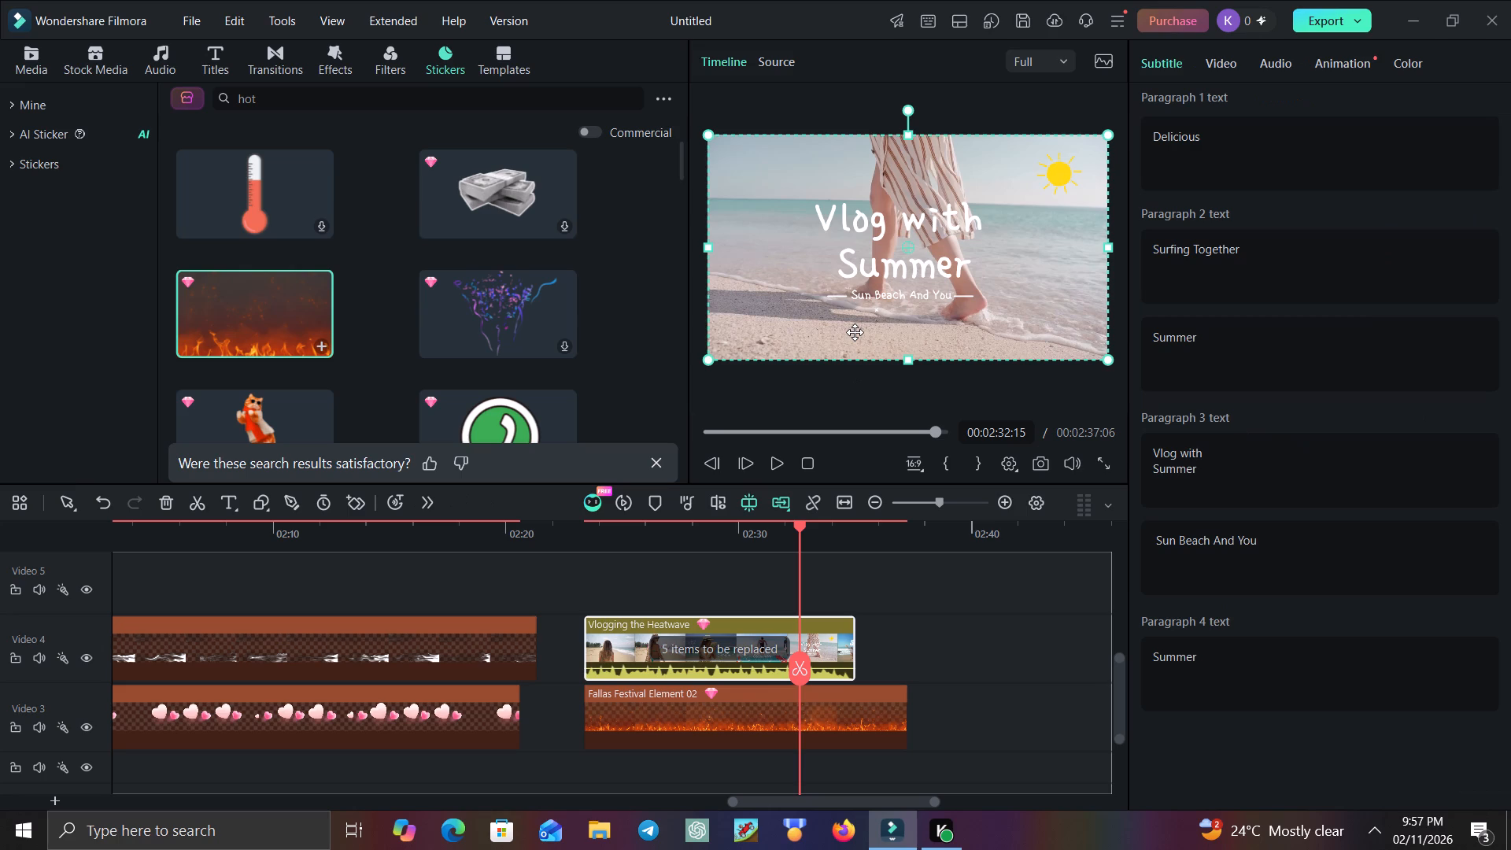
pyautogui.click(718, 708)
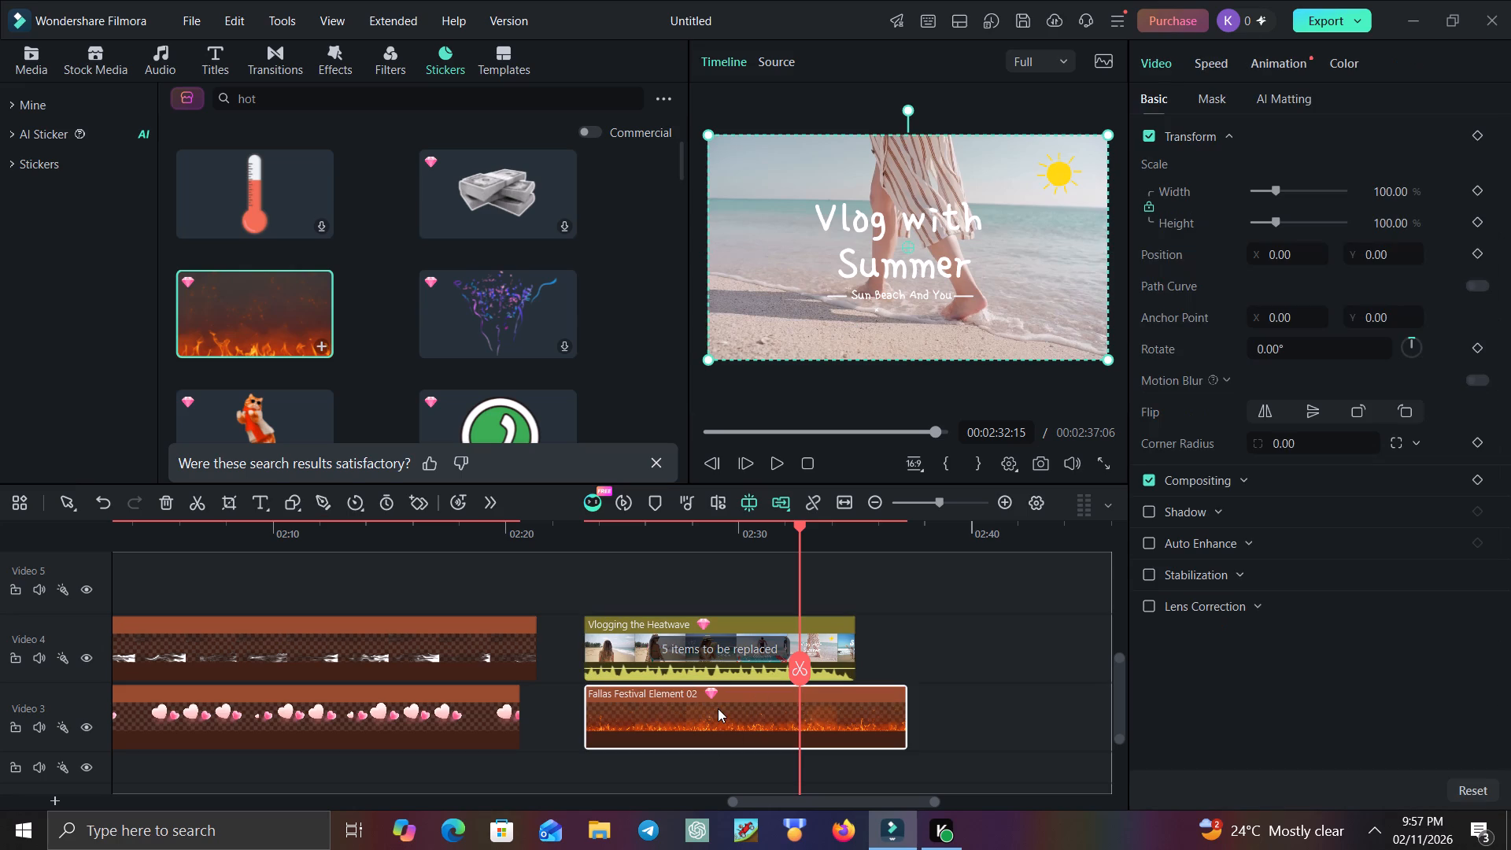
pyautogui.click(718, 708)
pyautogui.click(778, 464)
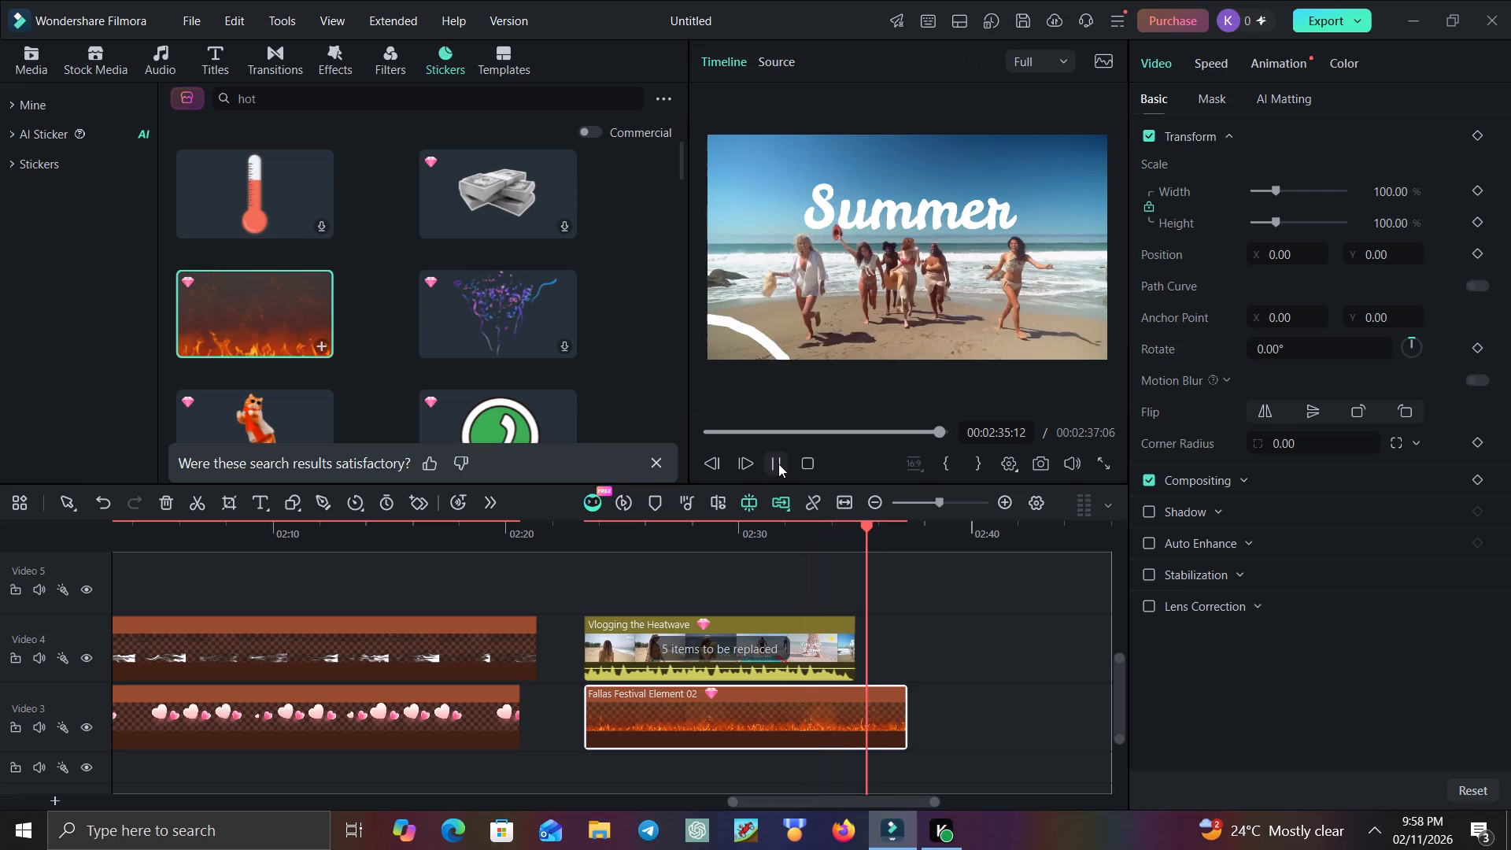
pyautogui.click(778, 464)
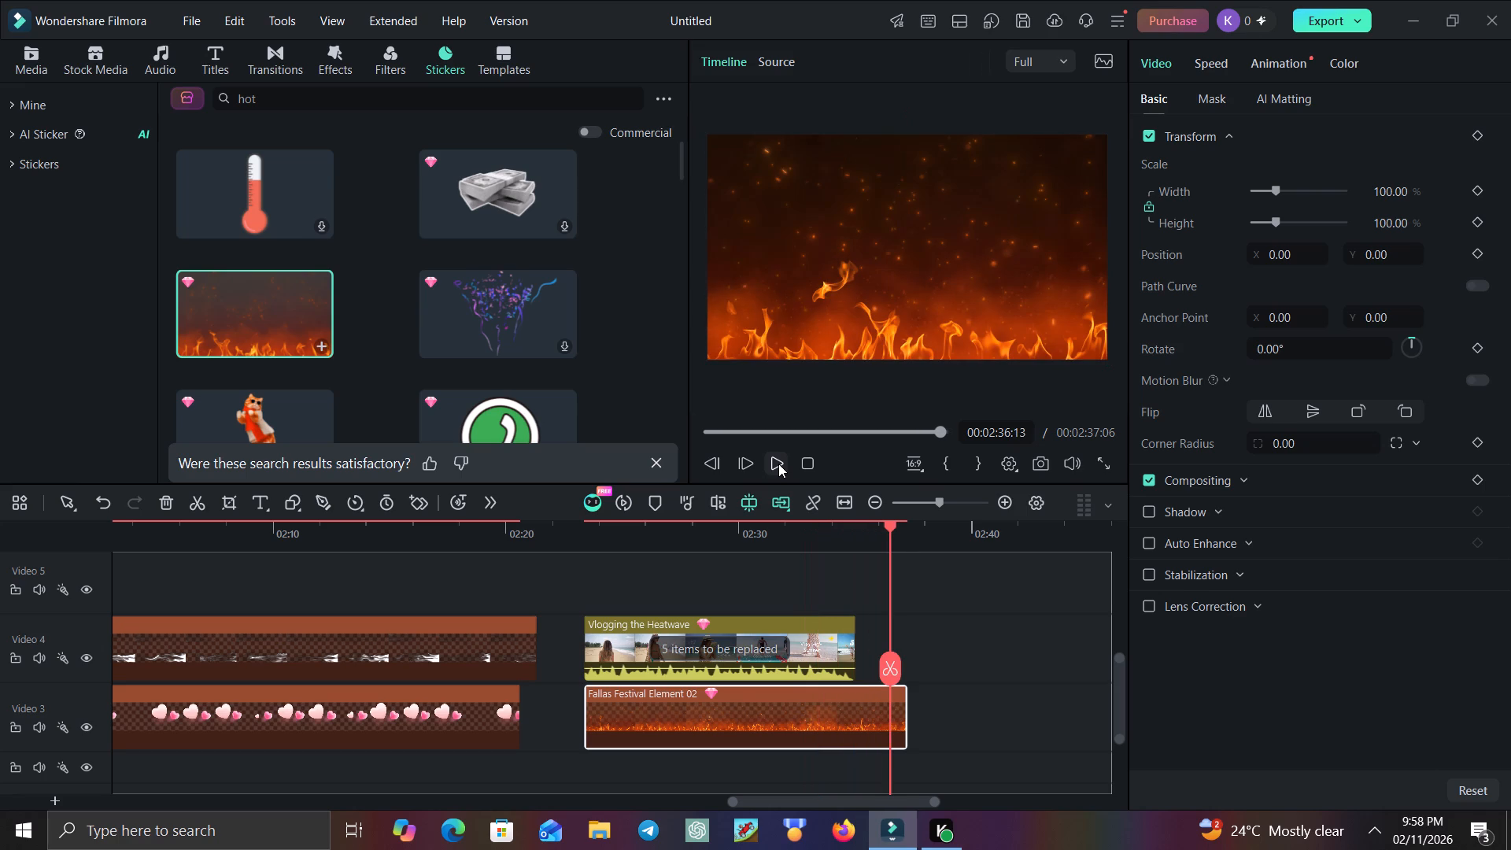
pyautogui.click(778, 464)
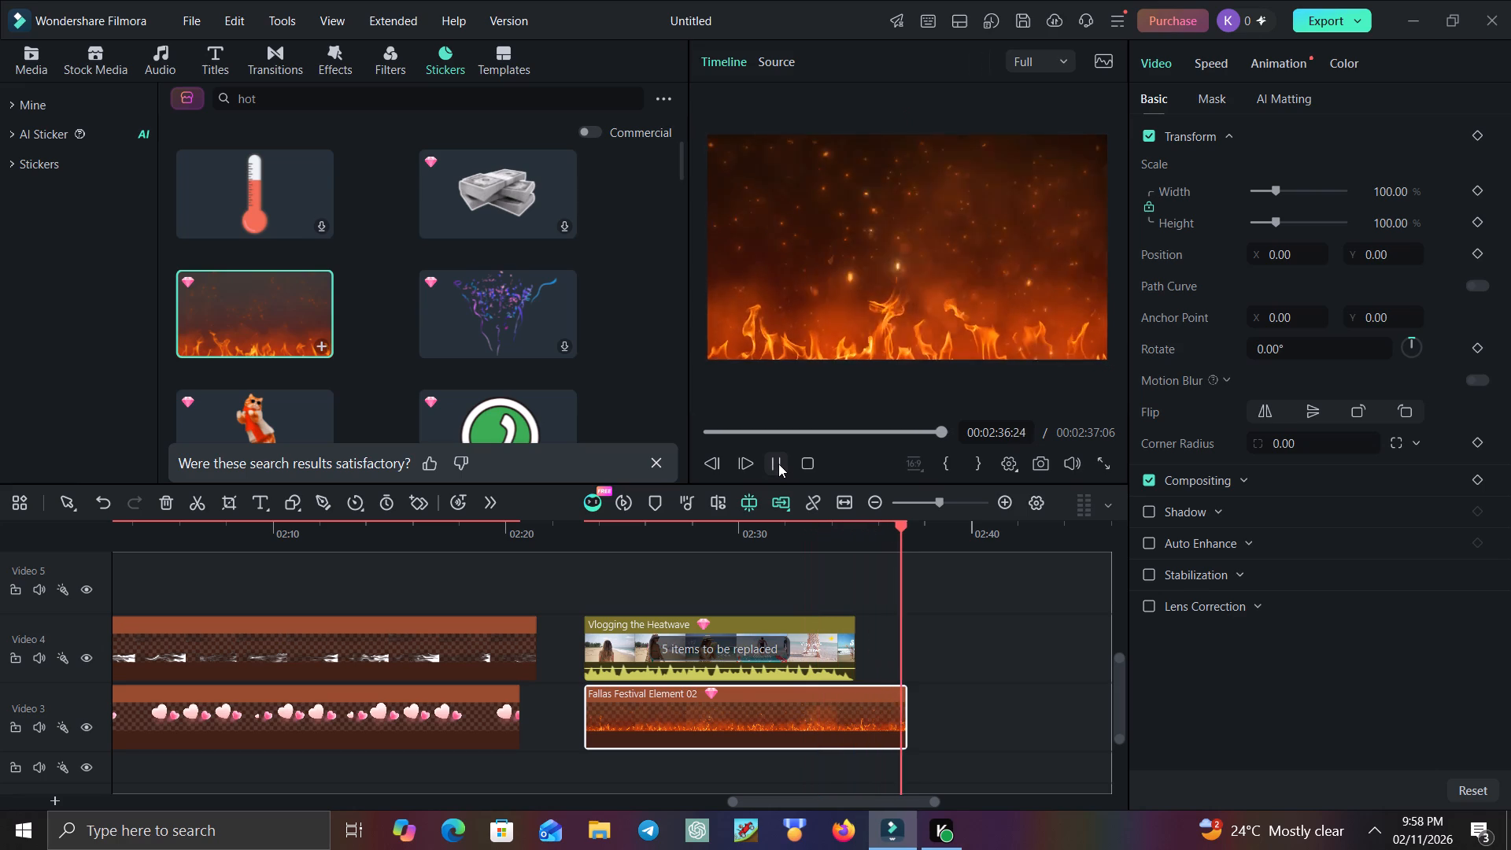
# Add the purple confetti sticker from the hot results on Video 5 at about 02:26, above the Vlogging the Heatwave clip.
pyautogui.click(497, 292)
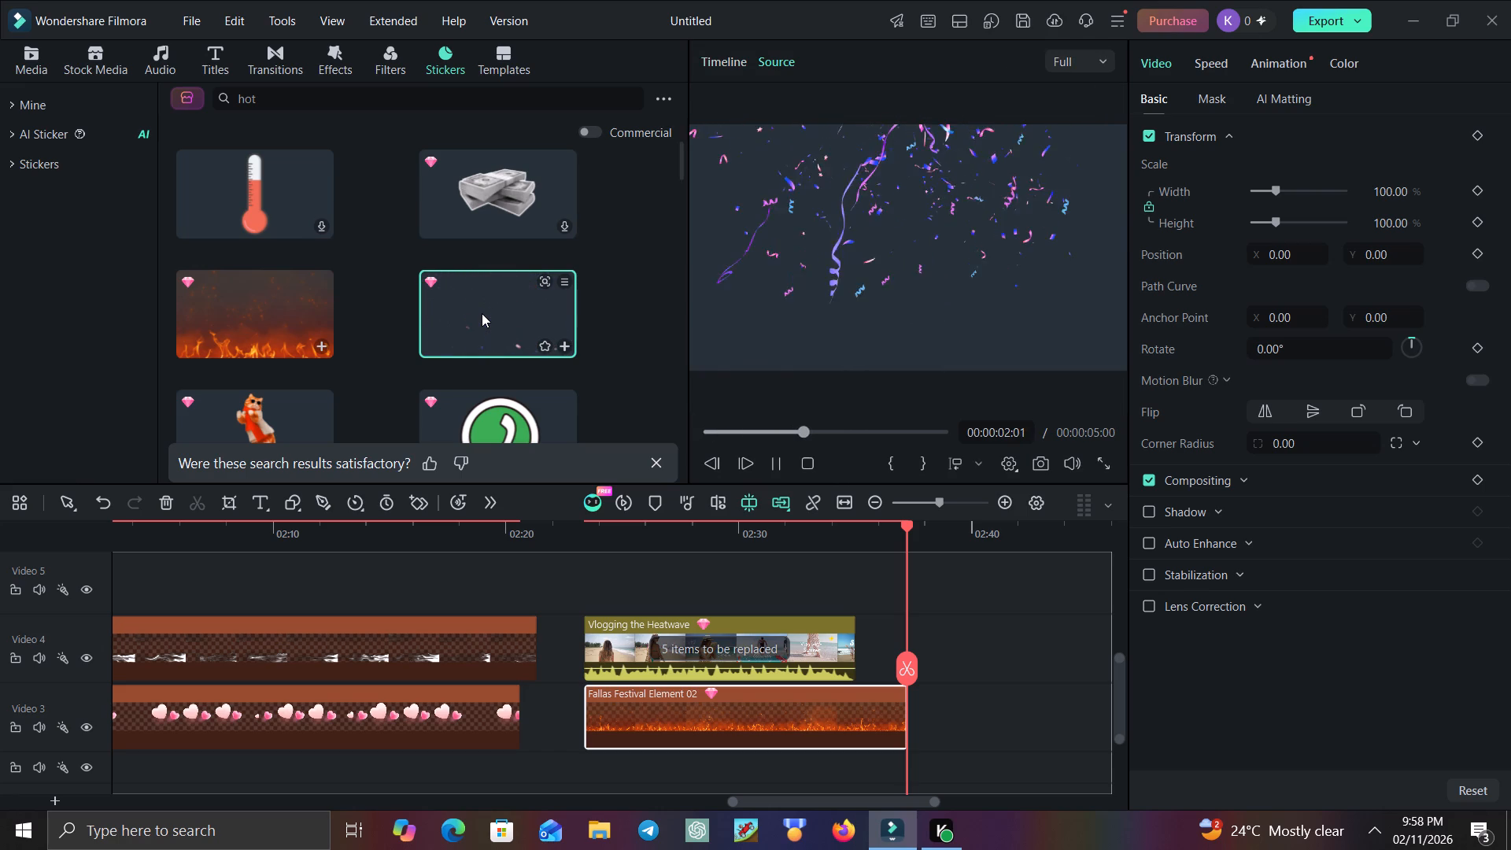
pyautogui.moveTo(482, 313); pyautogui.dragTo(652, 469)
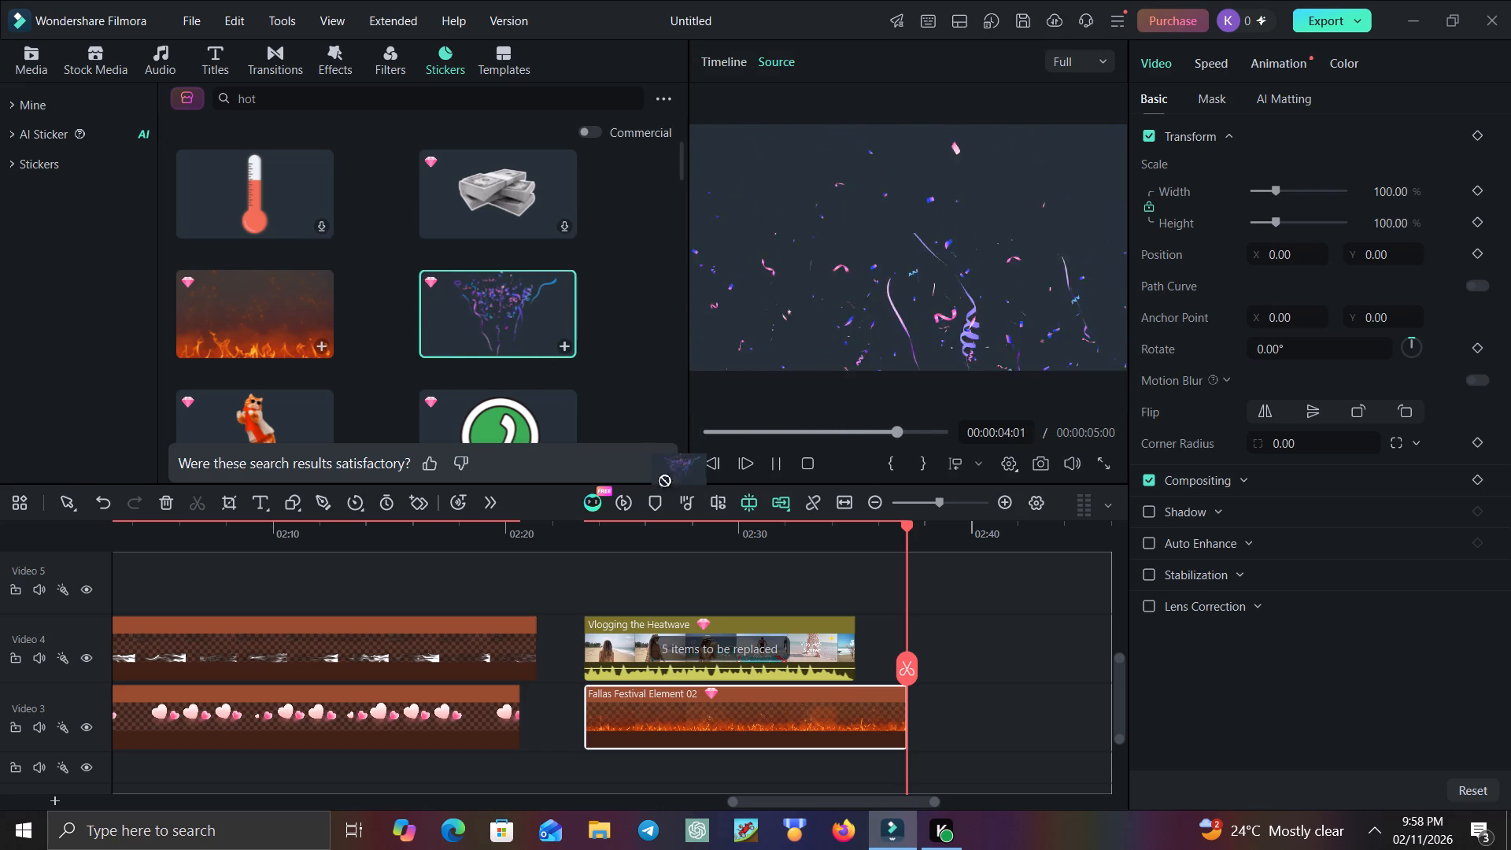
pyautogui.moveTo(652, 469); pyautogui.dragTo(654, 619)
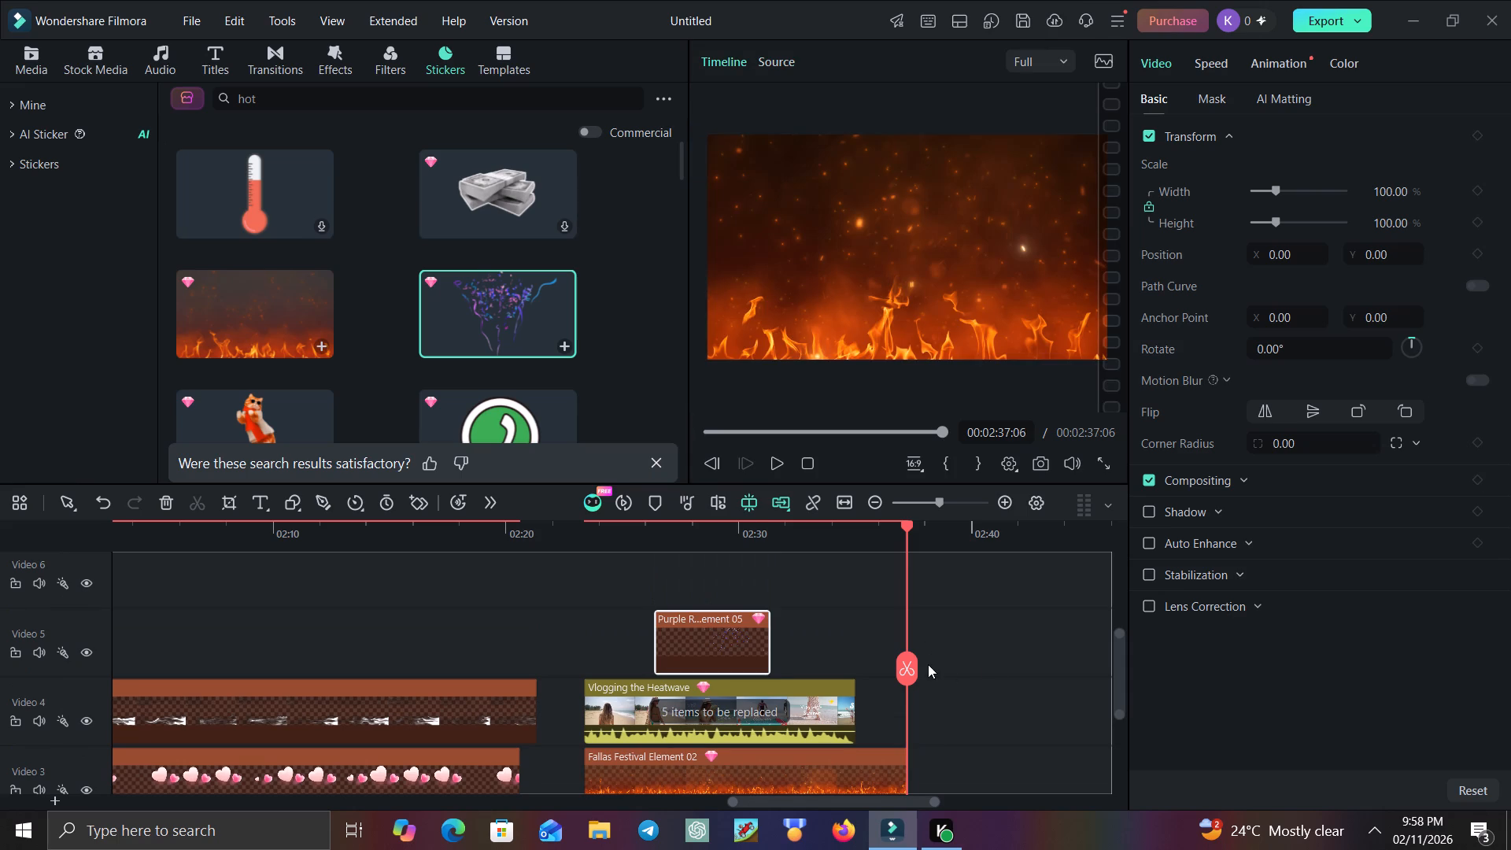
# Scrub back to 00:02:28:04 to view the confetti sticker over the travel template.
pyautogui.moveTo(904, 661); pyautogui.dragTo(715, 661)
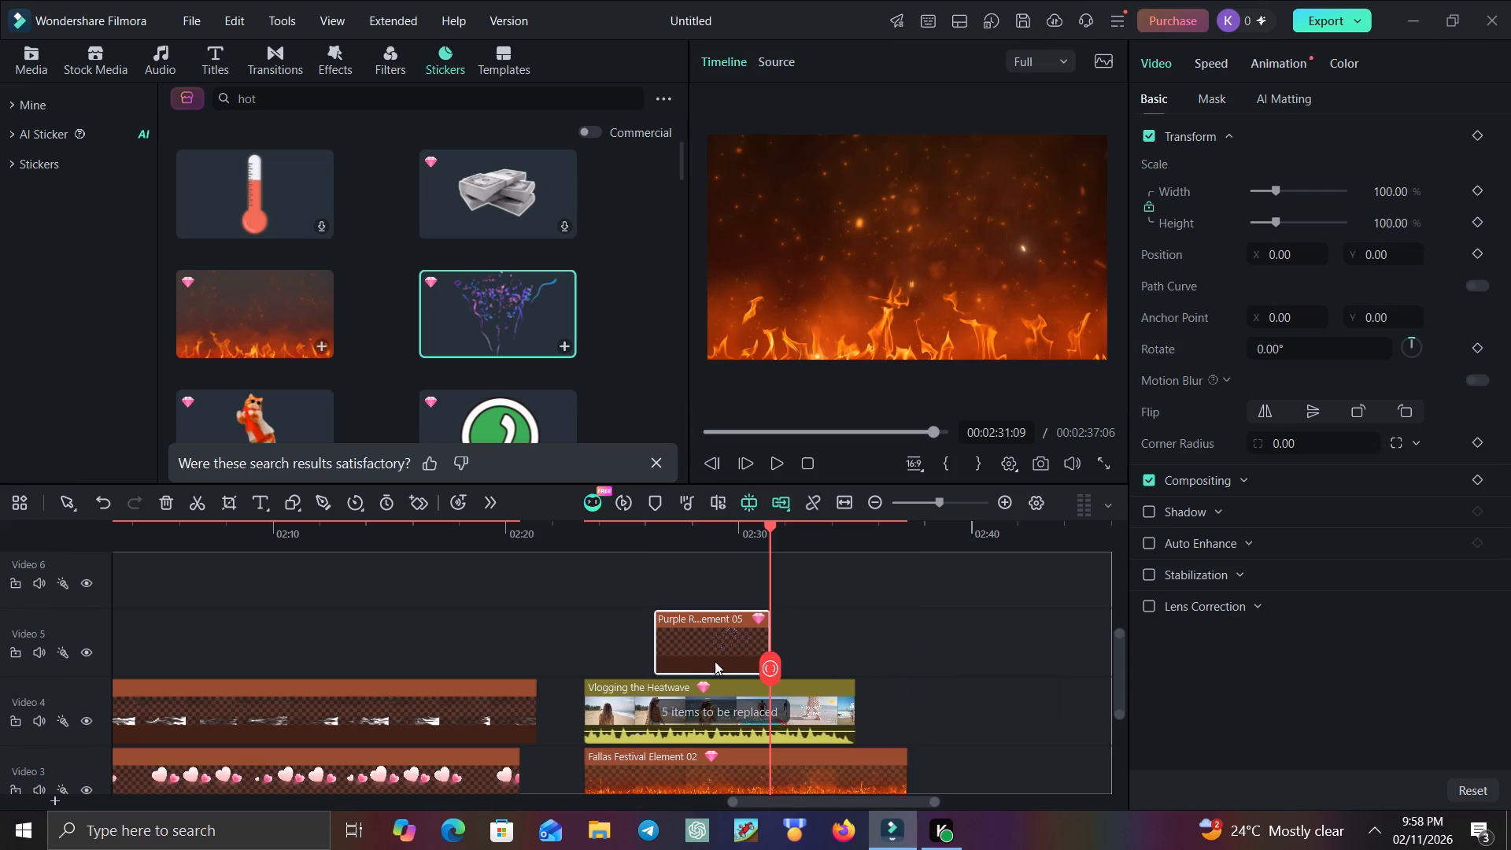
pyautogui.moveTo(715, 661); pyautogui.dragTo(696, 654)
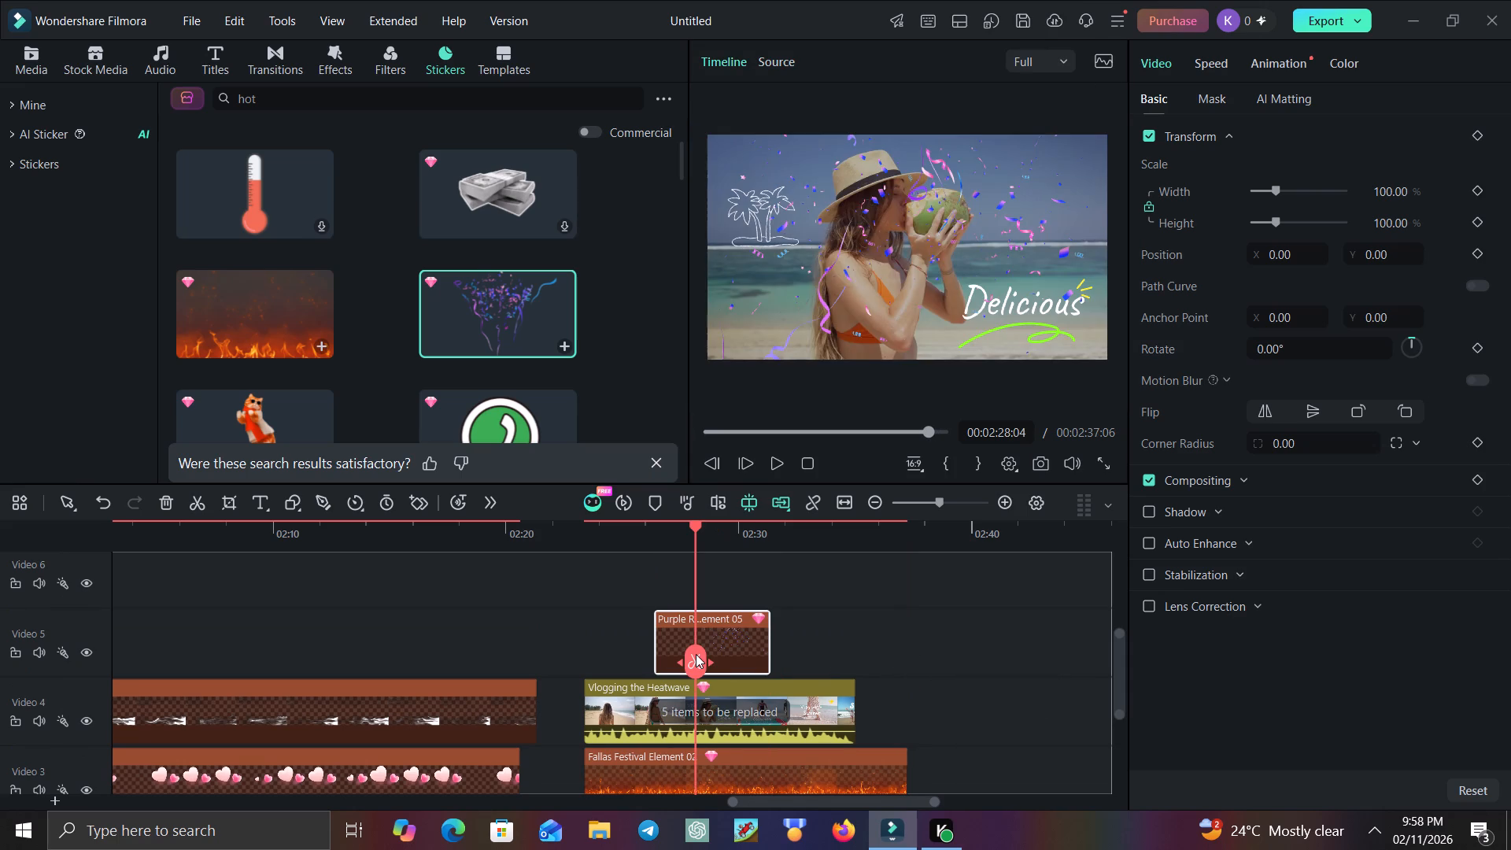
# Extend the end of the Purple Ribbon ES Element 05 confetti sticker on Video 5 to about 00:02:39:20.
pyautogui.click(763, 649)
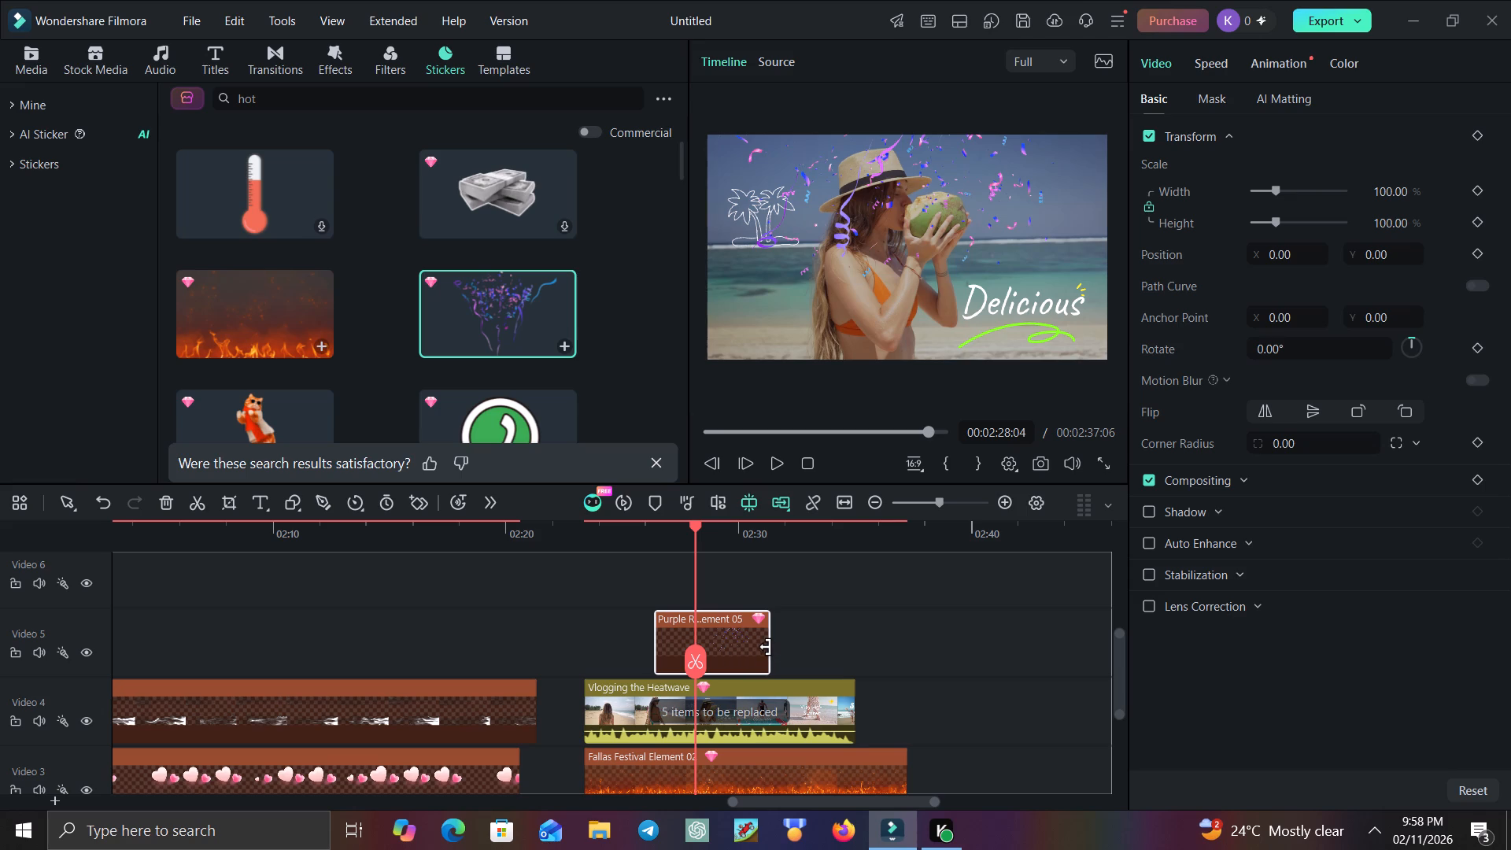
pyautogui.moveTo(766, 647); pyautogui.dragTo(888, 649)
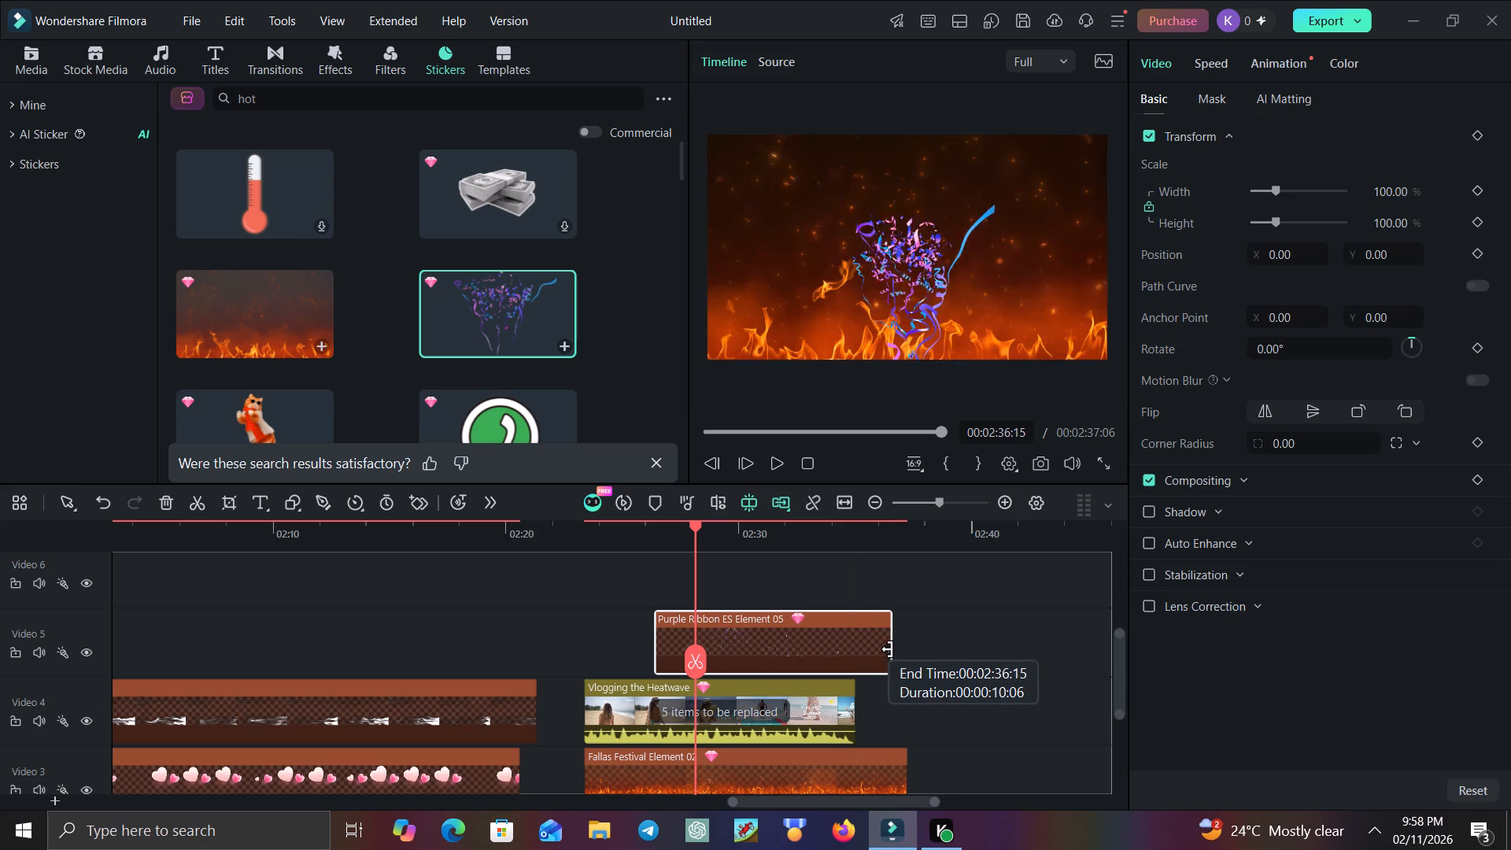
pyautogui.moveTo(888, 649); pyautogui.dragTo(889, 649)
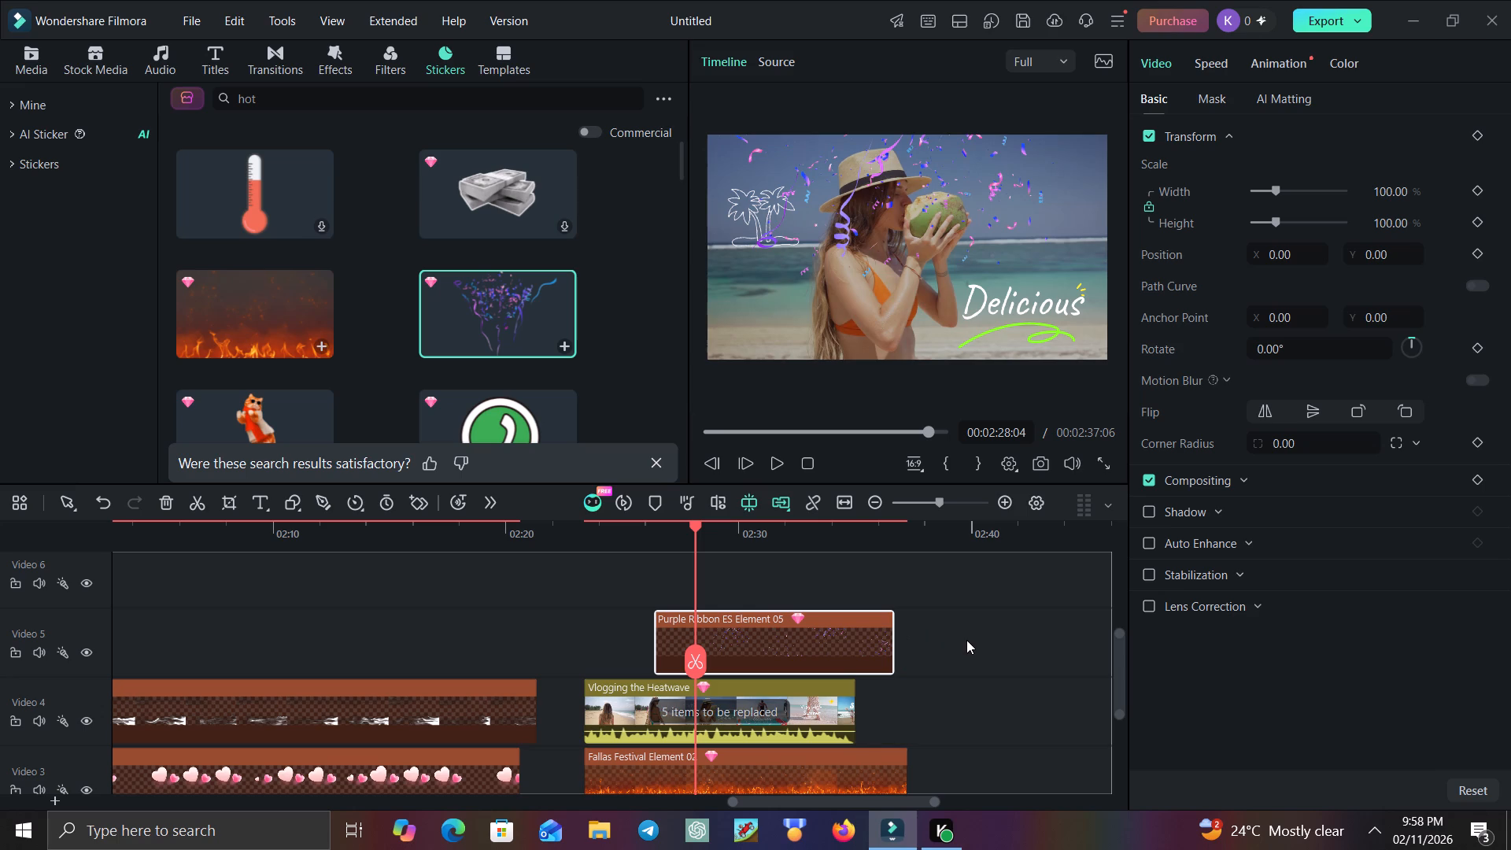
pyautogui.moveTo(894, 651); pyautogui.dragTo(967, 651)
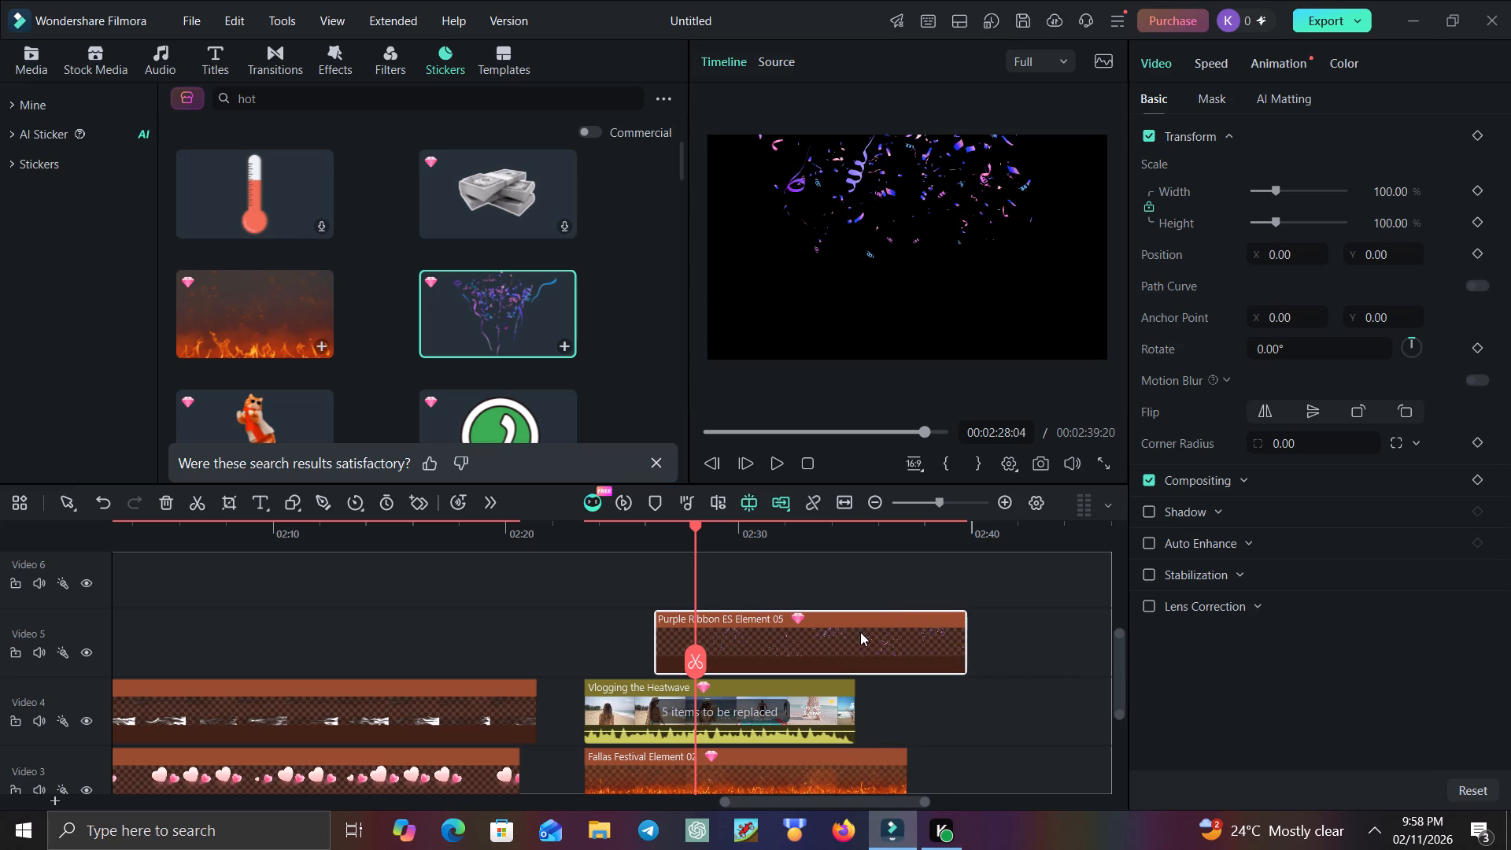
# Shift the confetti sticker clip earlier so its start aligns with the start of the Vlogging the Heatwave clip.
pyautogui.moveTo(860, 632); pyautogui.dragTo(786, 640)
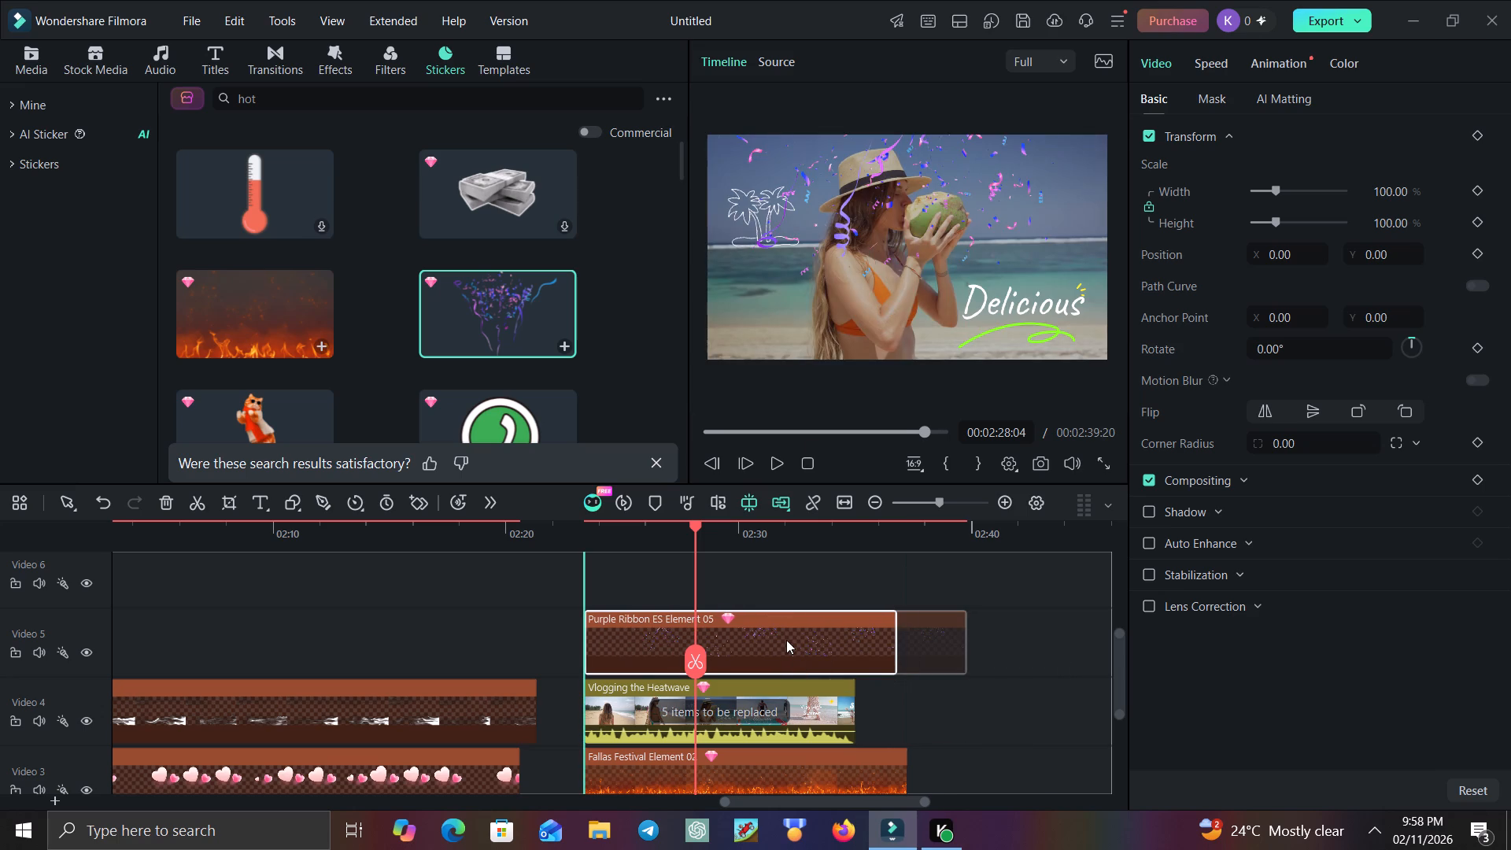
# Play the timeline from 00:02:28:04 to about 00:02:36:22 to check the lengthened confetti over the travel template.
pyautogui.click(779, 456)
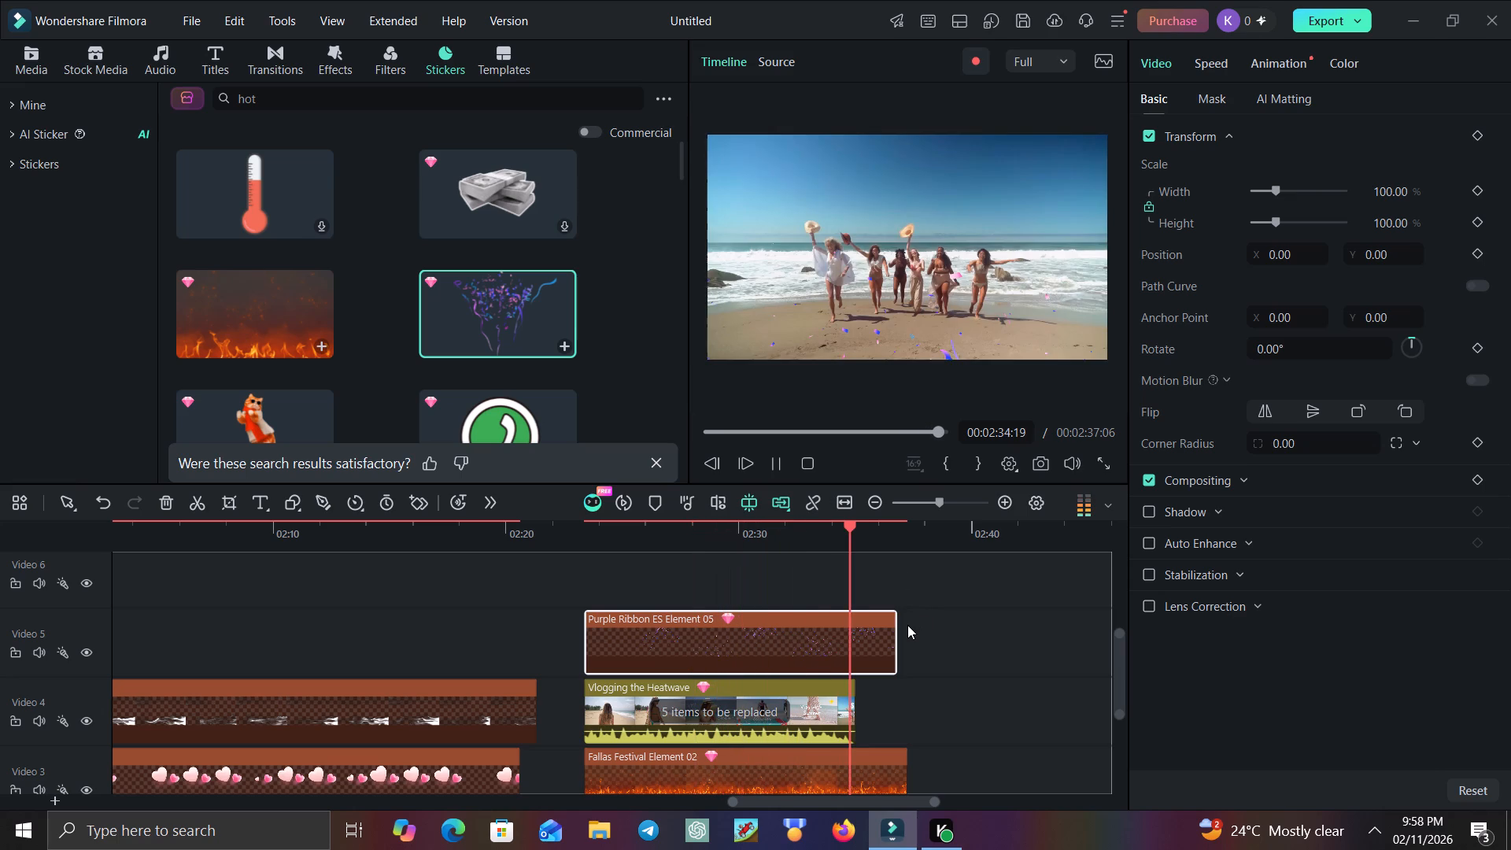
pyautogui.click(773, 459)
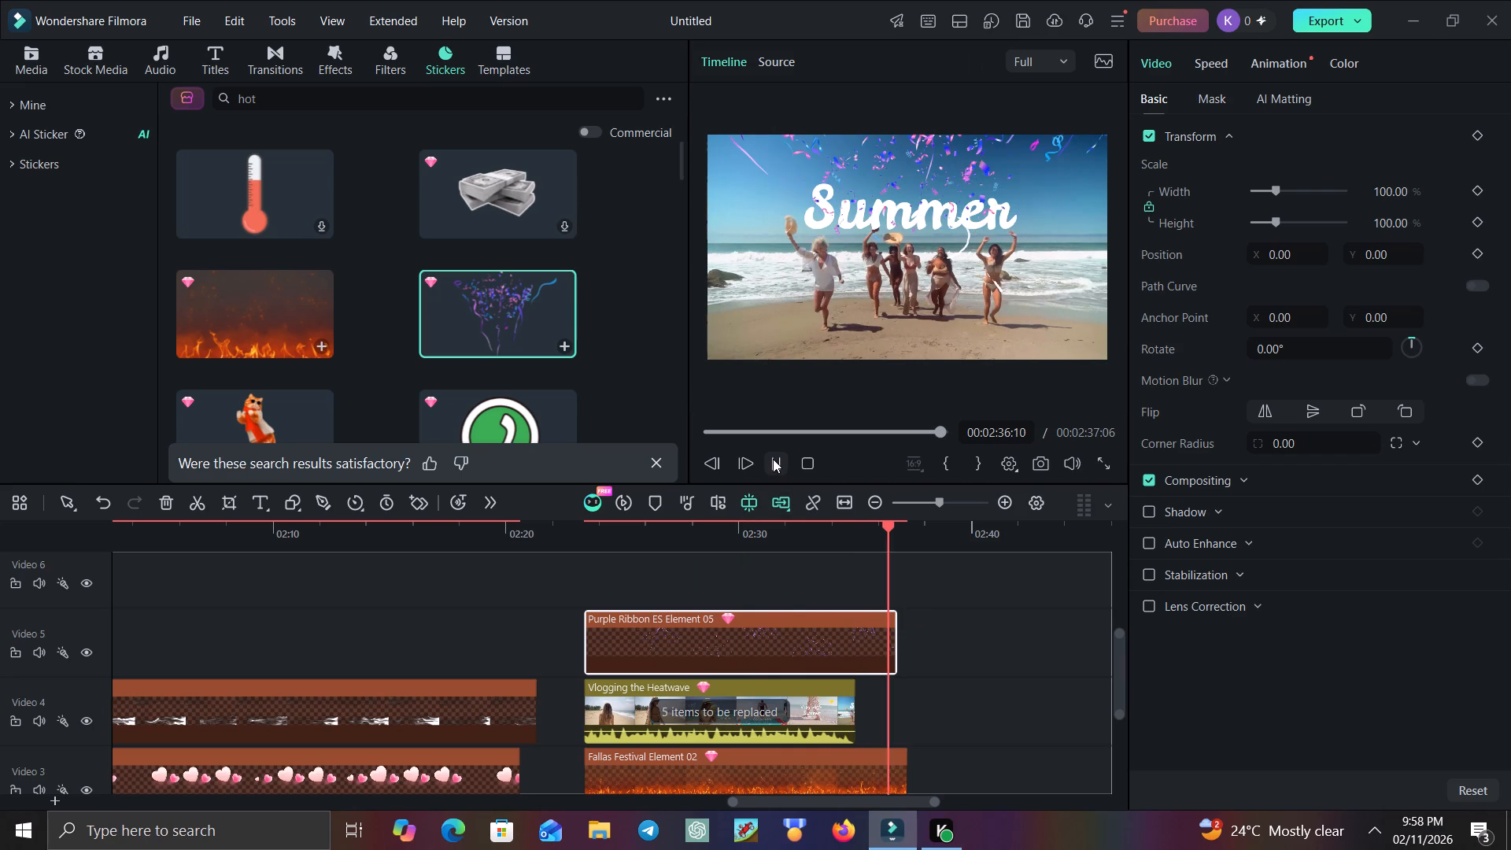
# Download the Depth Clarity basic filter and add it above the confetti sticker, starting with the Vlogging the Heatwave clip.
pyautogui.click(390, 78)
pyautogui.click(388, 57)
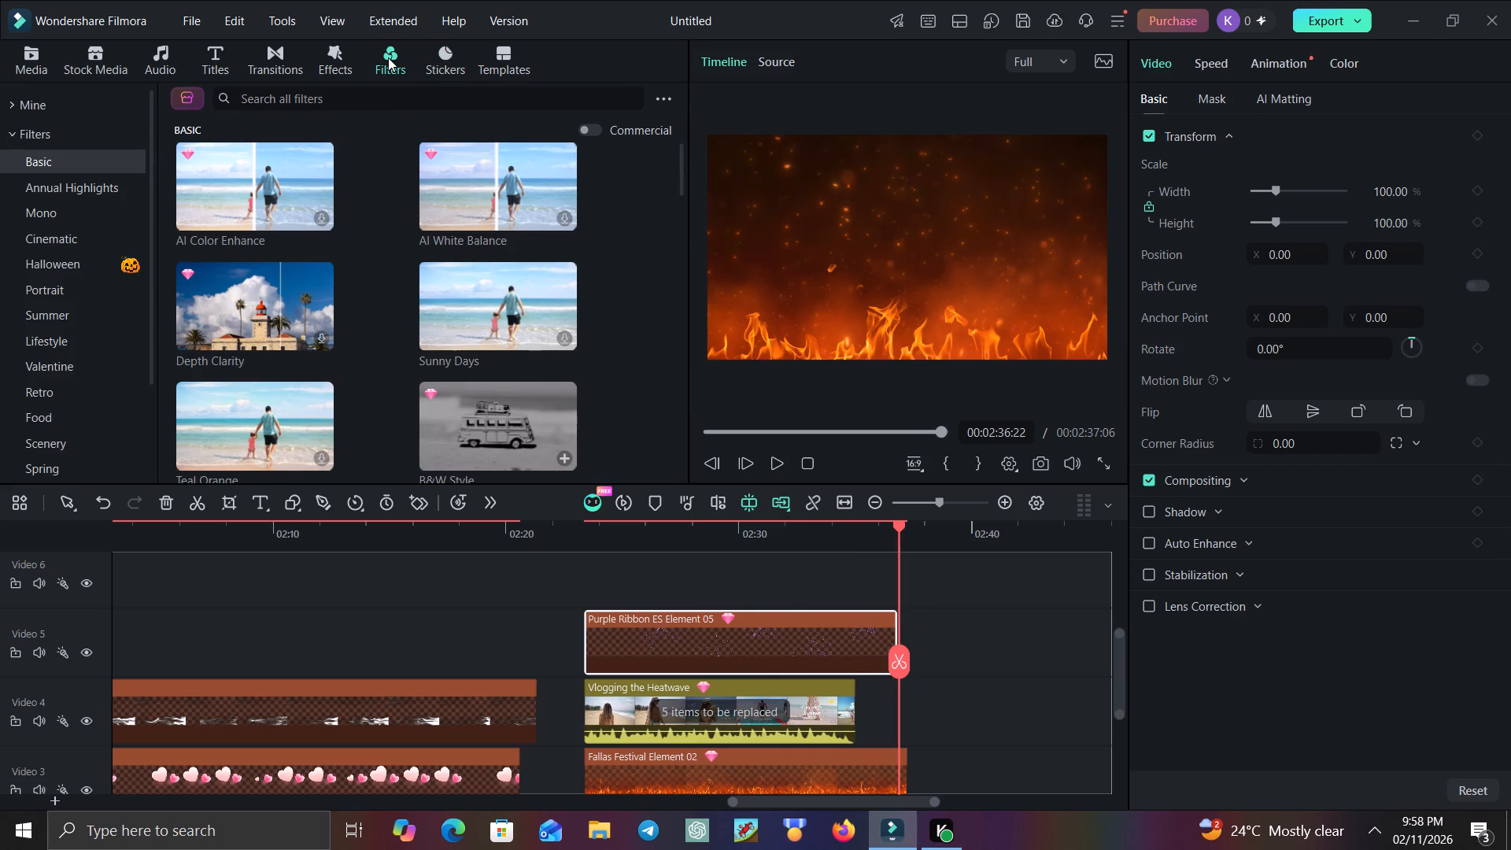
pyautogui.click(246, 298)
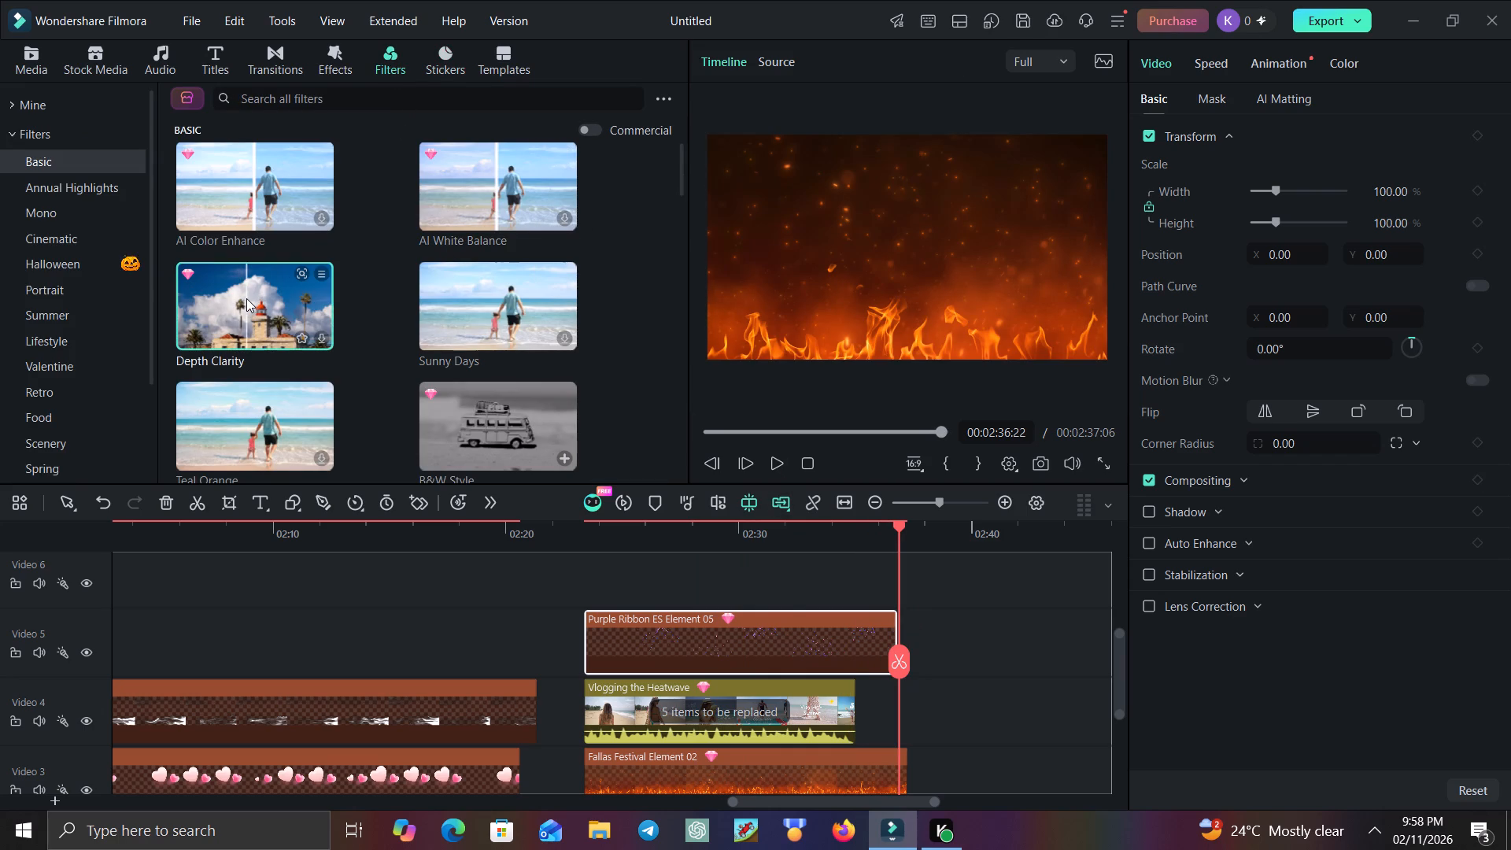
pyautogui.click(322, 334)
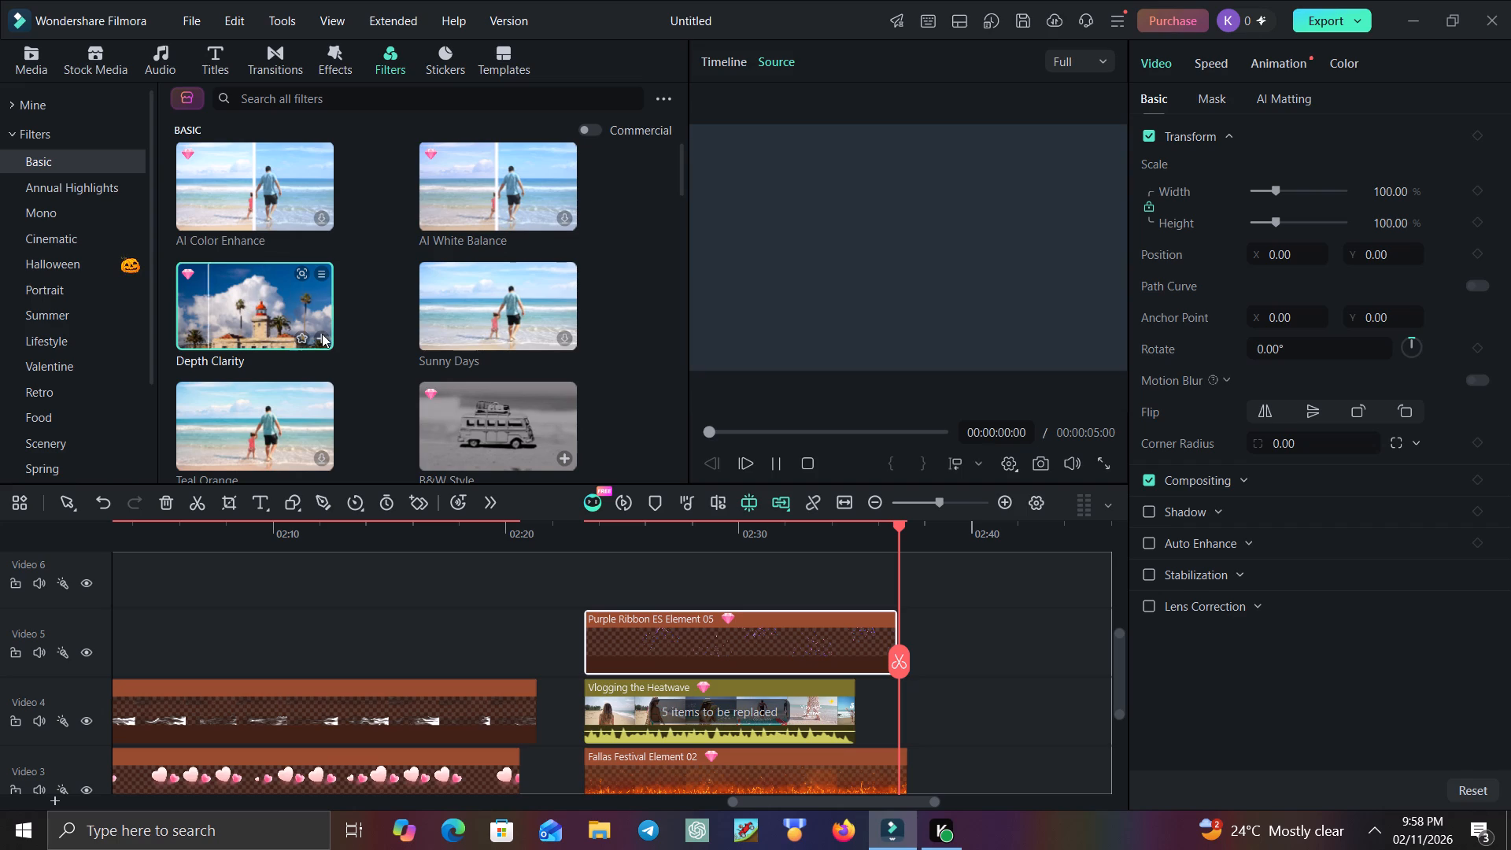
pyautogui.moveTo(232, 299); pyautogui.dragTo(578, 526)
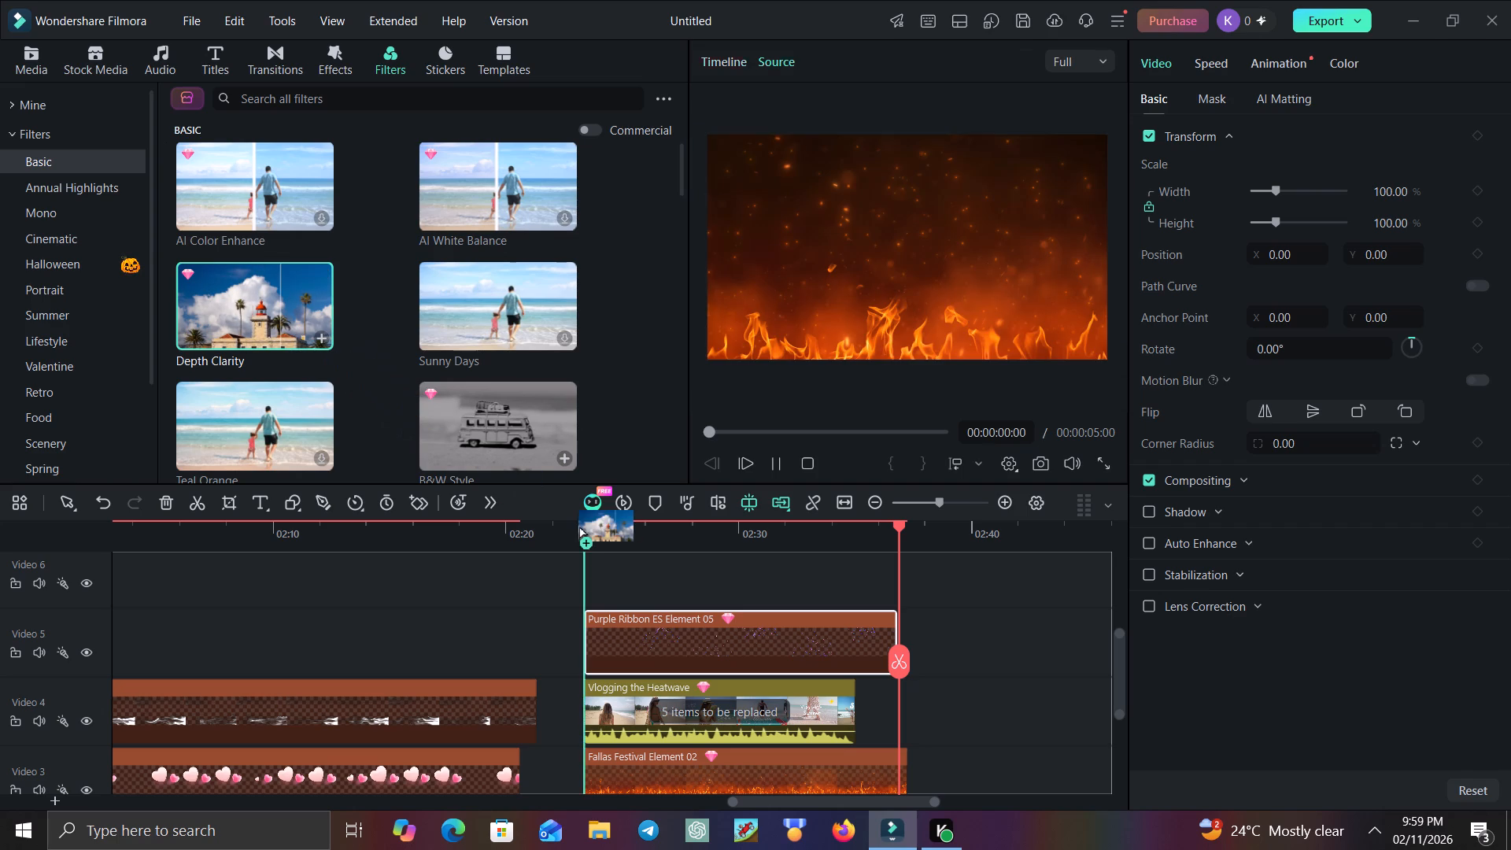
# Add a second Depth Clarity filter clip on Video 6 at about 02:25, directly above the confetti sticker.
pyautogui.moveTo(251, 305); pyautogui.dragTo(364, 423)
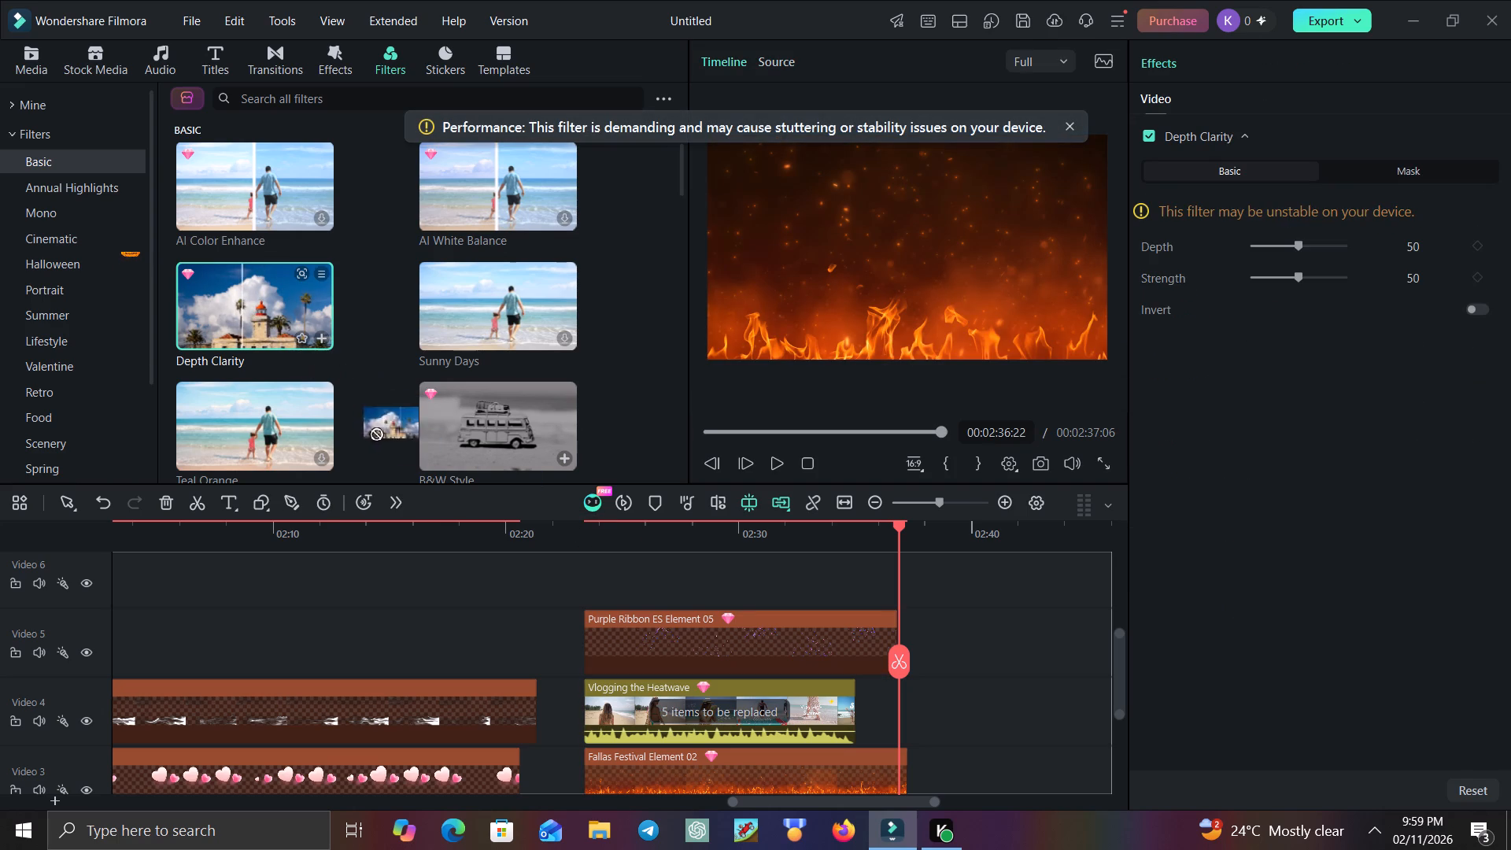
pyautogui.moveTo(364, 423); pyautogui.dragTo(626, 649)
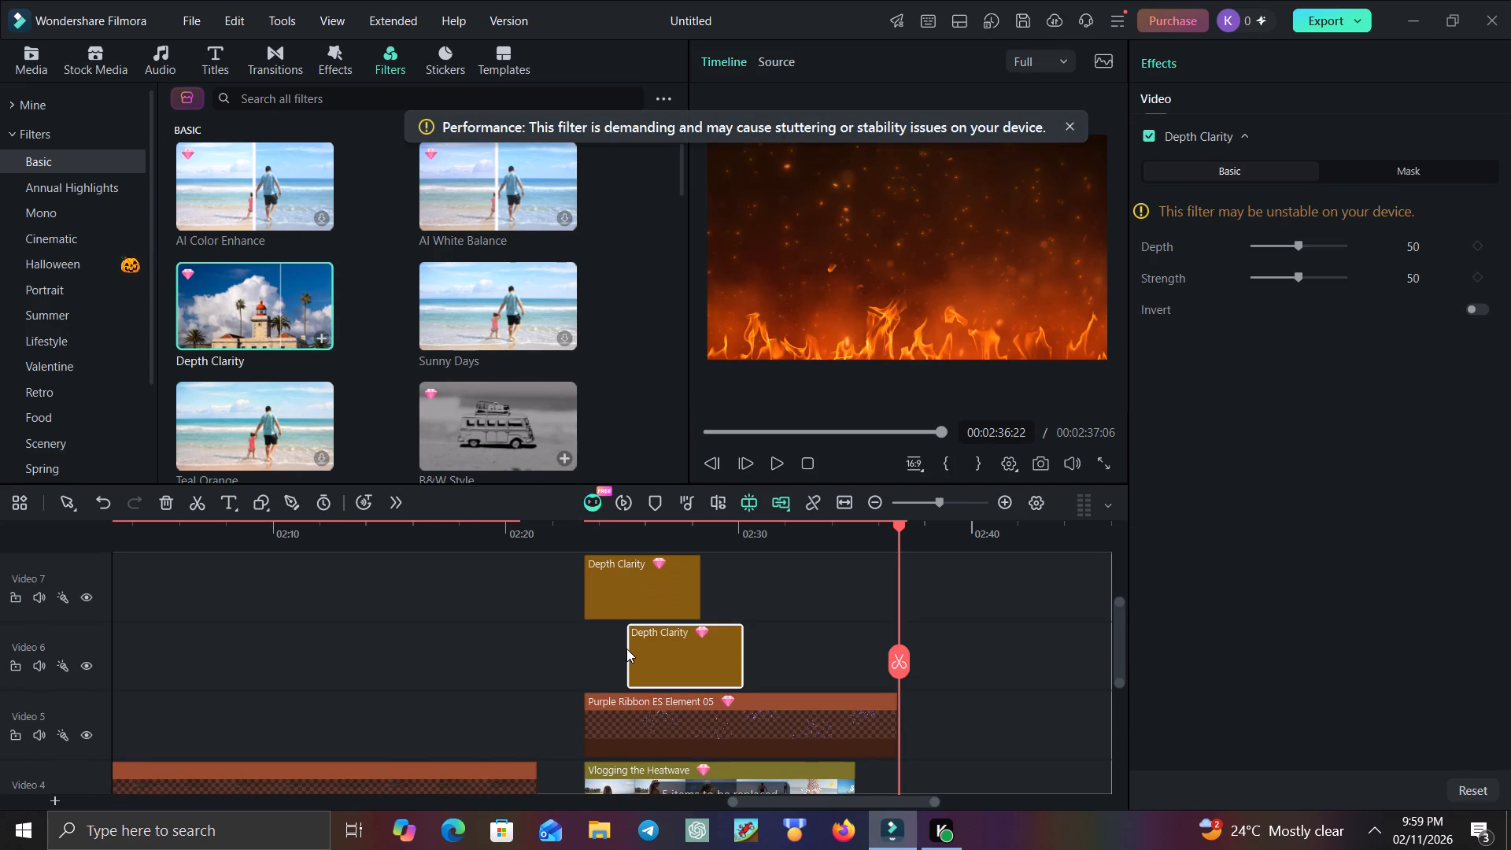
# Delete the Depth Clarity filter clip on Video 7.
pyautogui.click(652, 582)
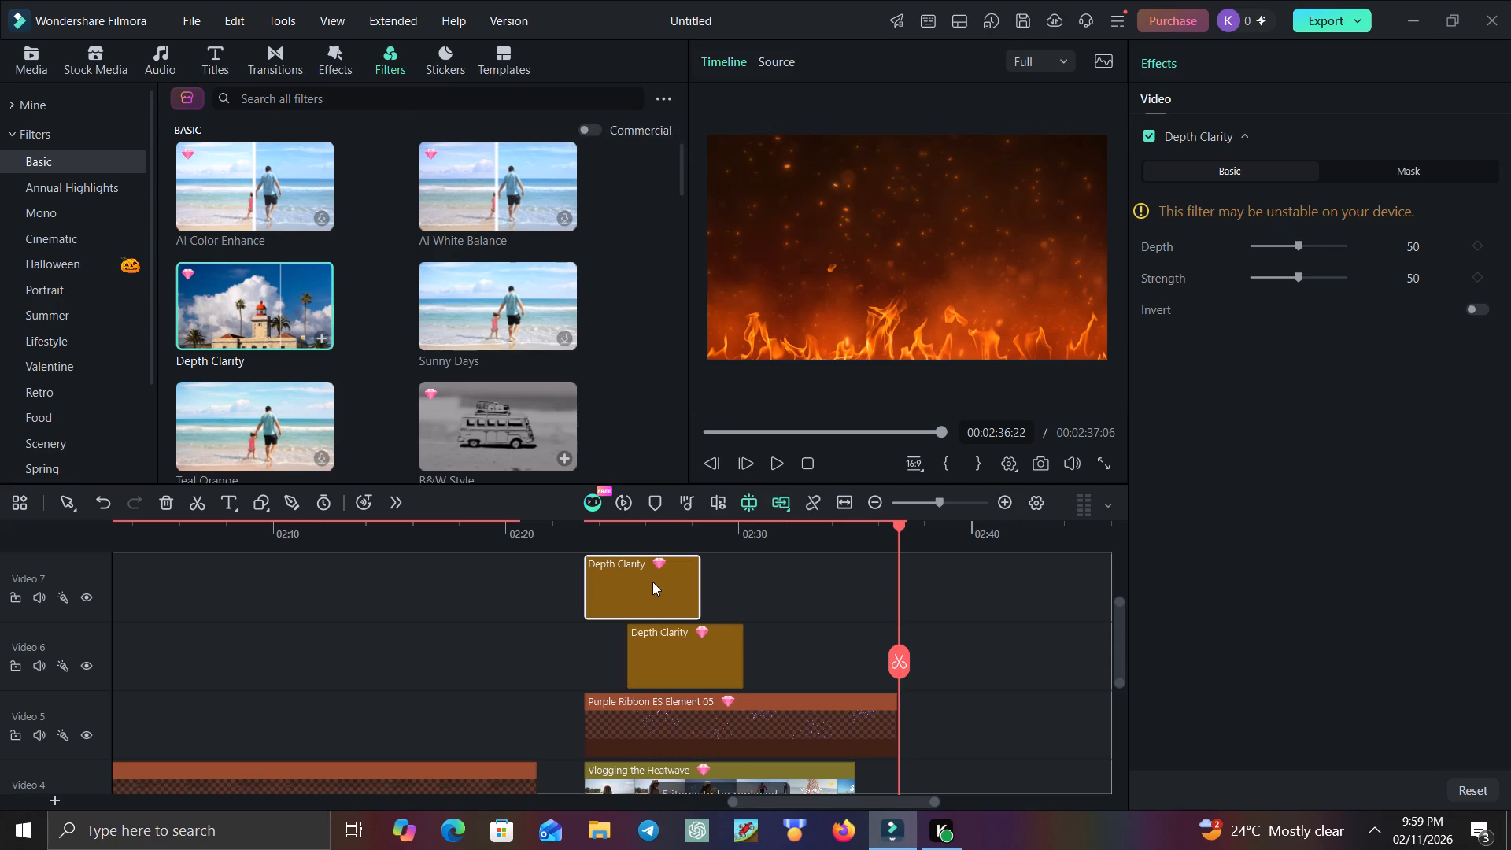
pyautogui.click(175, 495)
# Extend the end of the Depth Clarity filter clip on Video 6 to about 00:02:44:00.
pyautogui.click(685, 666)
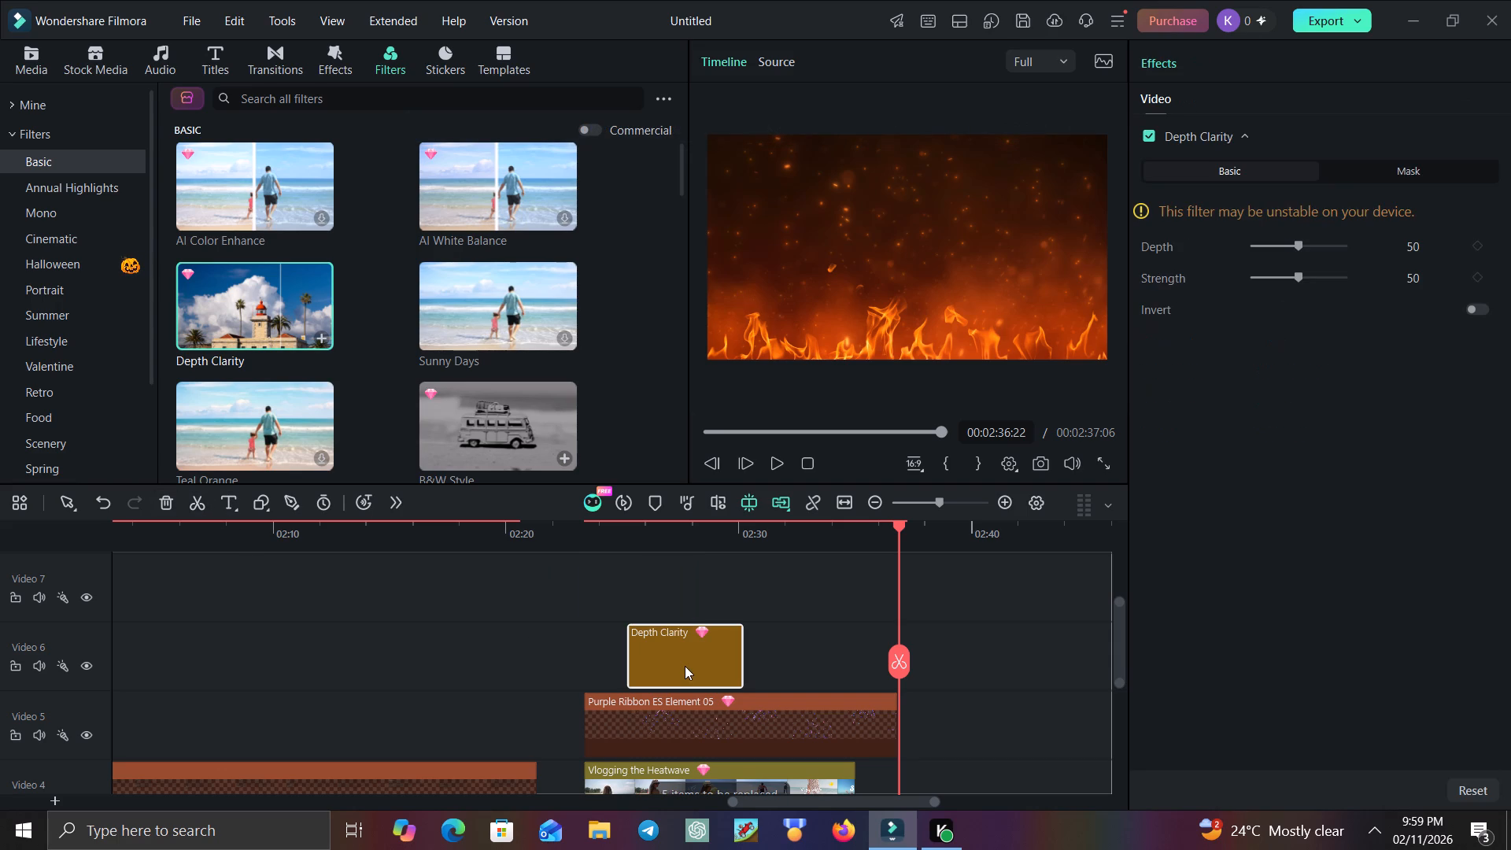
pyautogui.moveTo(743, 664); pyautogui.dragTo(852, 649)
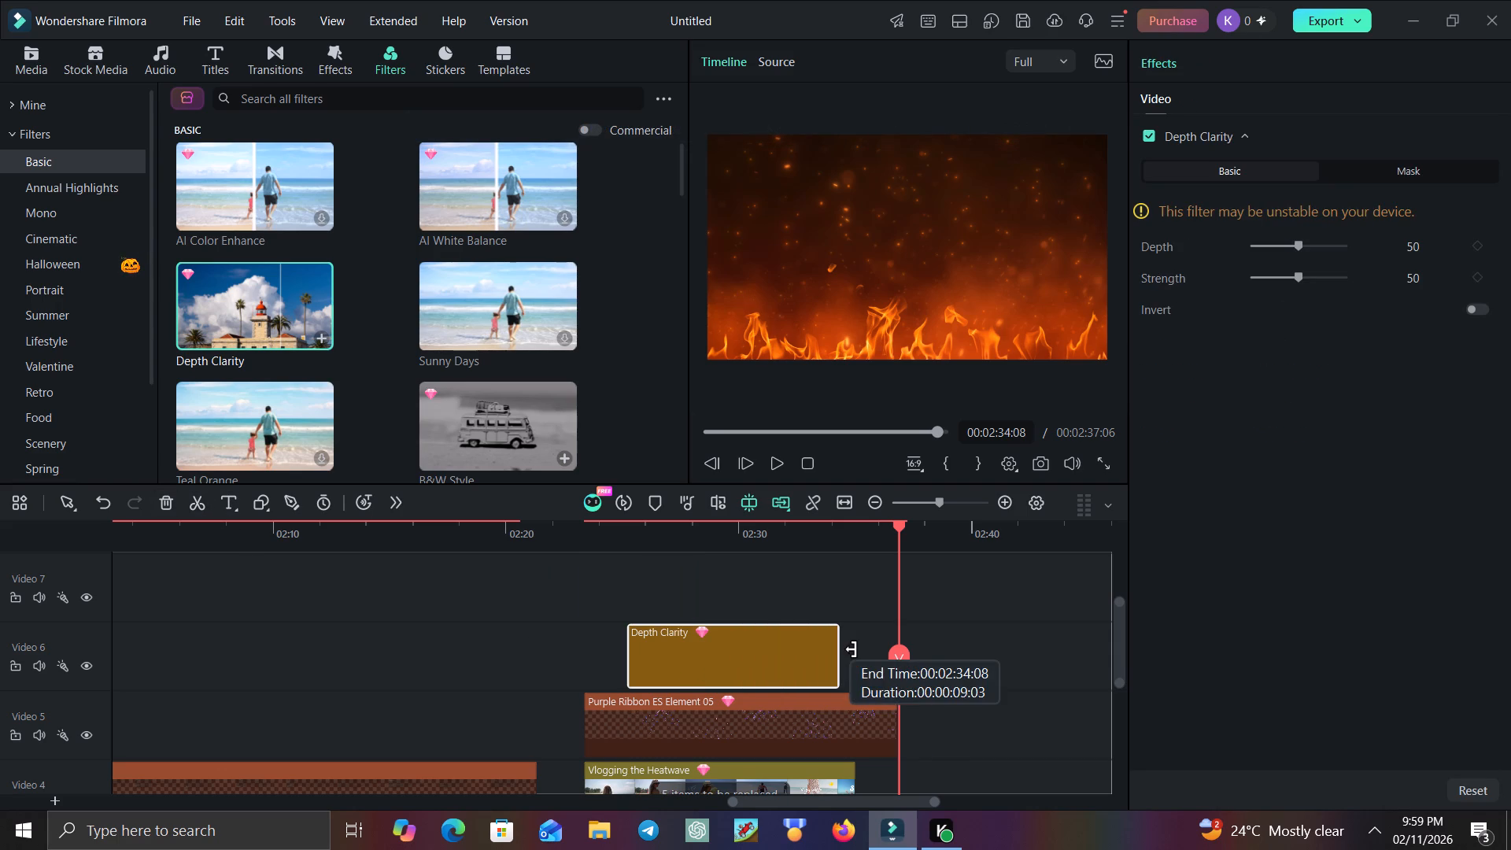
pyautogui.moveTo(852, 649); pyautogui.dragTo(1065, 660)
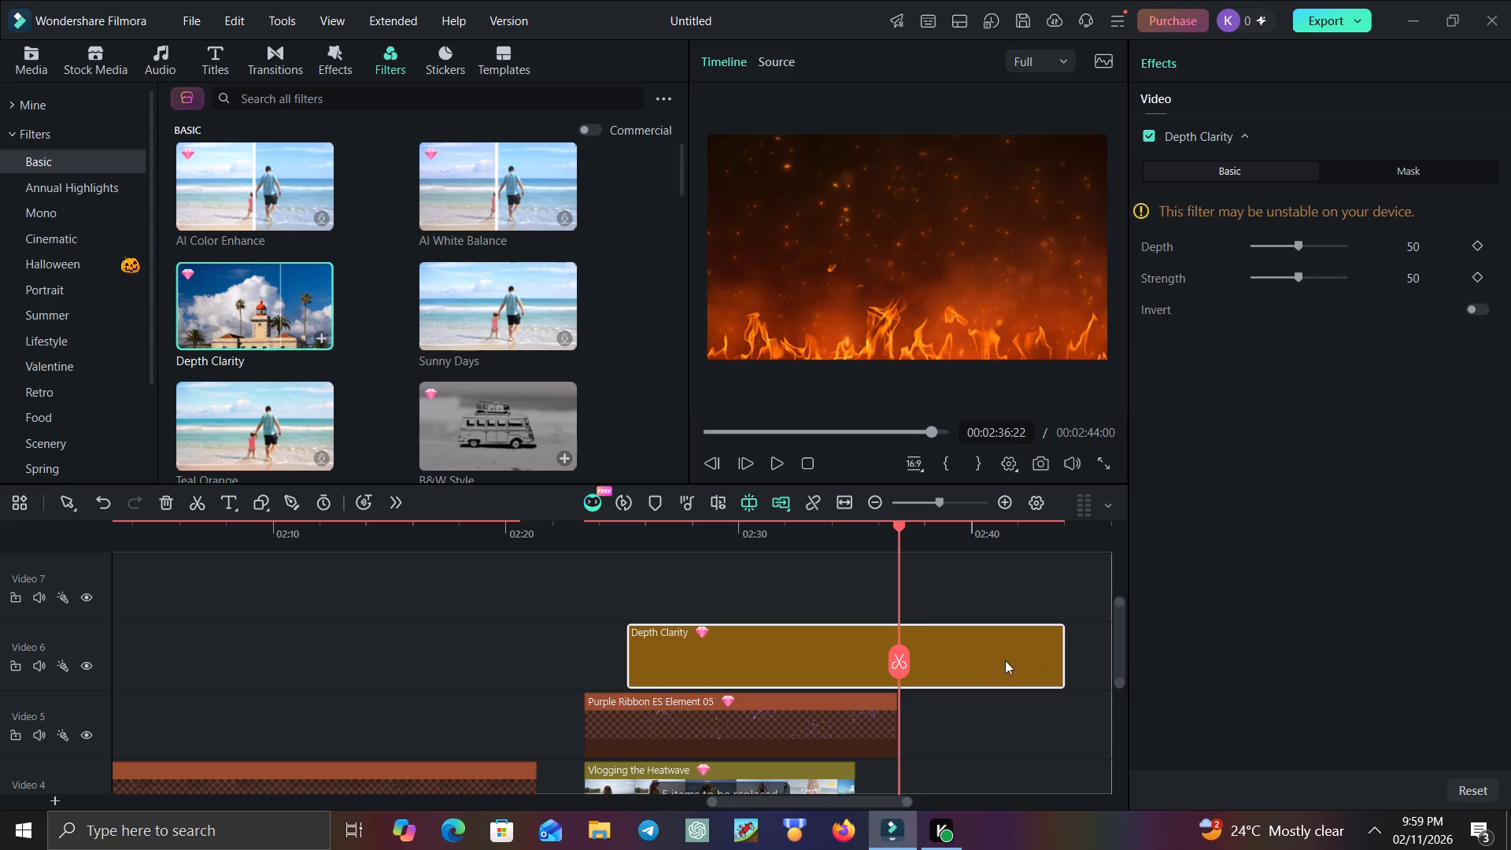
# Shift the Depth Clarity clip earlier so it starts just before the Vlogging the Heatwave clip and ends at about 00:02:41:19.
pyautogui.moveTo(1003, 660); pyautogui.dragTo(951, 664)
# Play the timeline from 00:02:25:05 to about 00:02:37:13 to check the ending with the Depth Clarity filter applied.
pyautogui.scroll(-1, 951, 664)
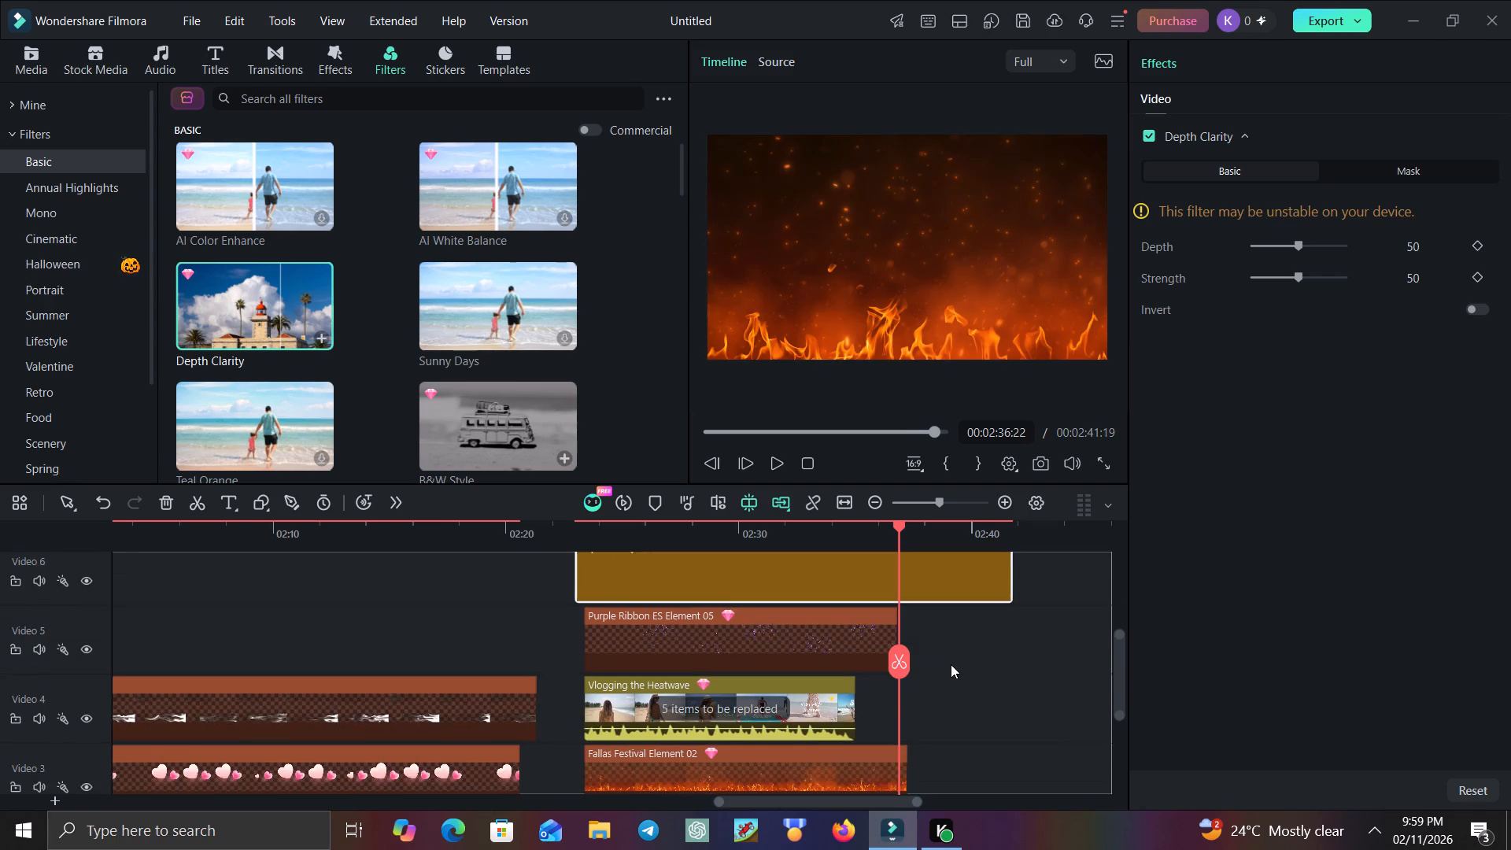
pyautogui.scroll(-1, 951, 664)
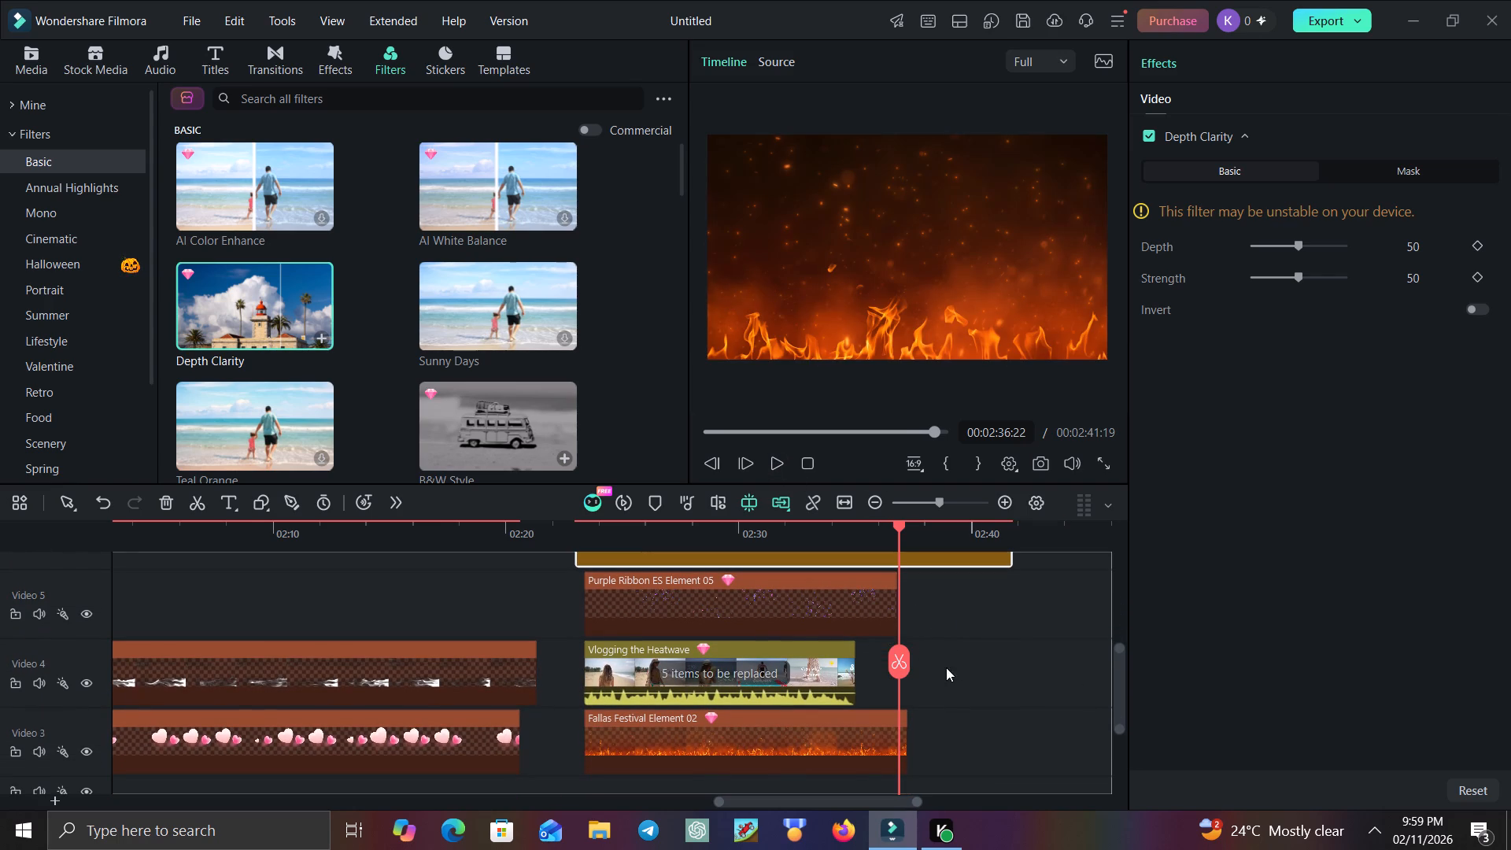
pyautogui.moveTo(898, 675); pyautogui.dragTo(626, 694)
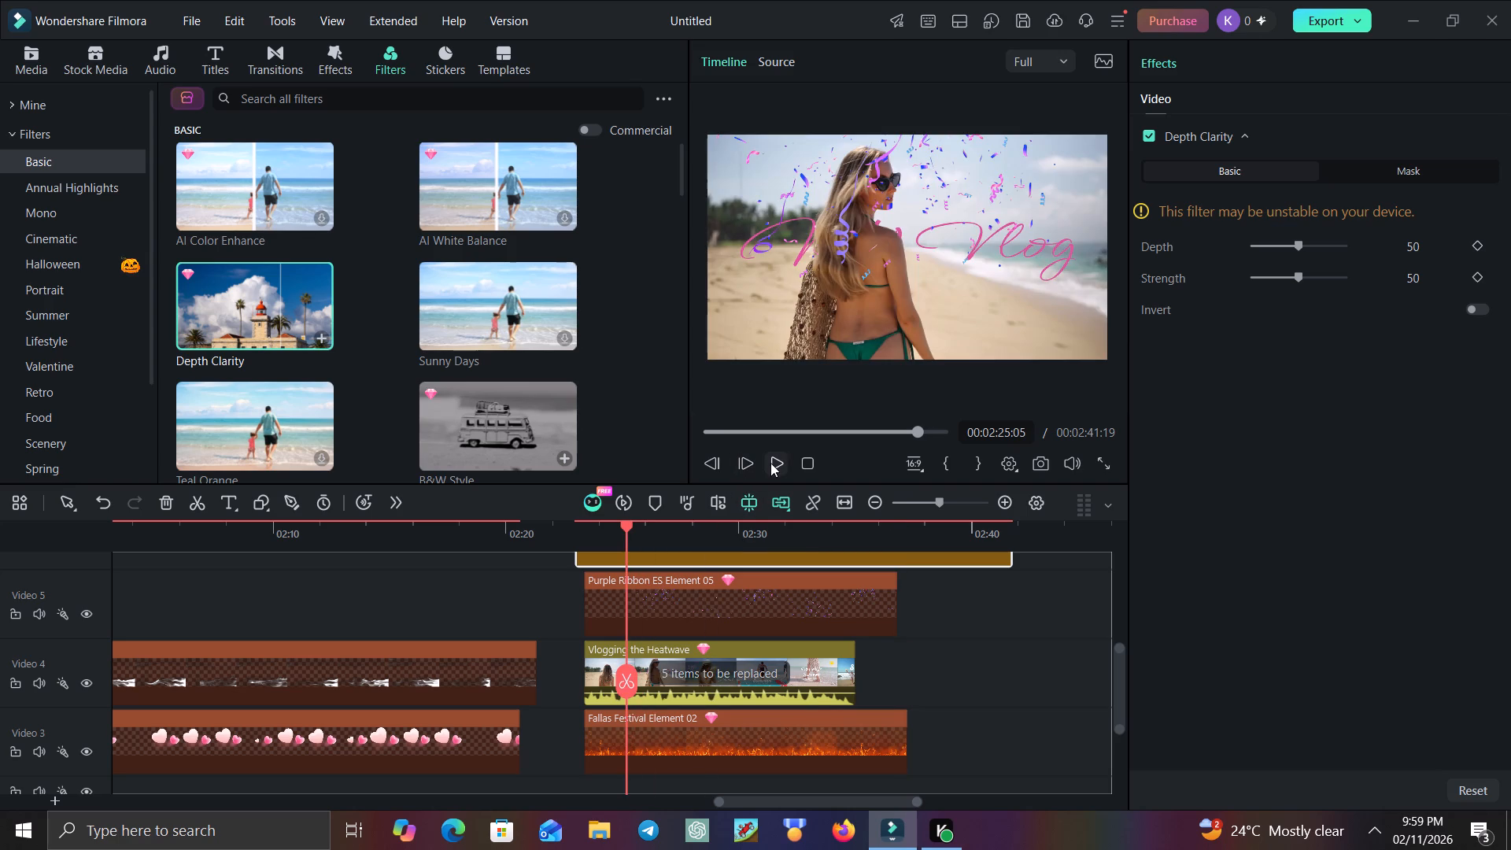
pyautogui.click(770, 463)
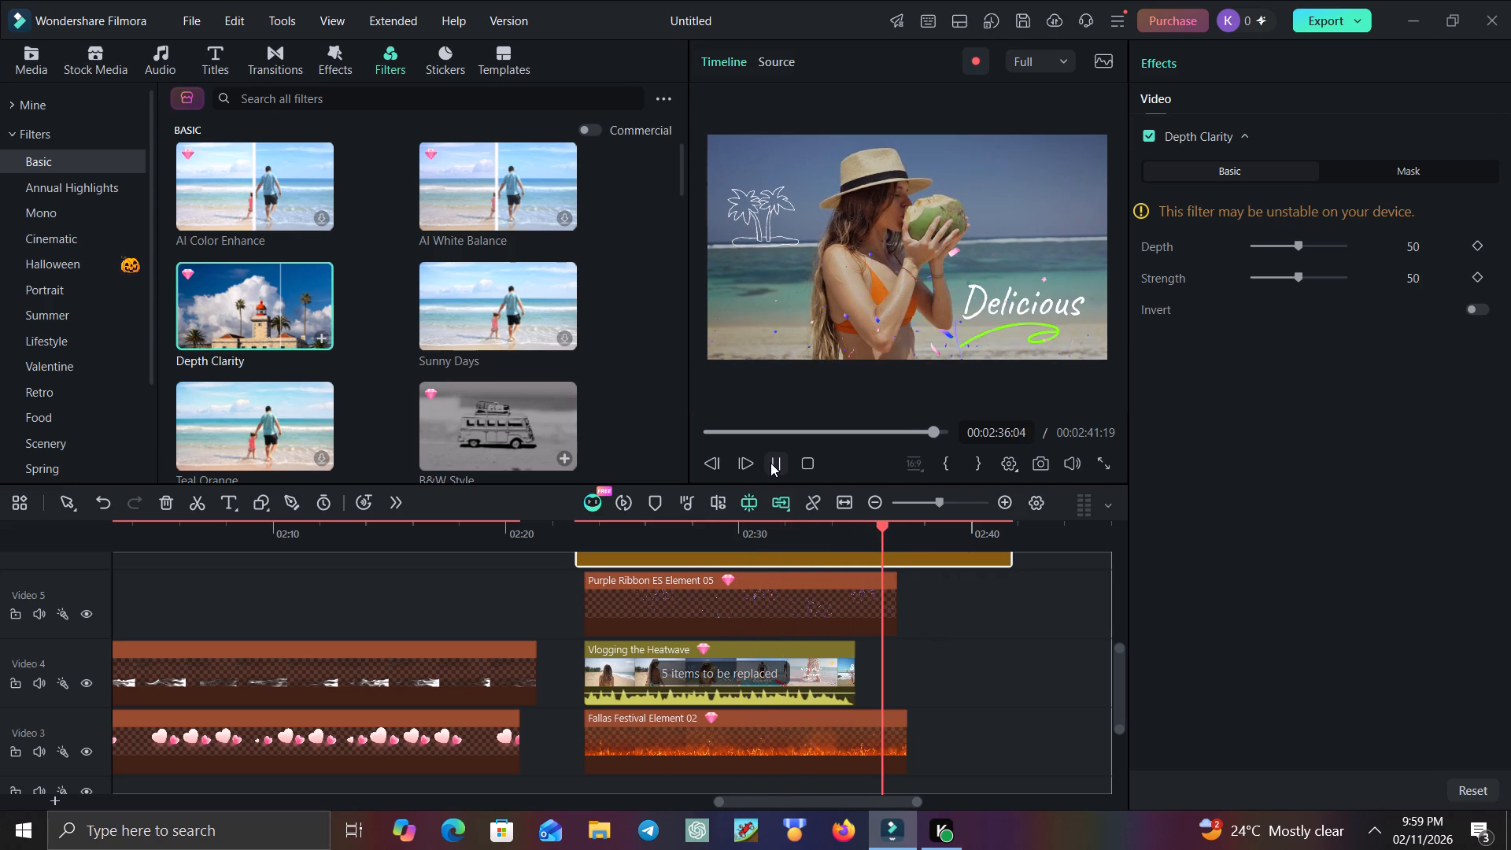
pyautogui.click(770, 463)
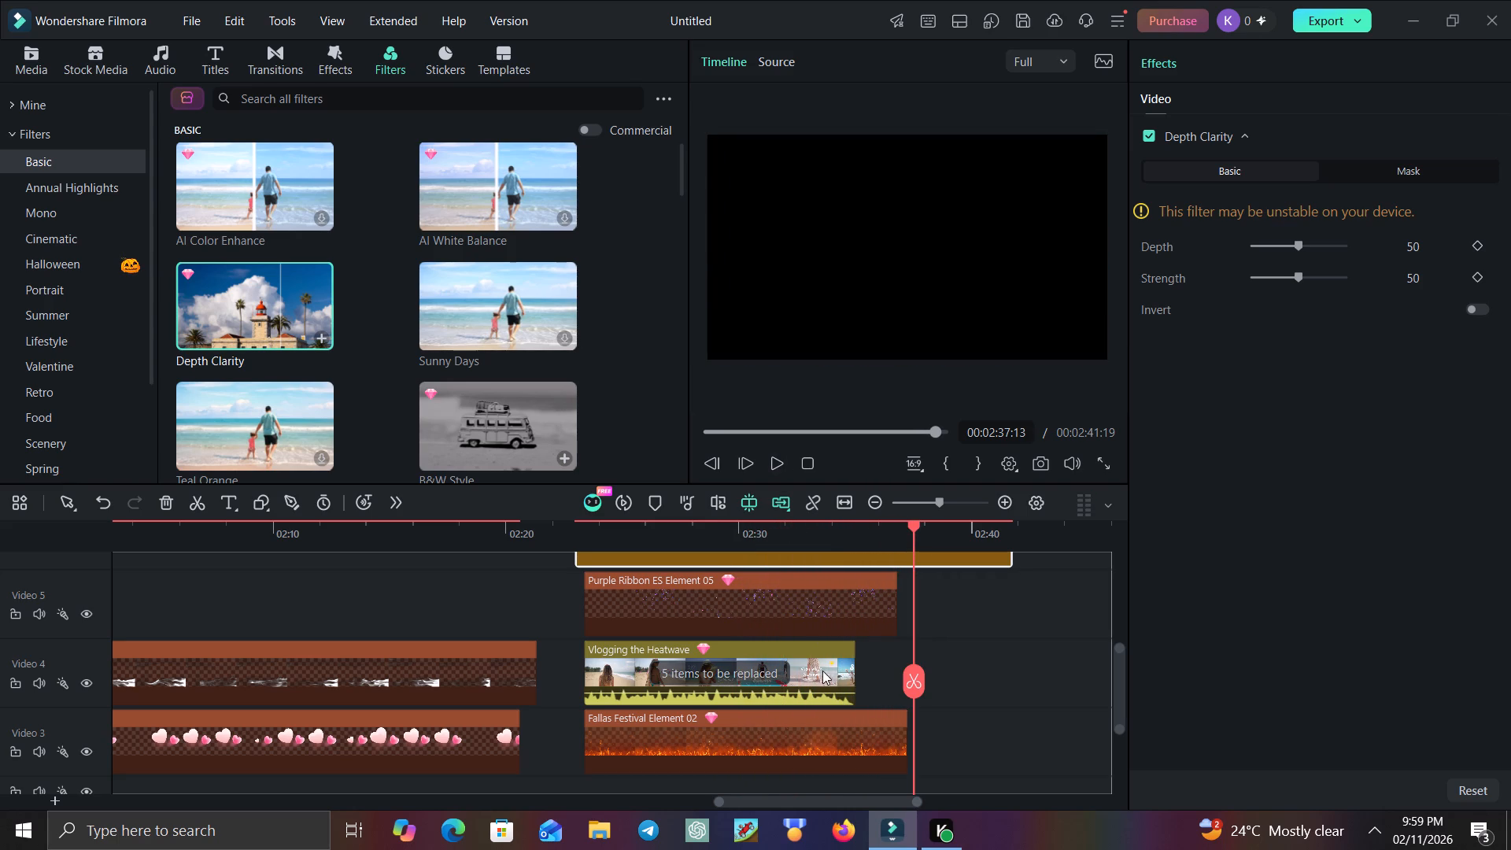
# Delete the Fallas Festival Element 02 fire sticker from Video 3.
pyautogui.click(796, 733)
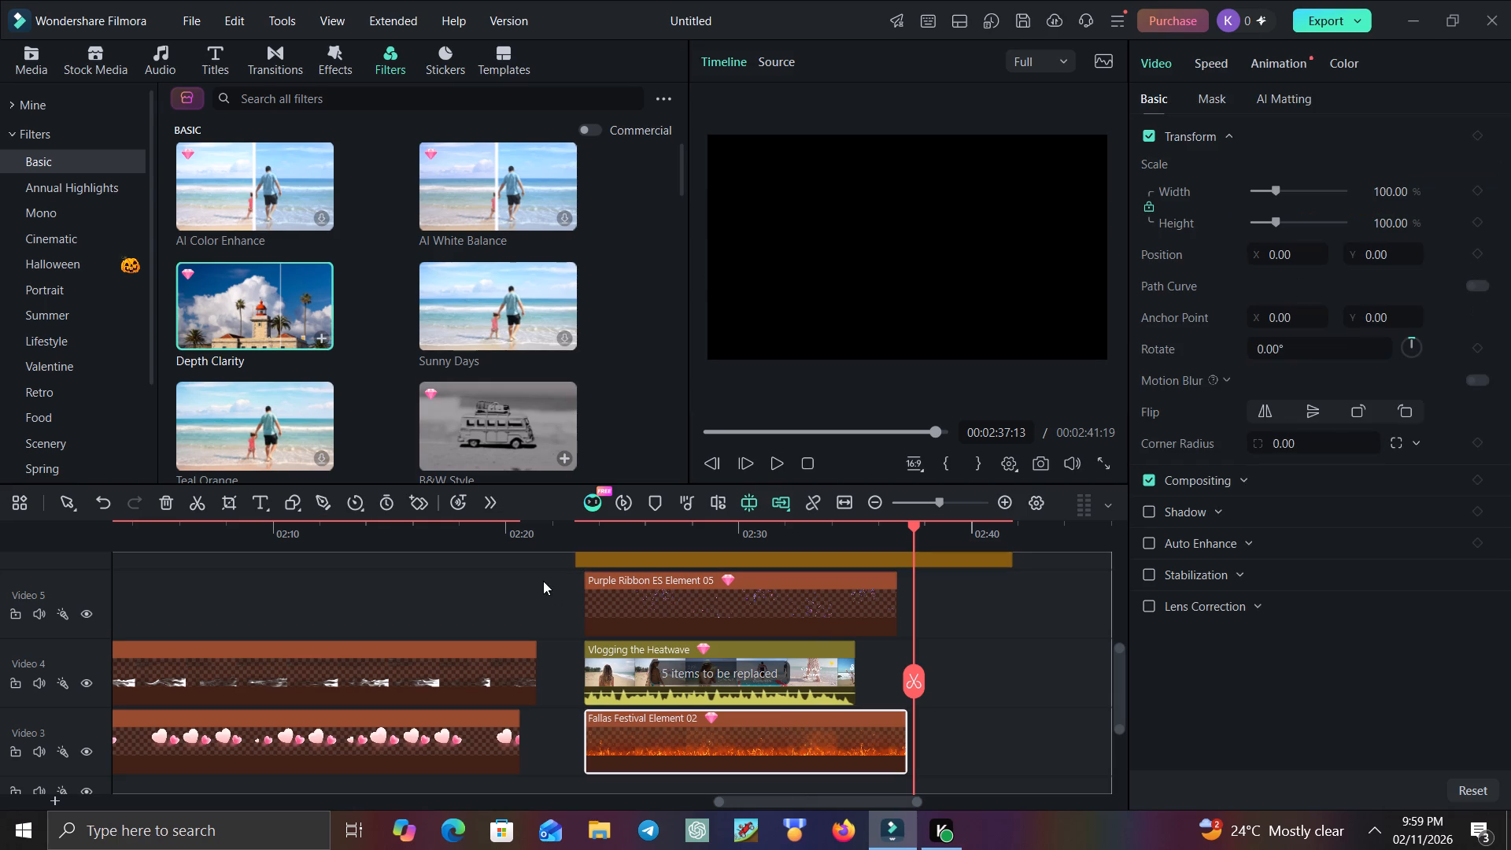
pyautogui.click(168, 501)
# Play the timeline from 00:02:24:23 to about 00:02:29:15 to check the travel template without the fire sticker.
pyautogui.scroll(1, 589, 637)
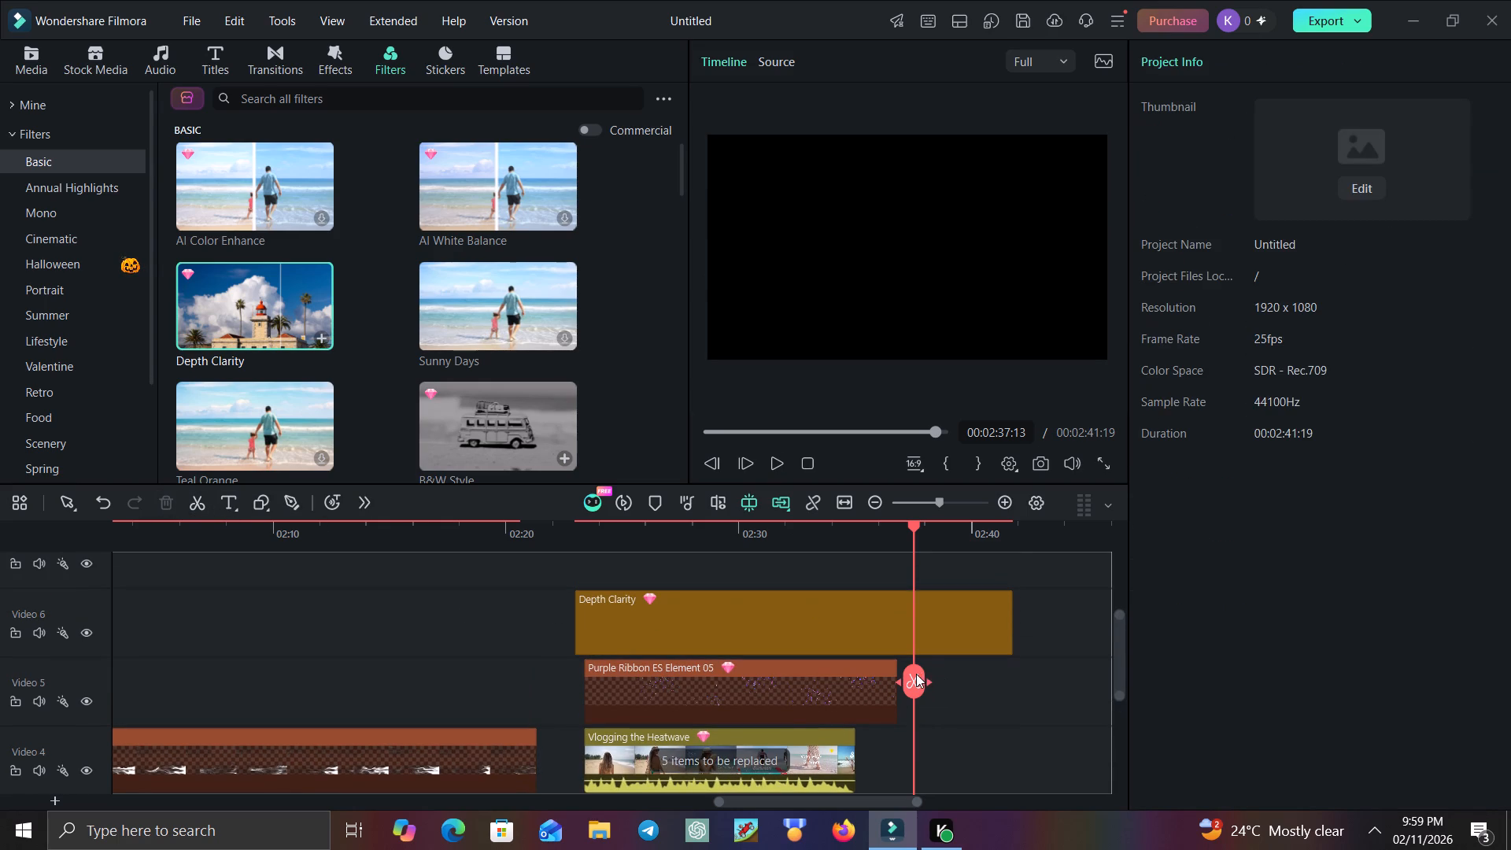
pyautogui.moveTo(916, 674); pyautogui.dragTo(621, 676)
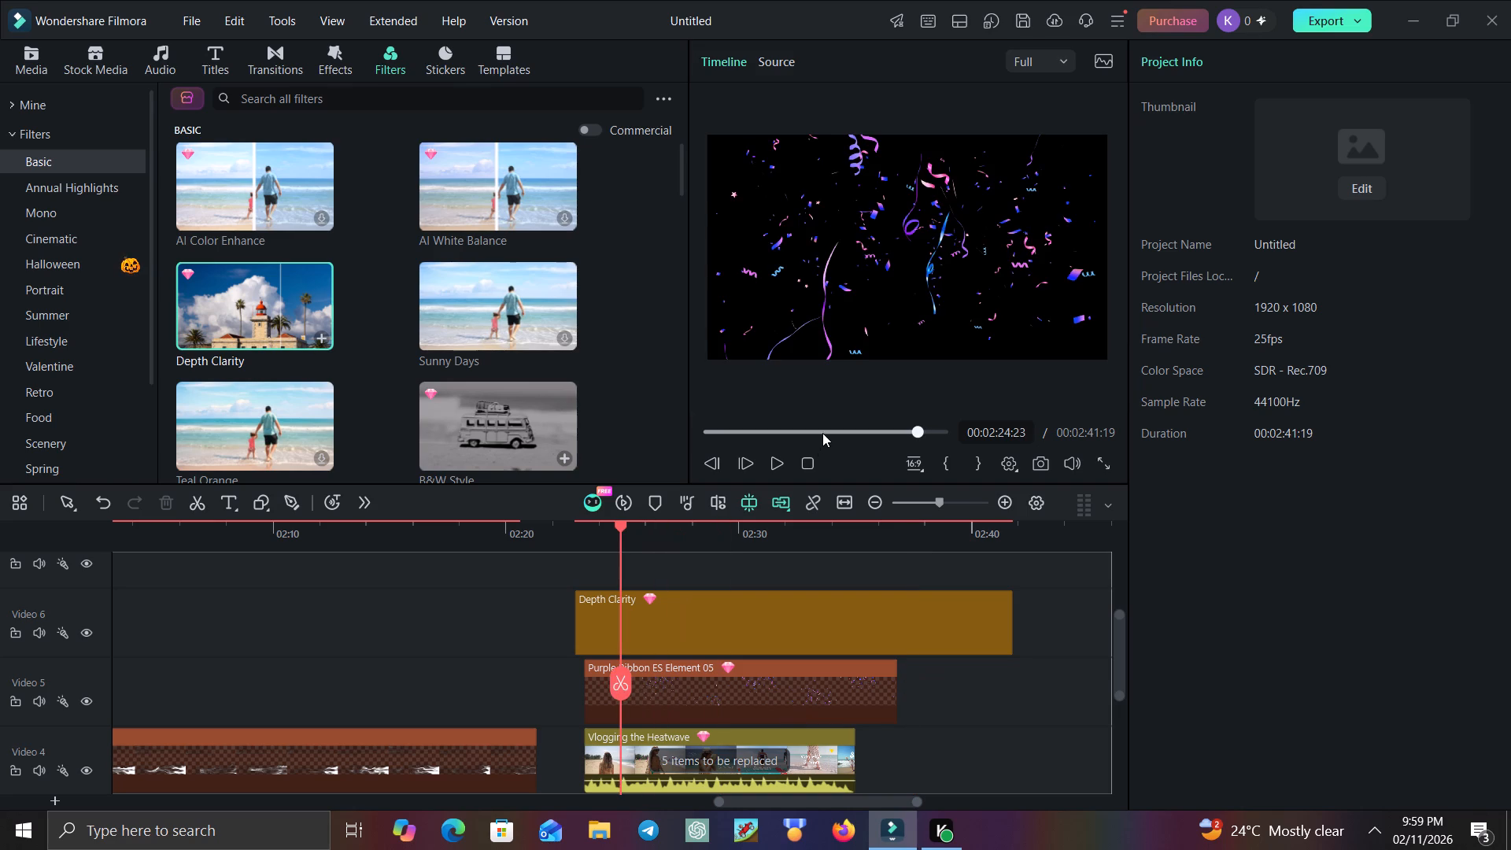
pyautogui.click(766, 461)
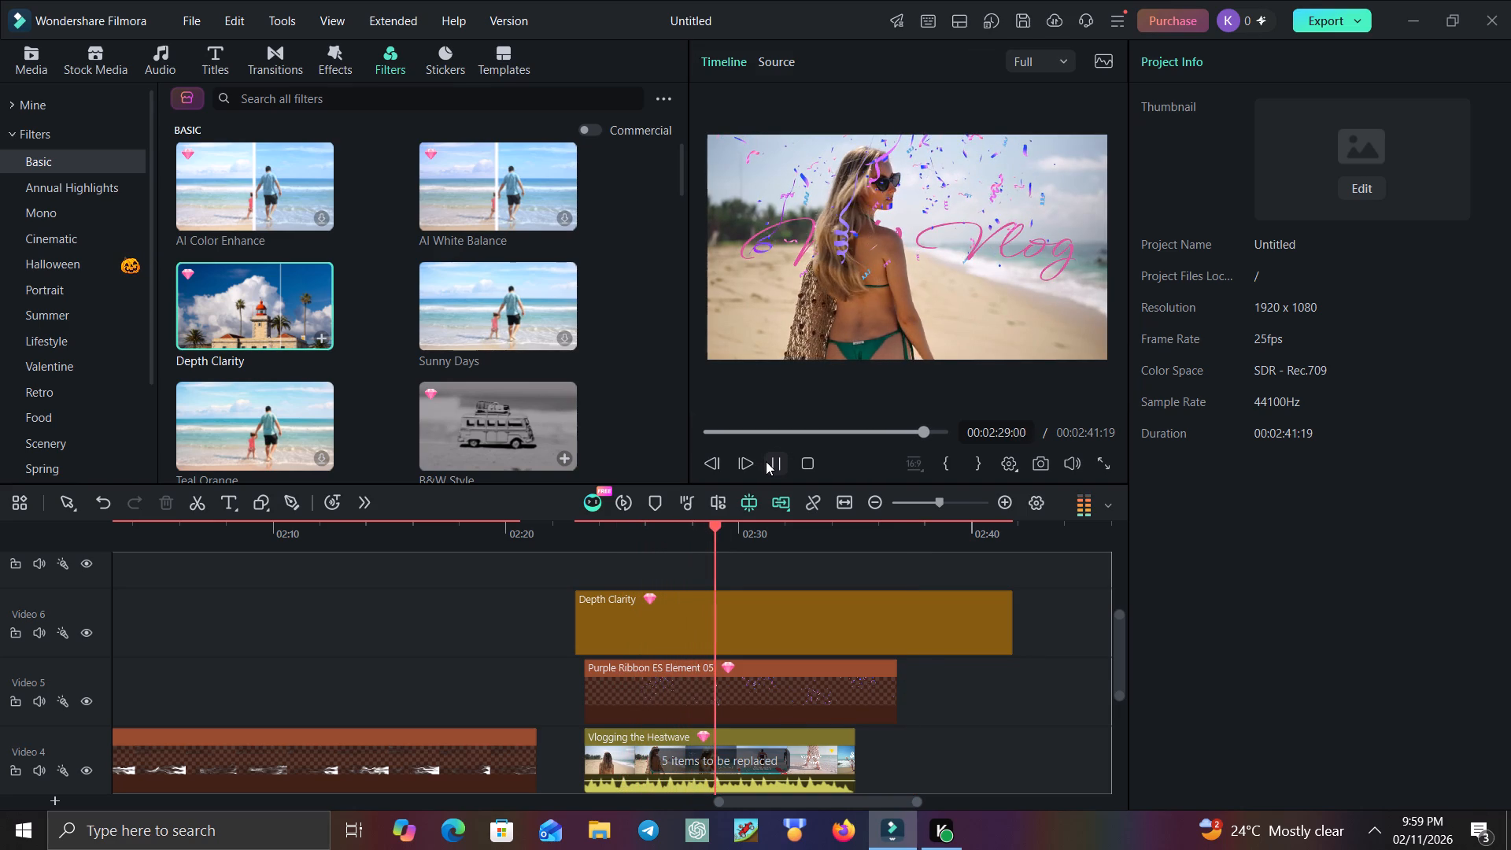
pyautogui.click(766, 461)
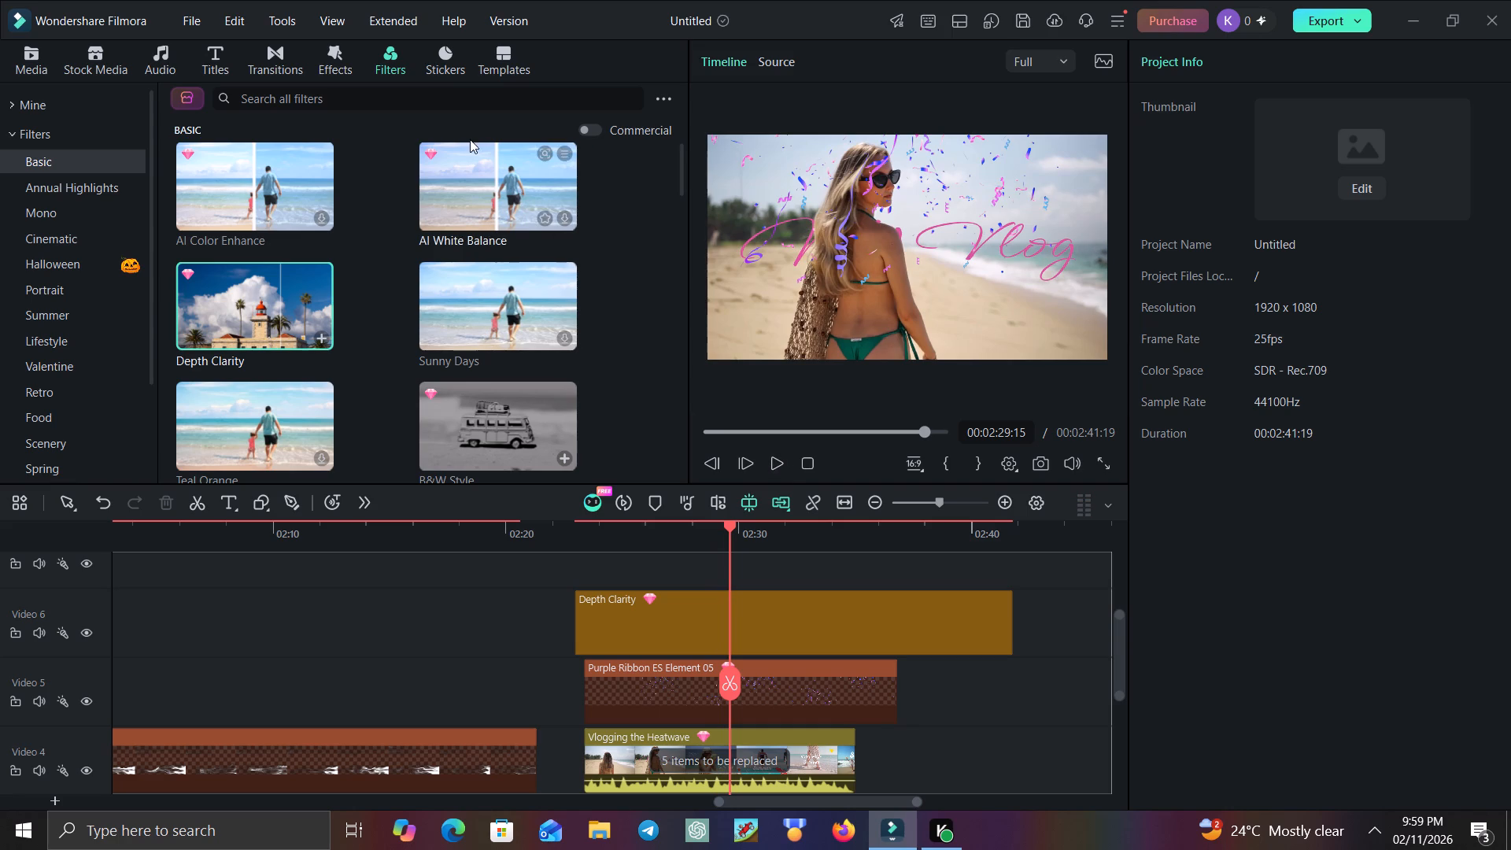
# Find the Day Of Travel 01 template among the Travel templates and download it.
pyautogui.click(495, 40)
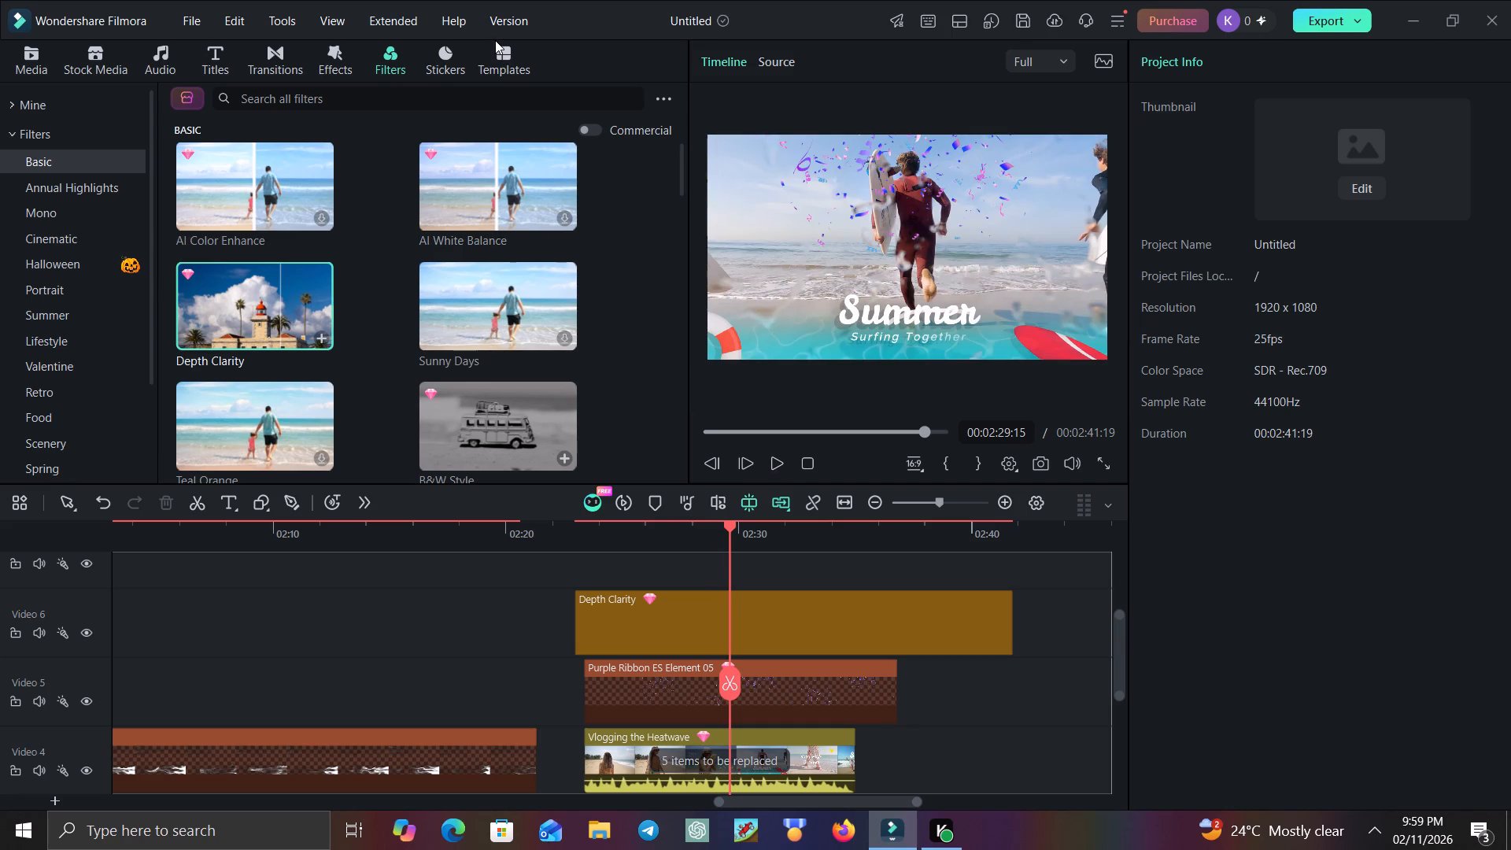
pyautogui.click(495, 56)
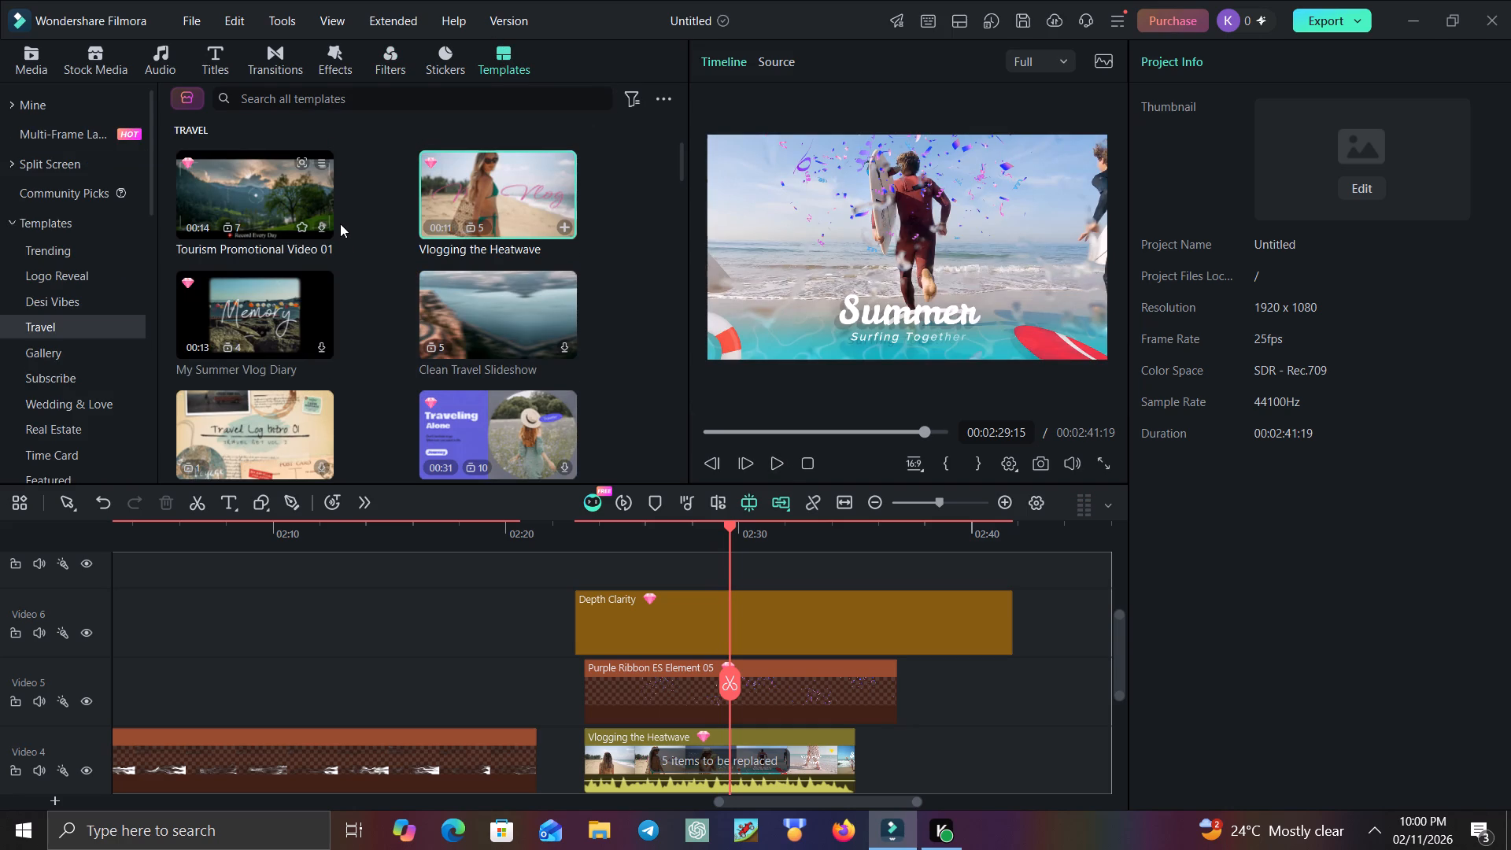
pyautogui.scroll(-3, 357, 255)
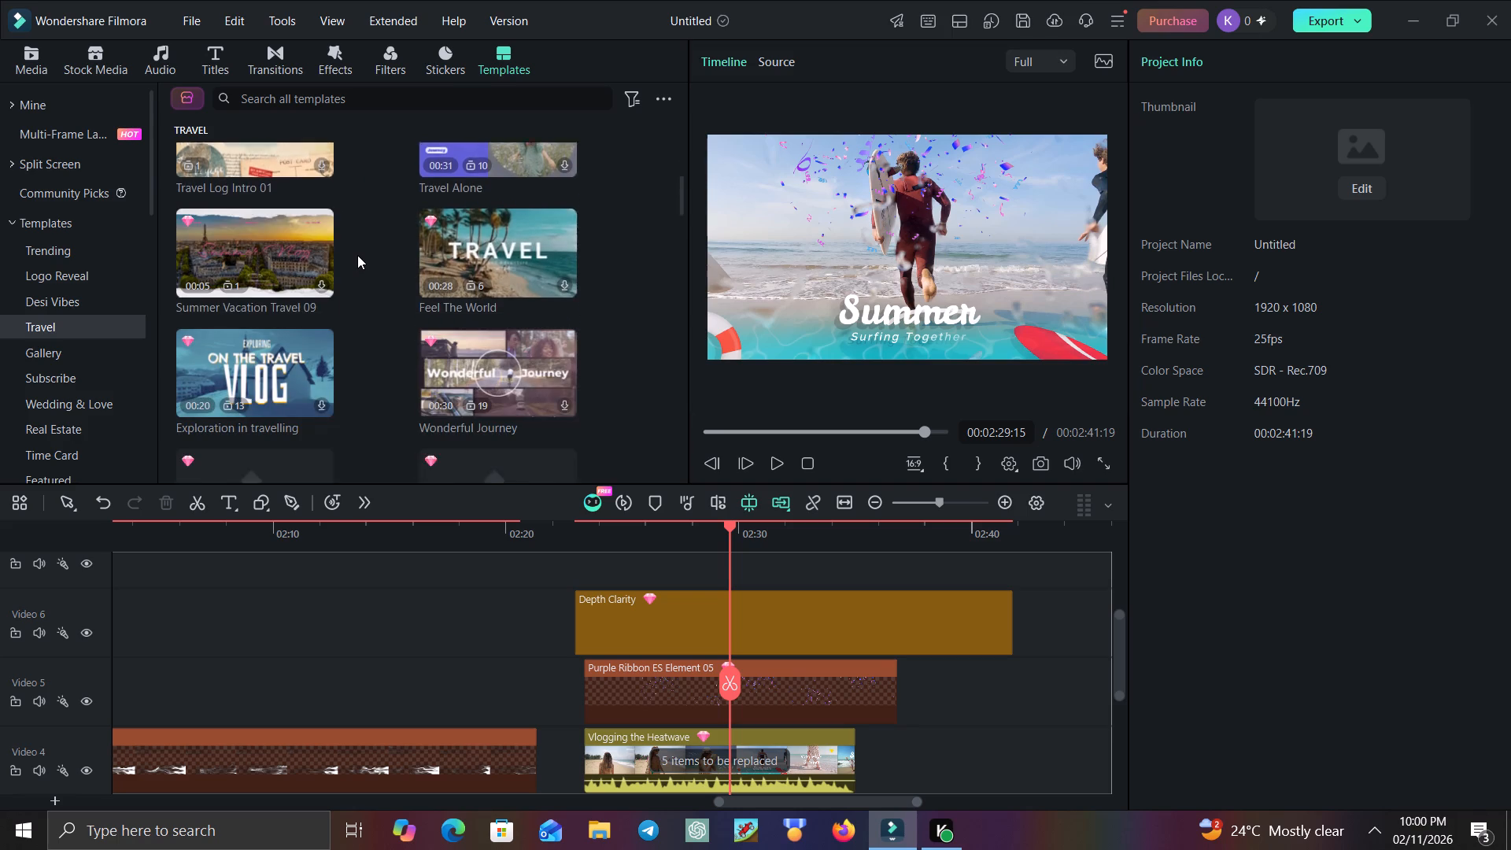
pyautogui.scroll(-2, 357, 255)
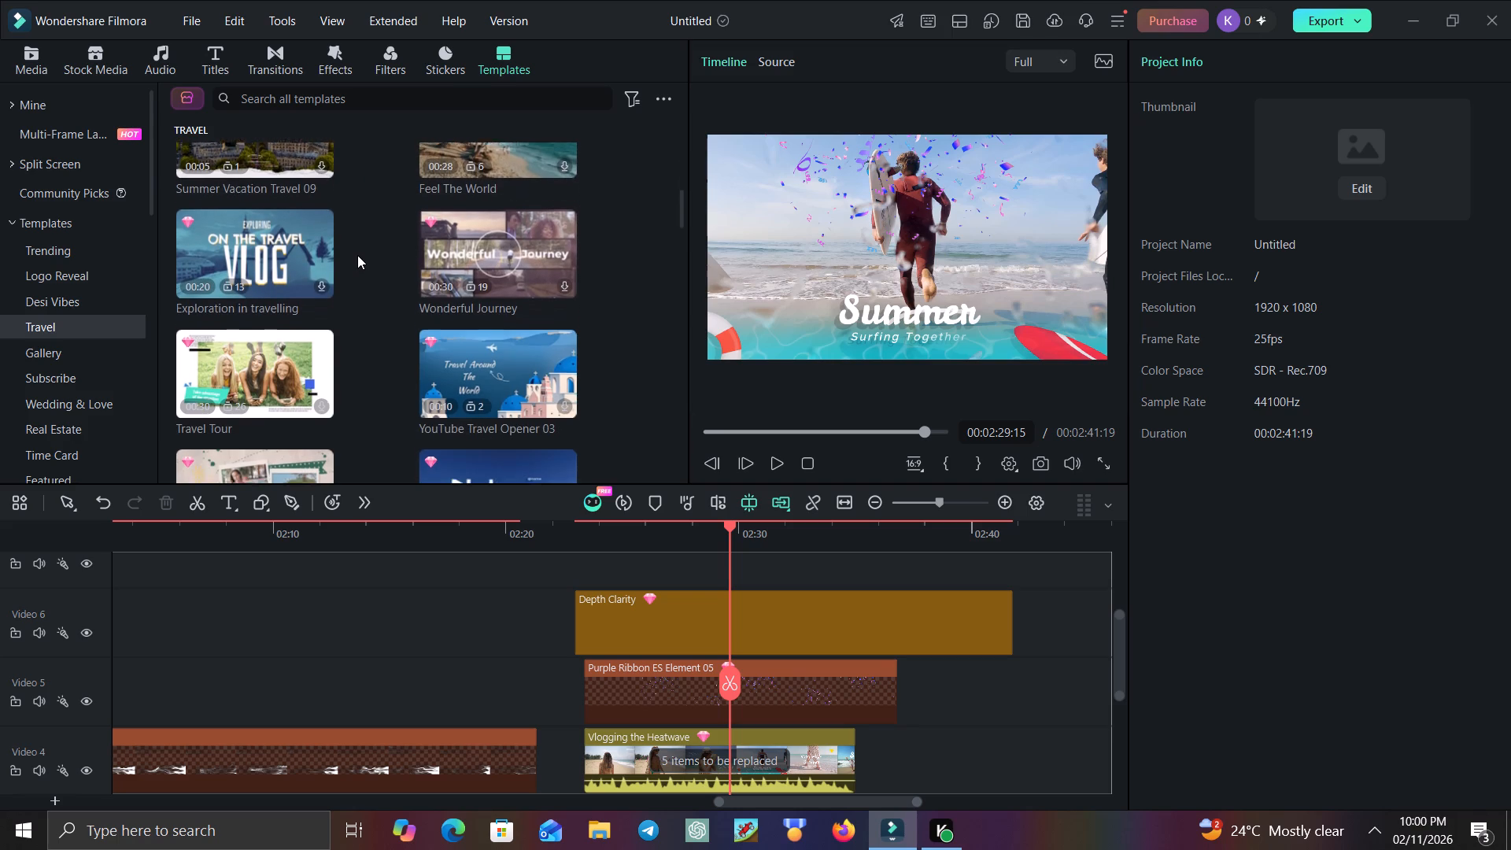
pyautogui.scroll(-3, 357, 255)
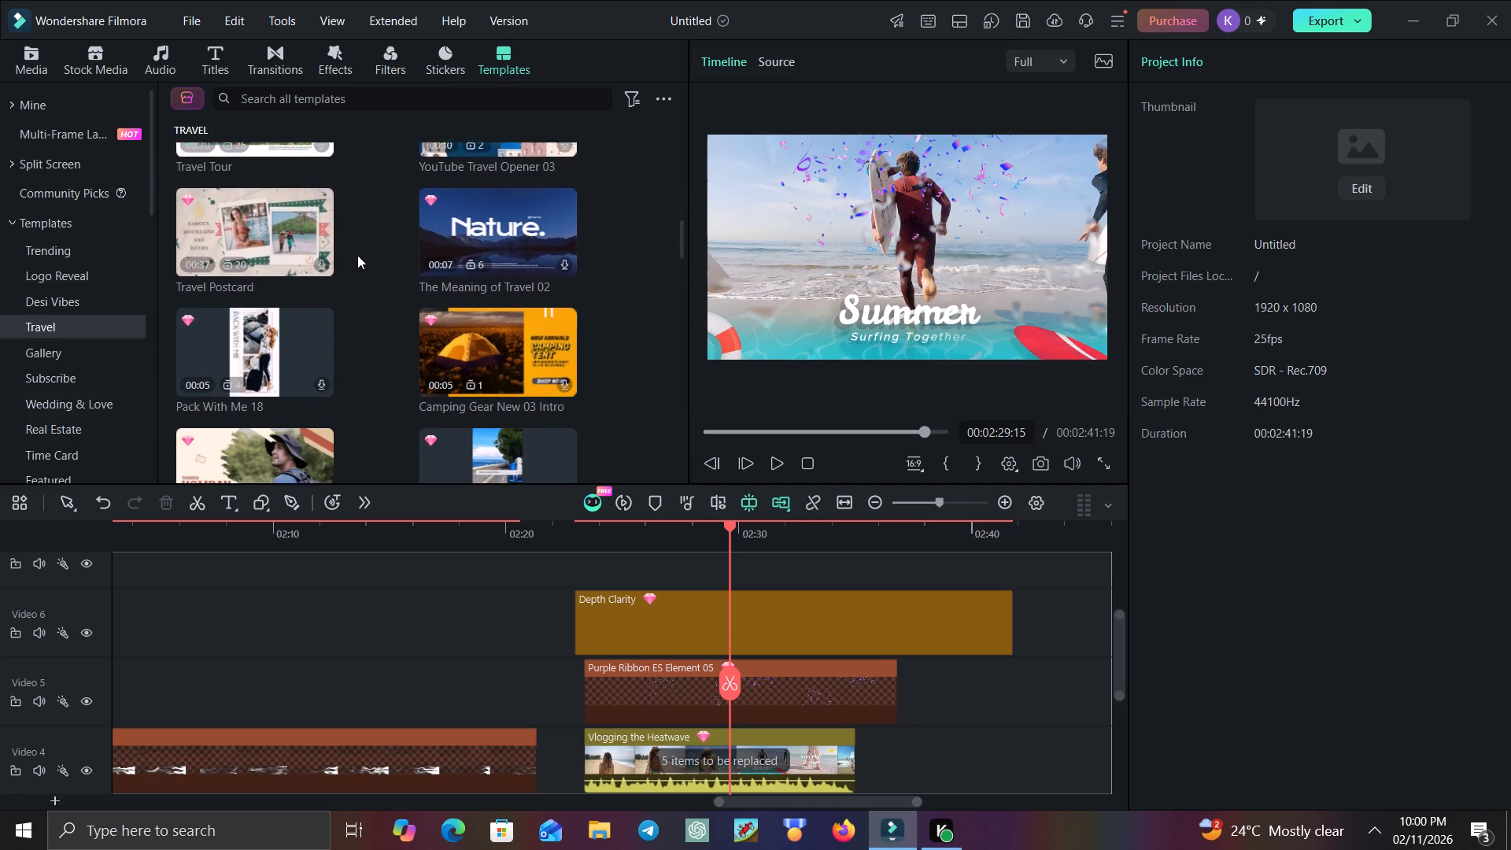
pyautogui.scroll(-1, 357, 255)
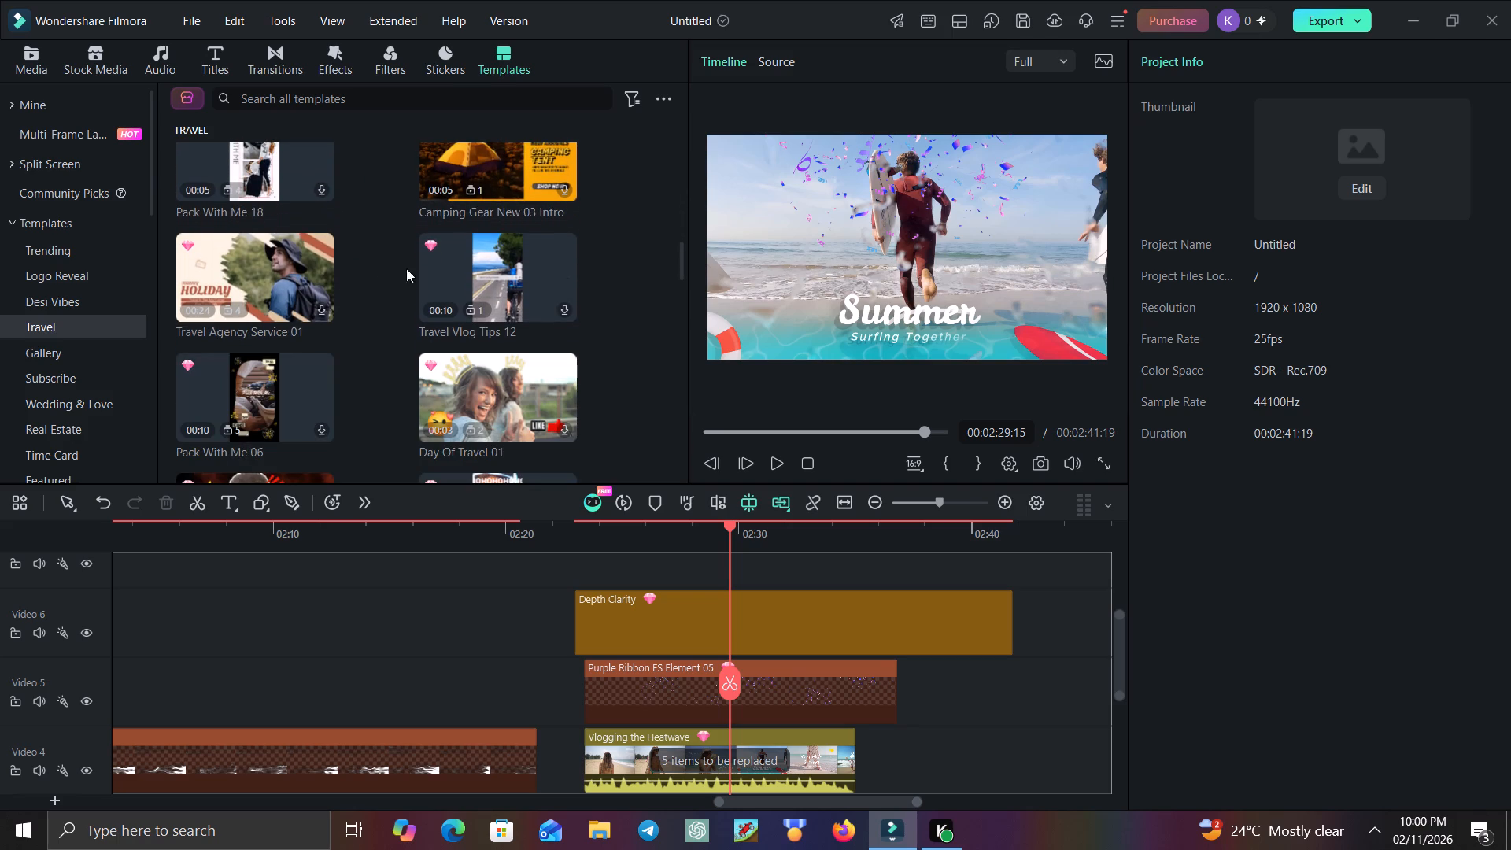
pyautogui.click(562, 430)
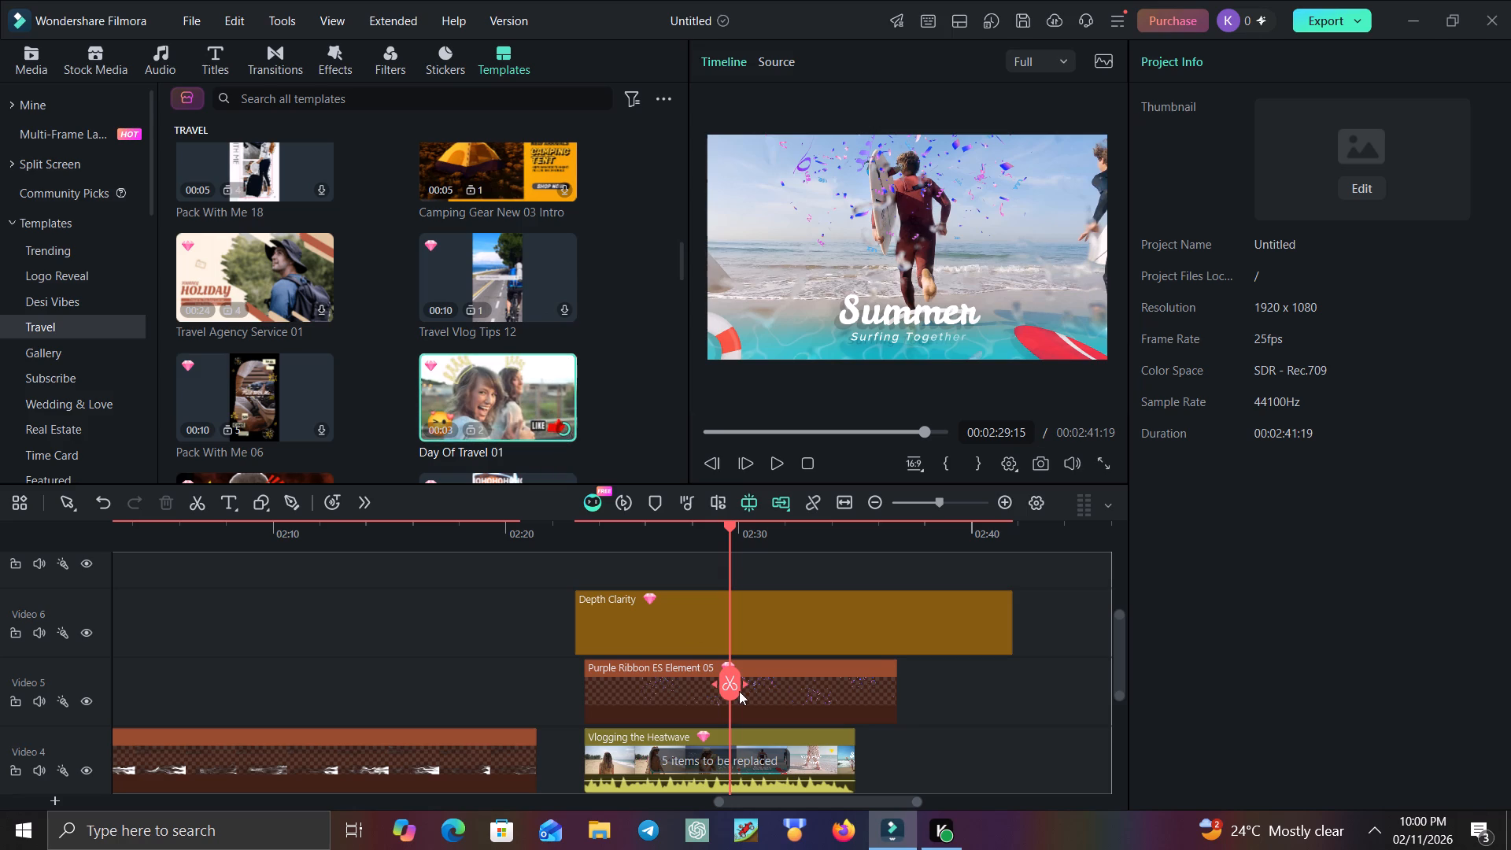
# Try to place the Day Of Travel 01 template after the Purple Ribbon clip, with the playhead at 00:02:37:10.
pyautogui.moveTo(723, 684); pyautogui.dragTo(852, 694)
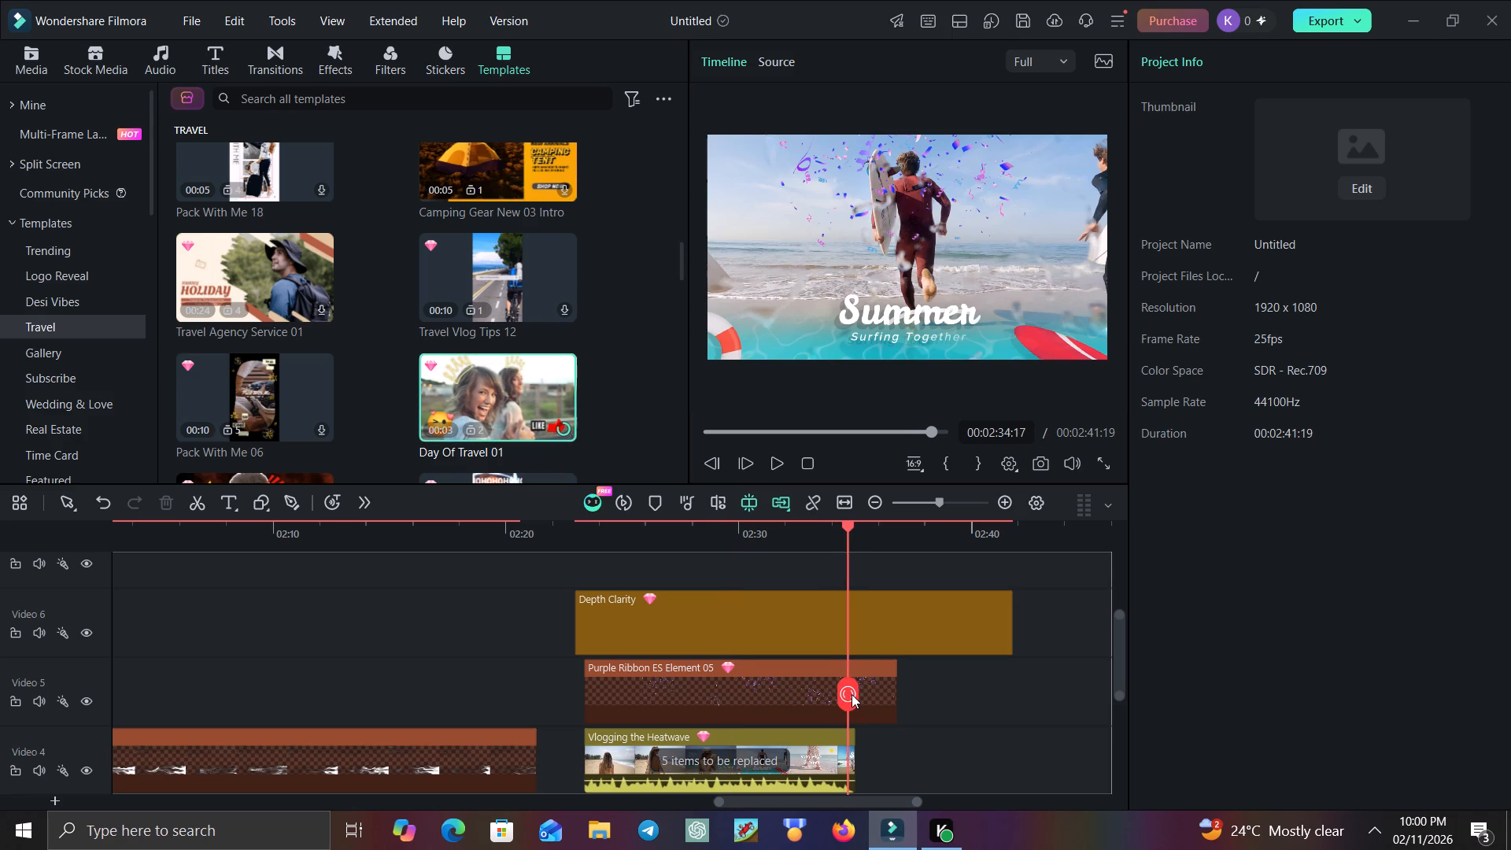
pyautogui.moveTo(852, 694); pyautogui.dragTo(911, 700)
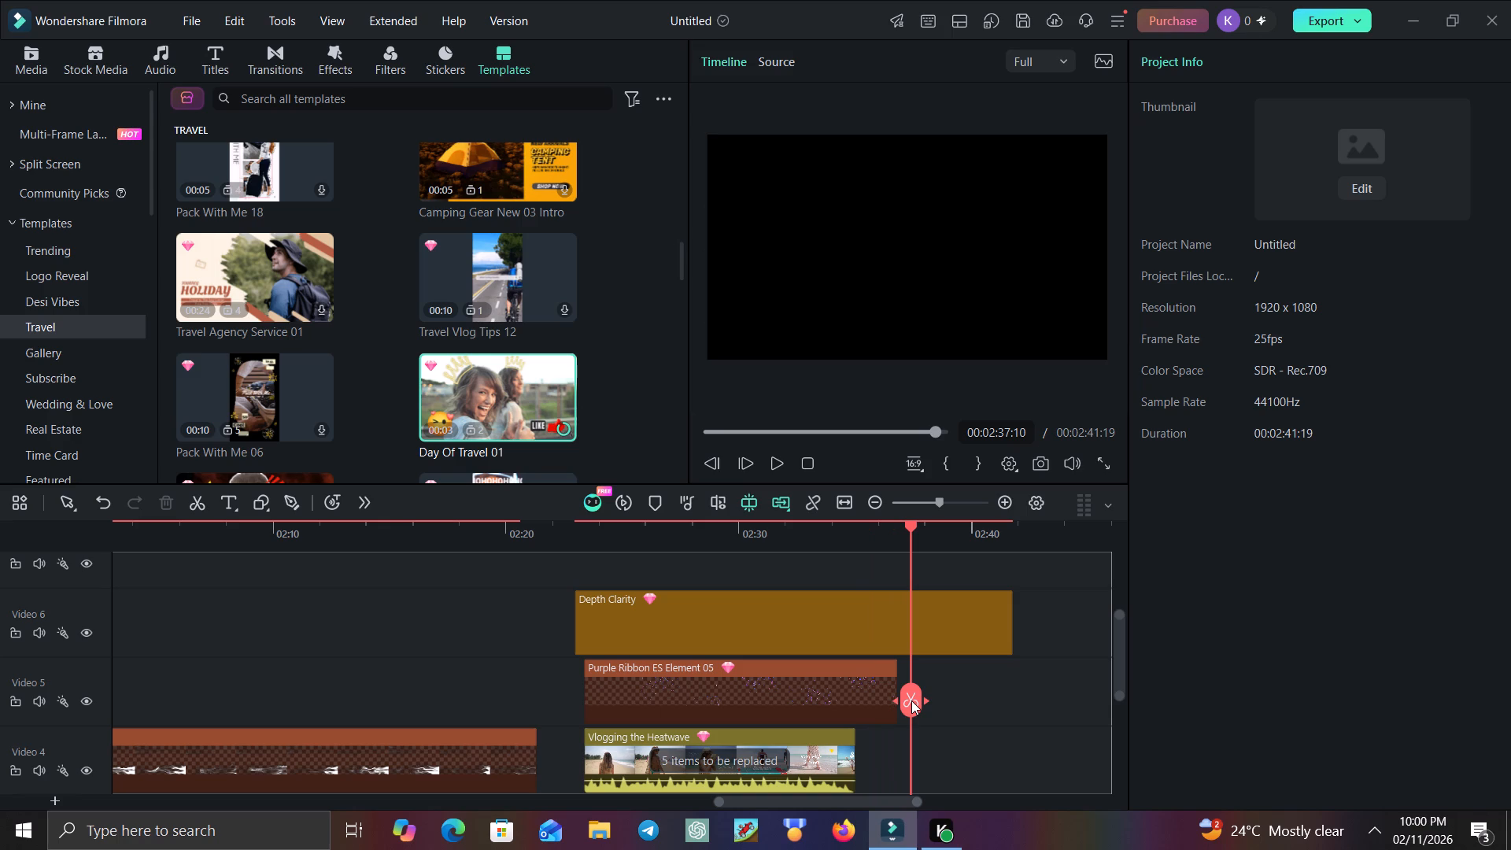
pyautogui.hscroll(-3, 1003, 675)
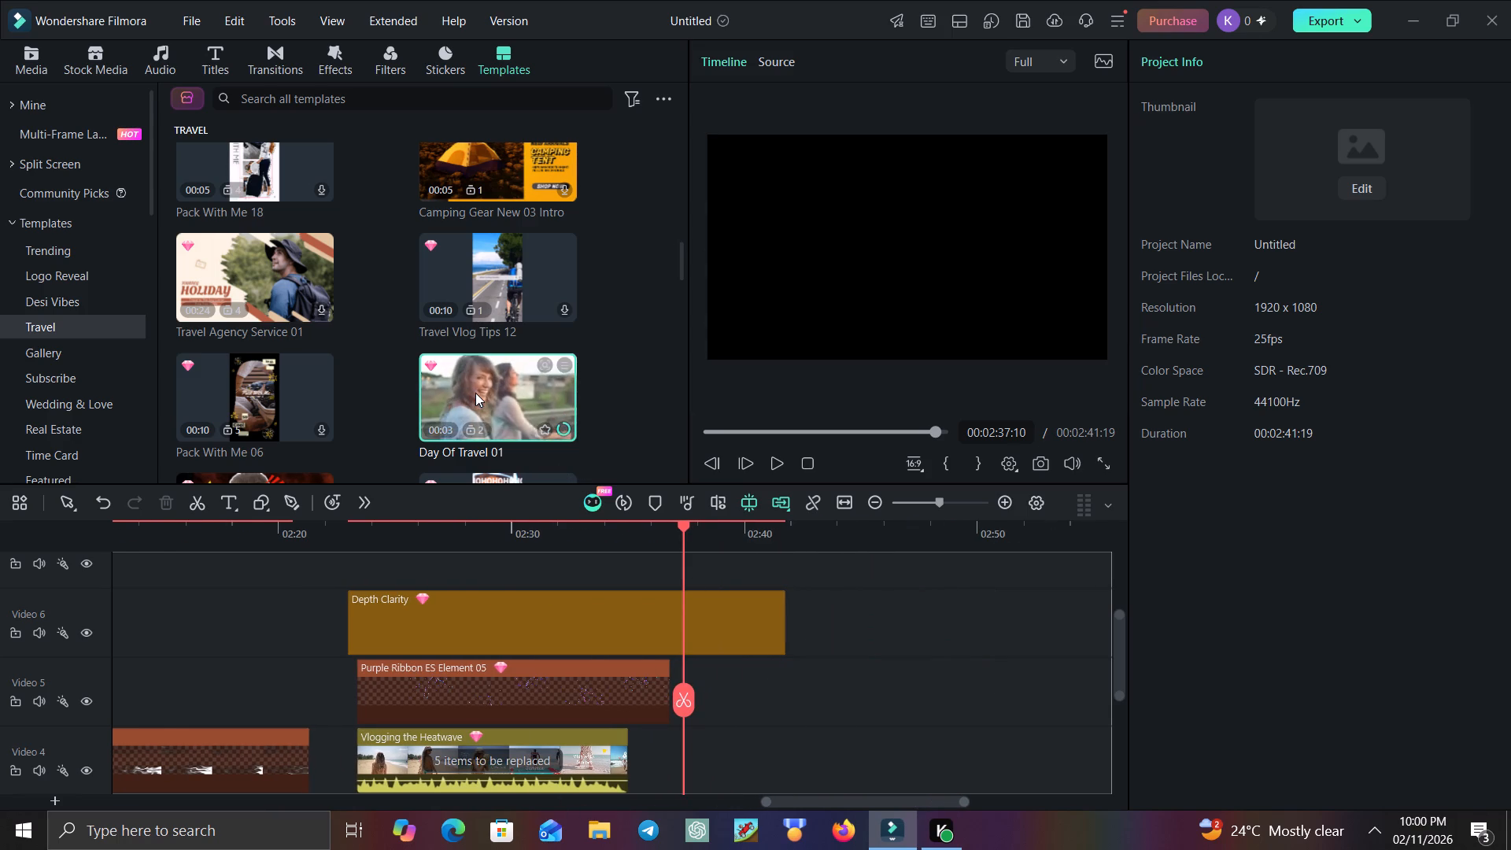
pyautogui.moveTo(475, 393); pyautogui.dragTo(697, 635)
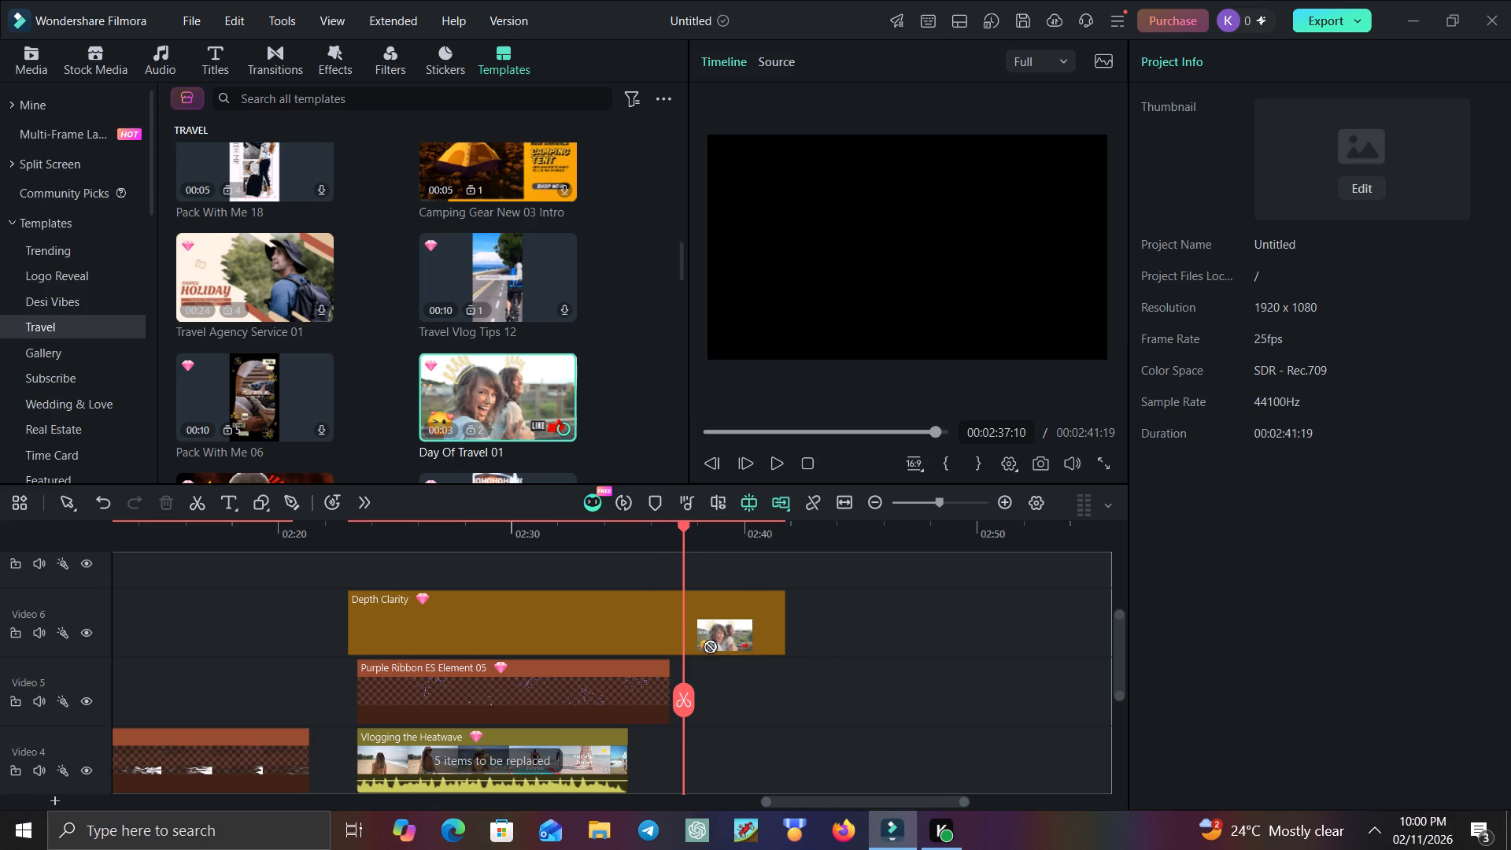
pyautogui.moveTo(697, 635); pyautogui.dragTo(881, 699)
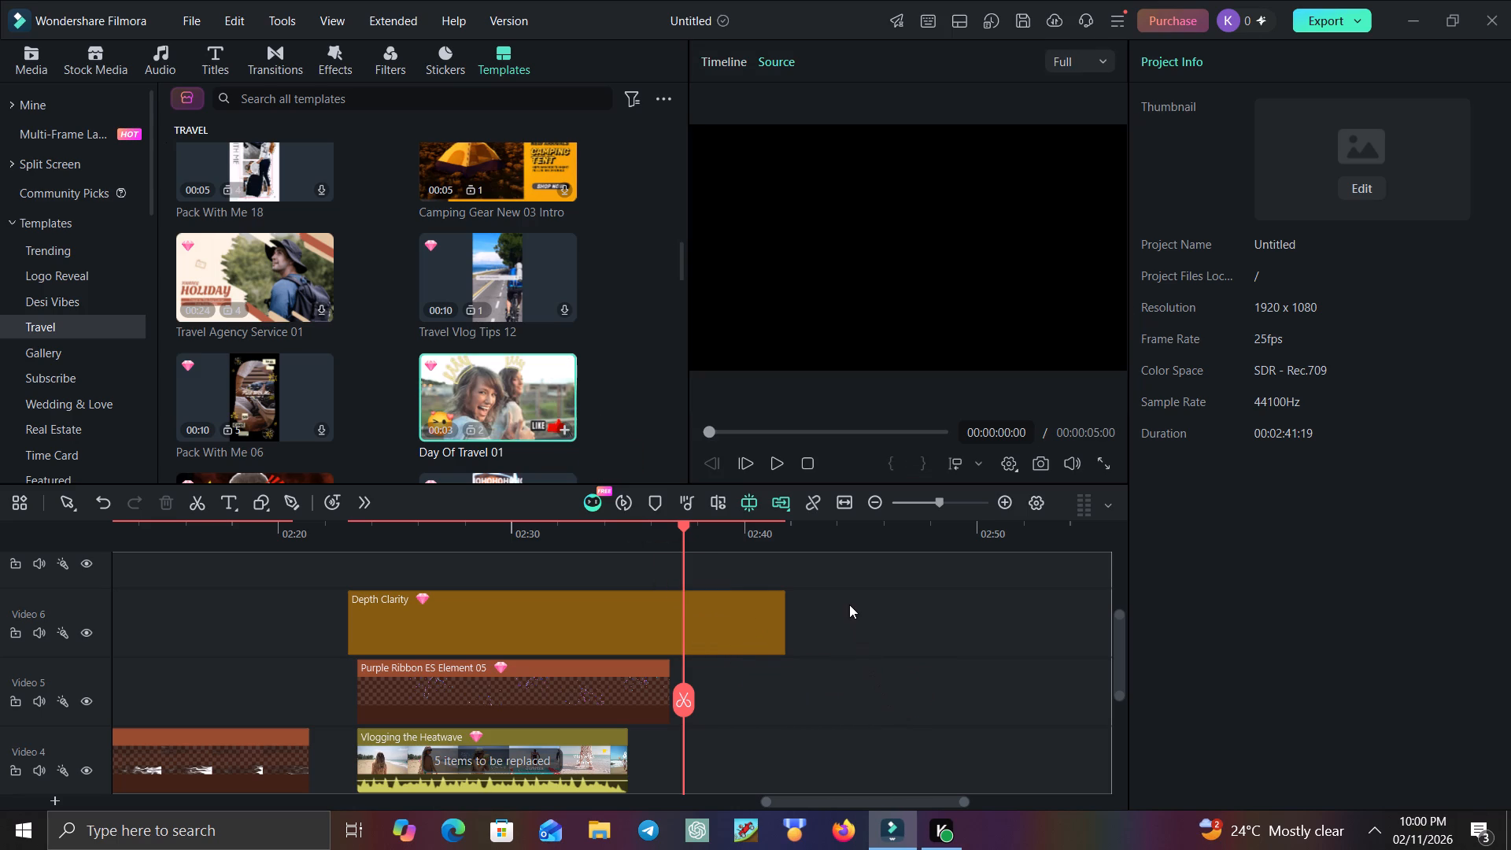
# Place the Day Of Travel 01 template on Video 5 at about 00:02:43, matching the project to the media's 1920x1080 23.97fps.
pyautogui.hscroll(-1, 812, 601)
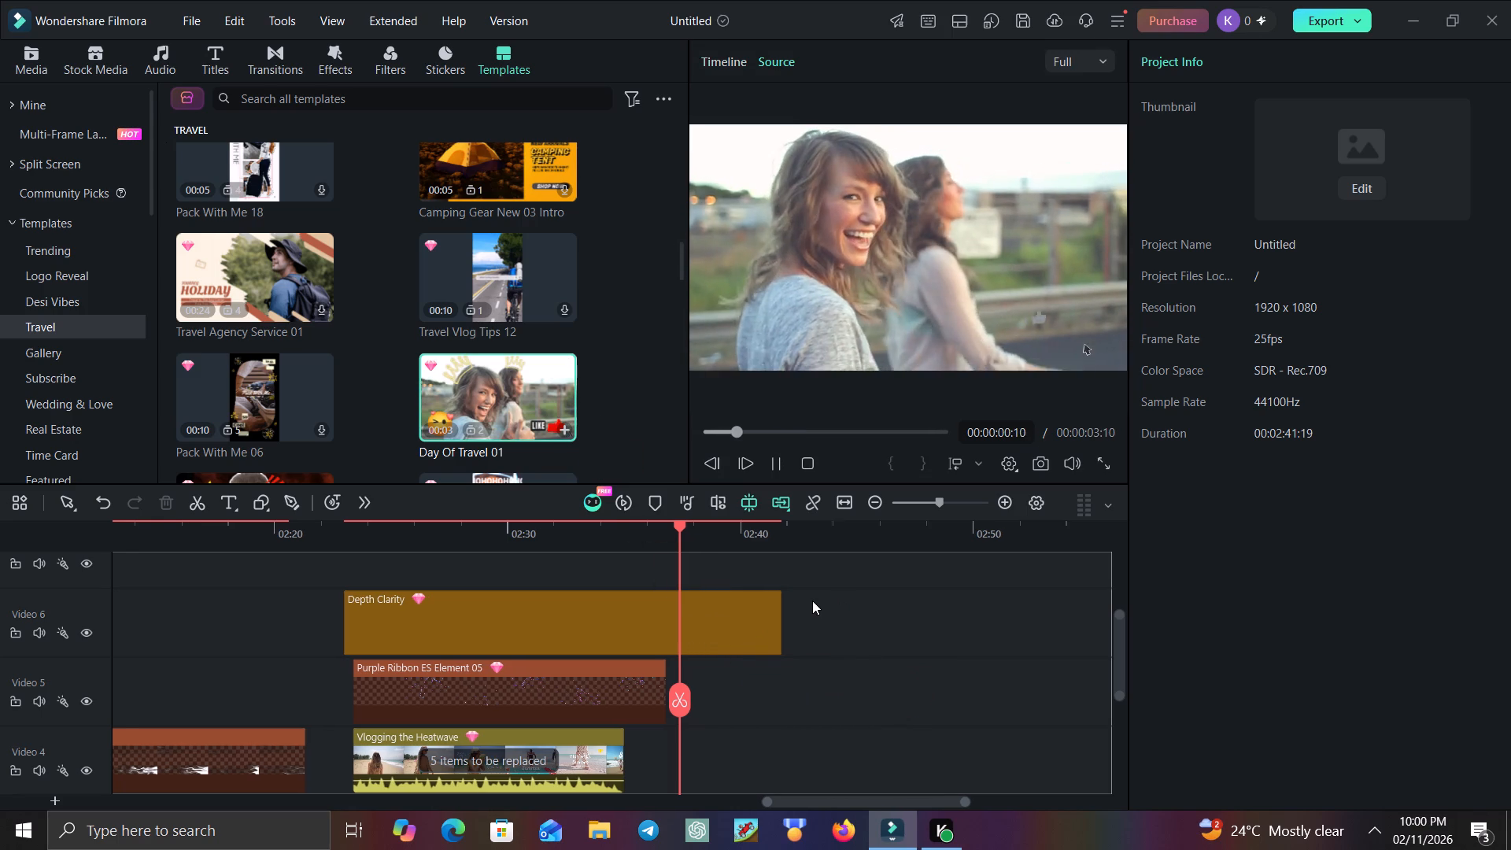
pyautogui.hscroll(-2, 812, 601)
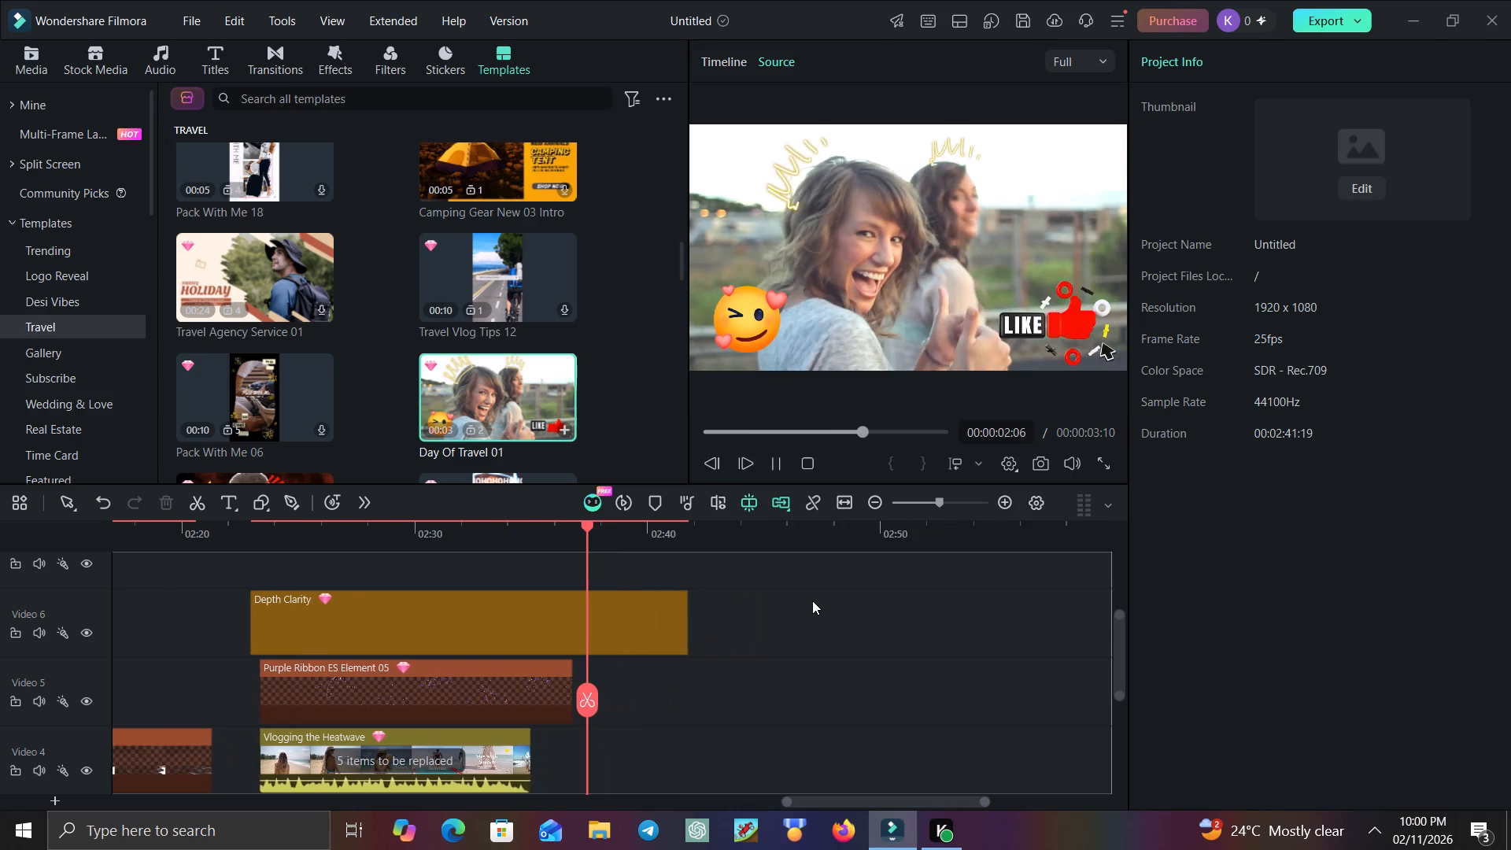
pyautogui.hscroll(-1, 812, 601)
pyautogui.scroll(-3, 804, 601)
pyautogui.scroll(1, 804, 601)
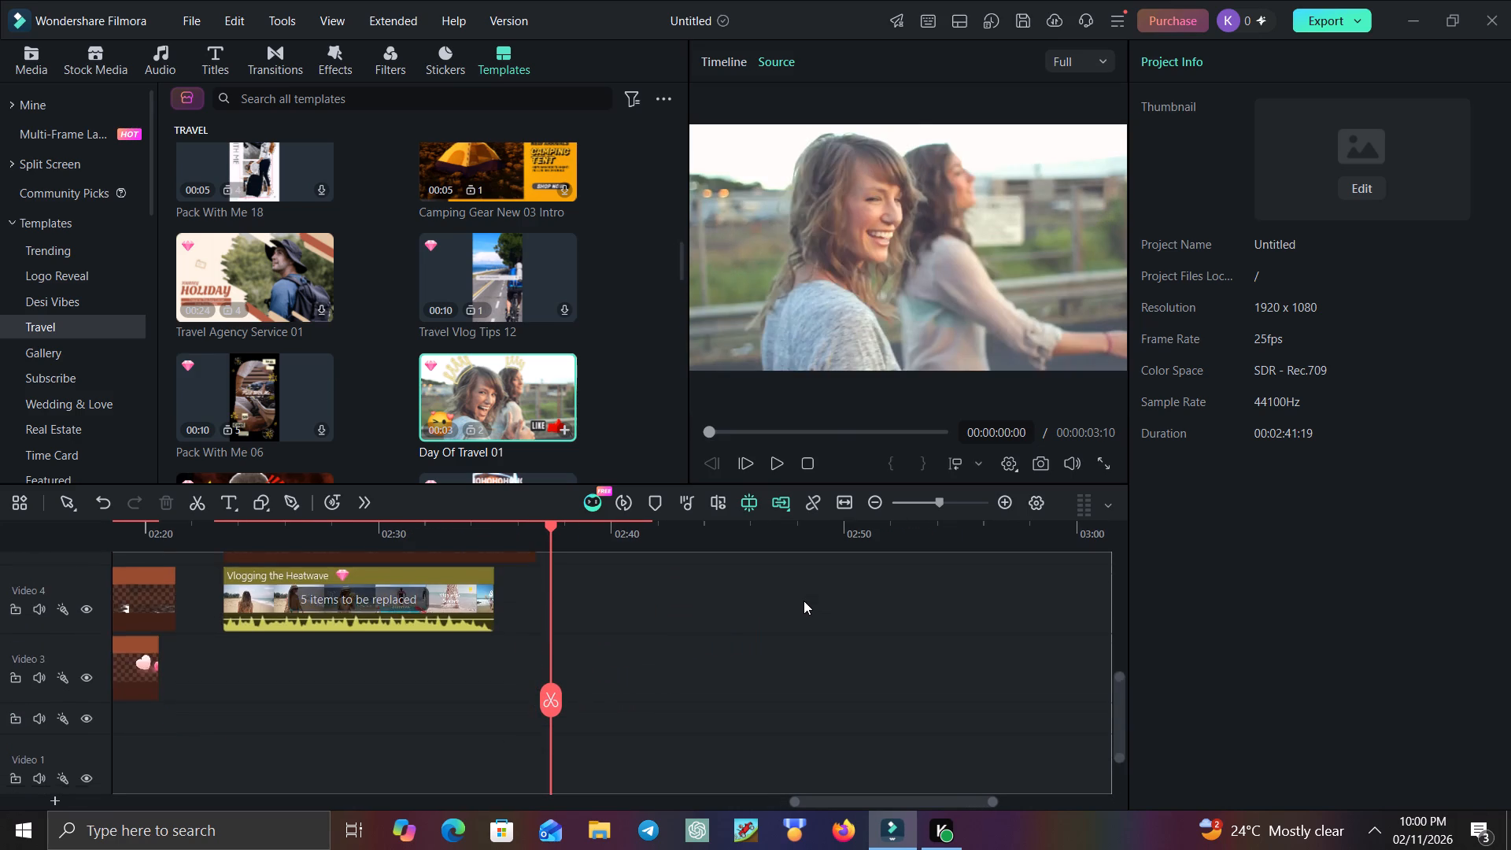
pyautogui.scroll(3, 804, 601)
pyautogui.scroll(-1, 804, 601)
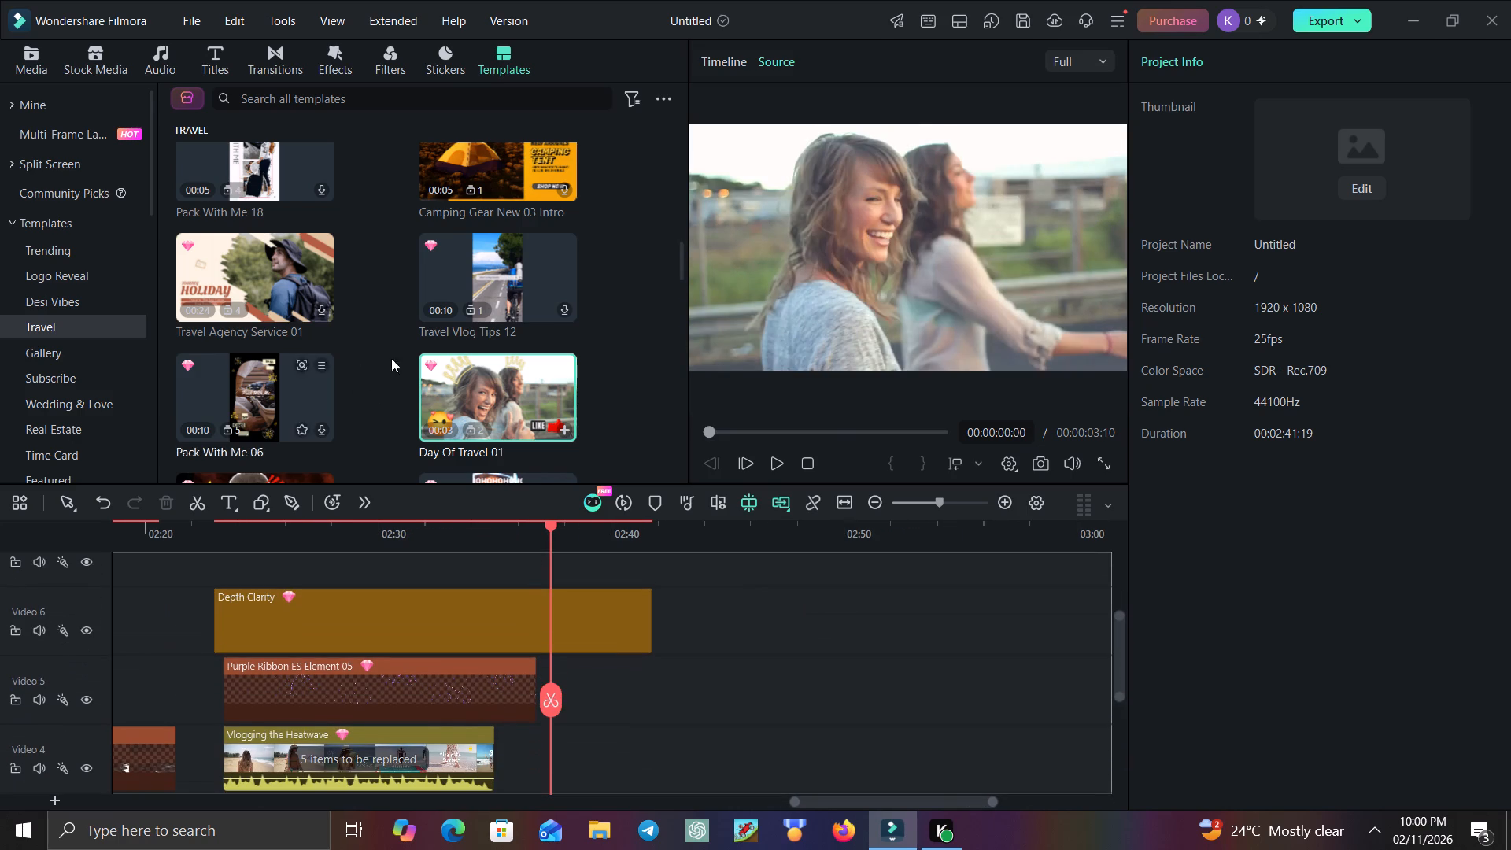
pyautogui.moveTo(471, 375); pyautogui.dragTo(686, 665)
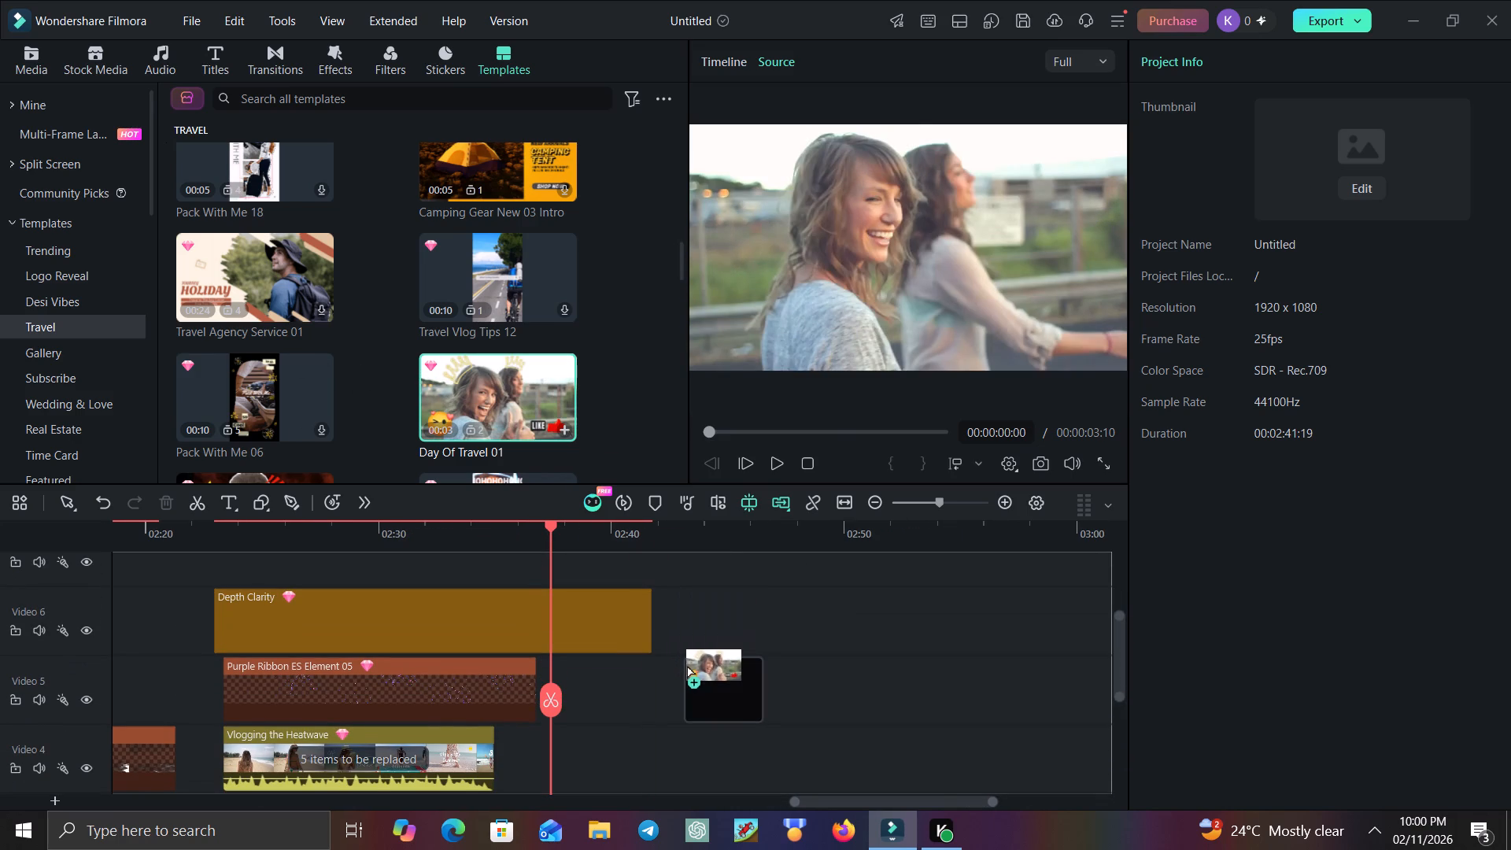
pyautogui.moveTo(686, 665); pyautogui.dragTo(686, 688)
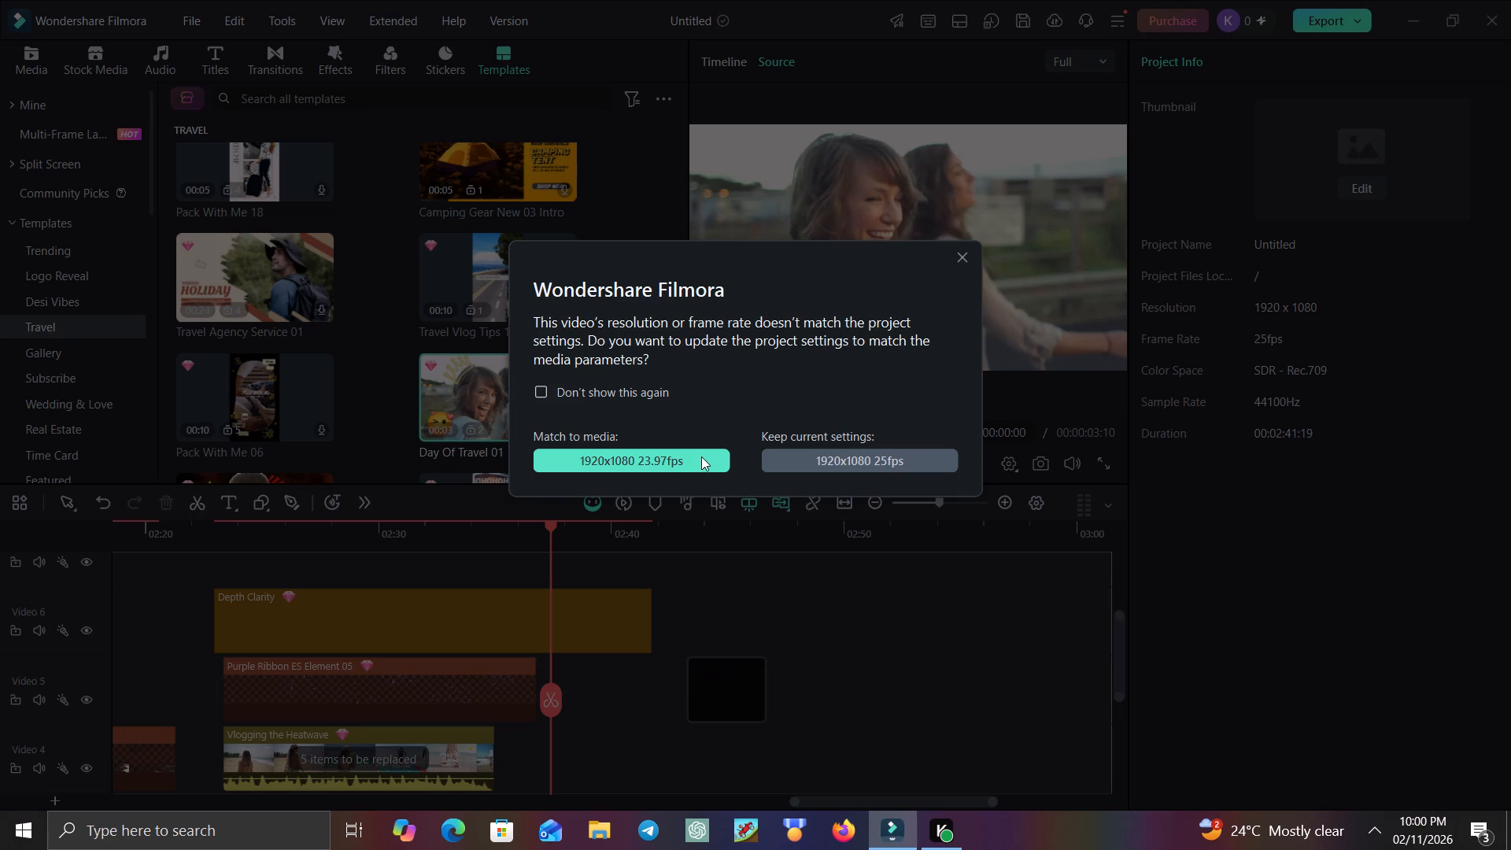
pyautogui.click(701, 456)
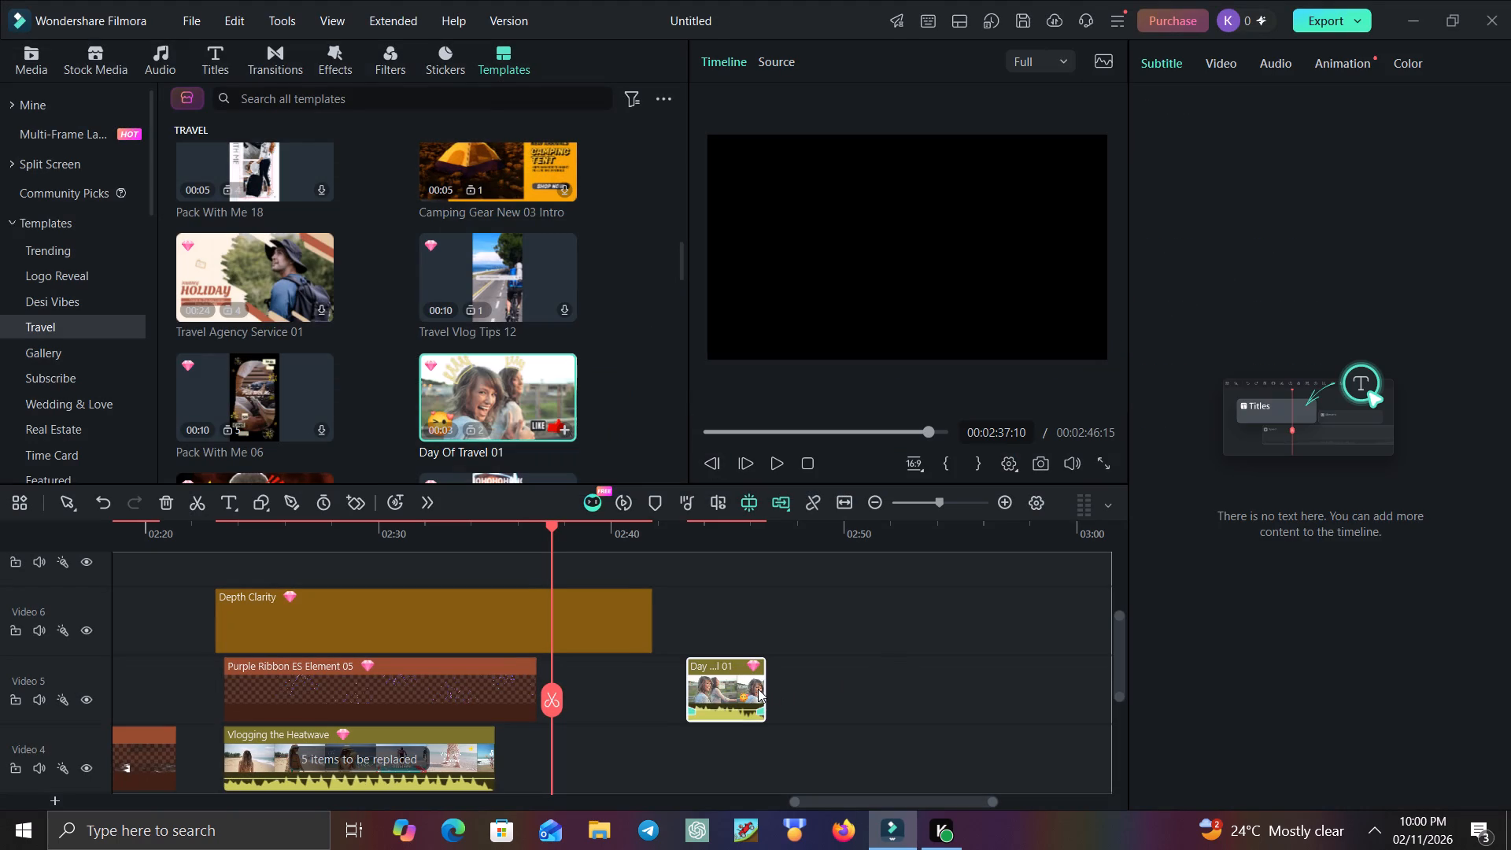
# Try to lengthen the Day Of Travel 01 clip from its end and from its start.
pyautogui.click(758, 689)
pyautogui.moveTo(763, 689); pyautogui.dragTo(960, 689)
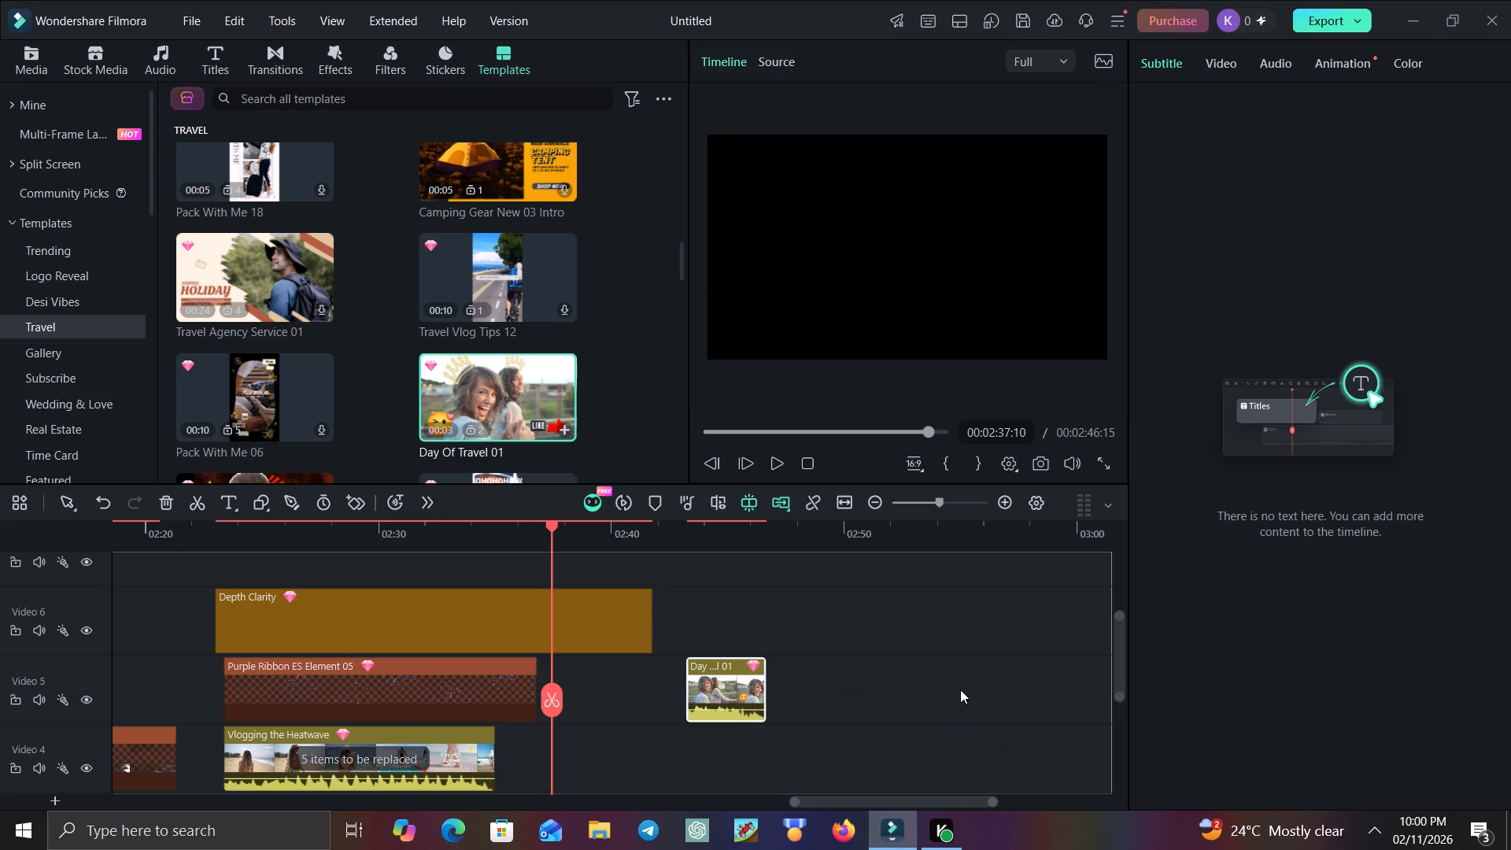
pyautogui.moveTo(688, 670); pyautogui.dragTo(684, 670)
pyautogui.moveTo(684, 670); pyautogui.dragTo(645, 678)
# Move the Day Of Travel 01 clip to a new track beneath the Vlogging the Heatwave clip, within that clip's time span.
pyautogui.hscroll(2, 645, 678)
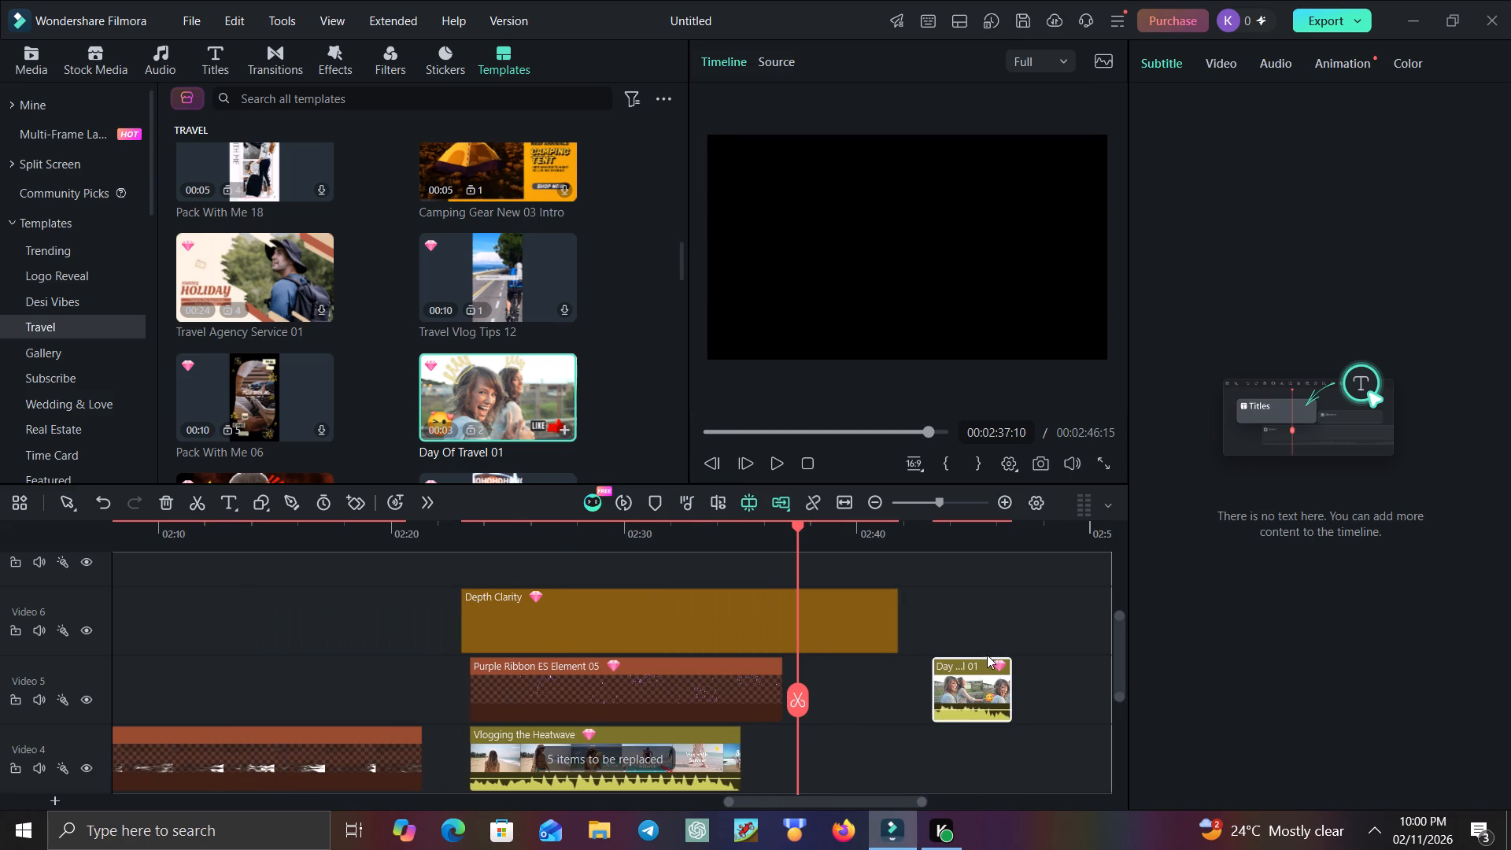
pyautogui.moveTo(970, 687); pyautogui.dragTo(699, 773)
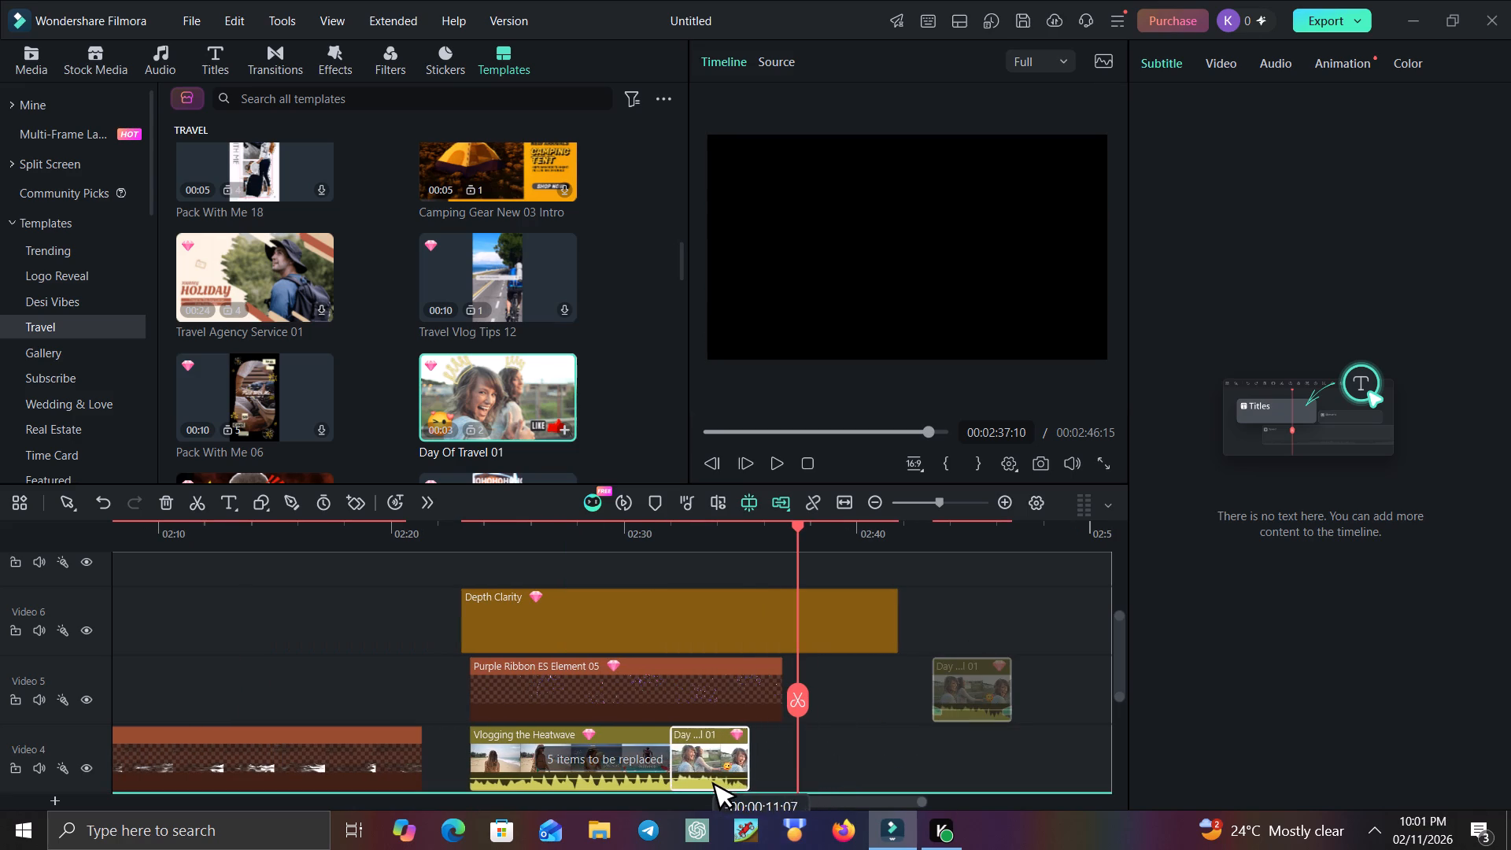
pyautogui.moveTo(699, 773); pyautogui.dragTo(610, 774)
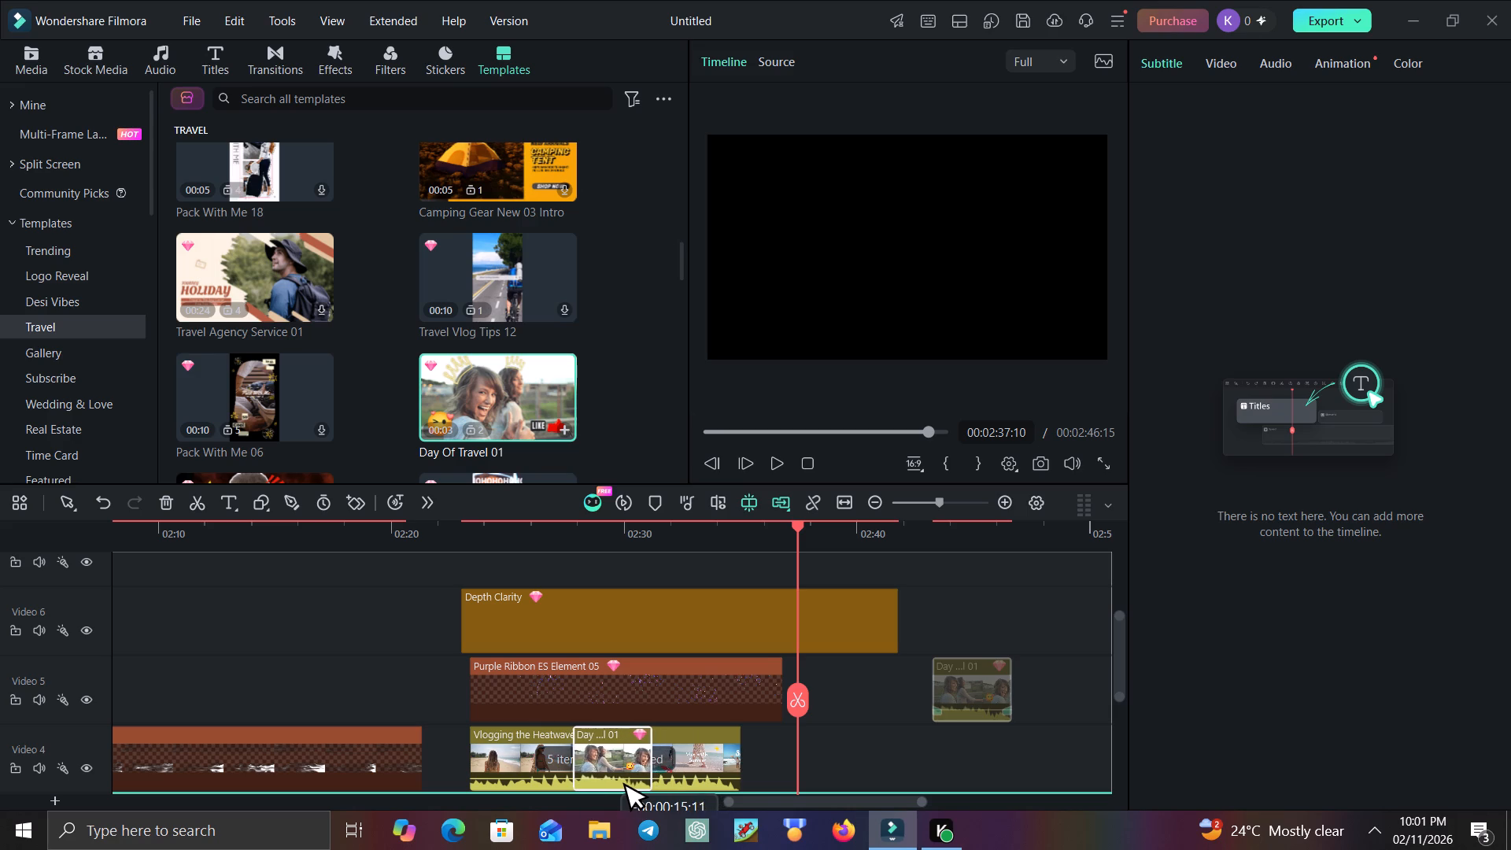
pyautogui.moveTo(610, 774); pyautogui.dragTo(678, 767)
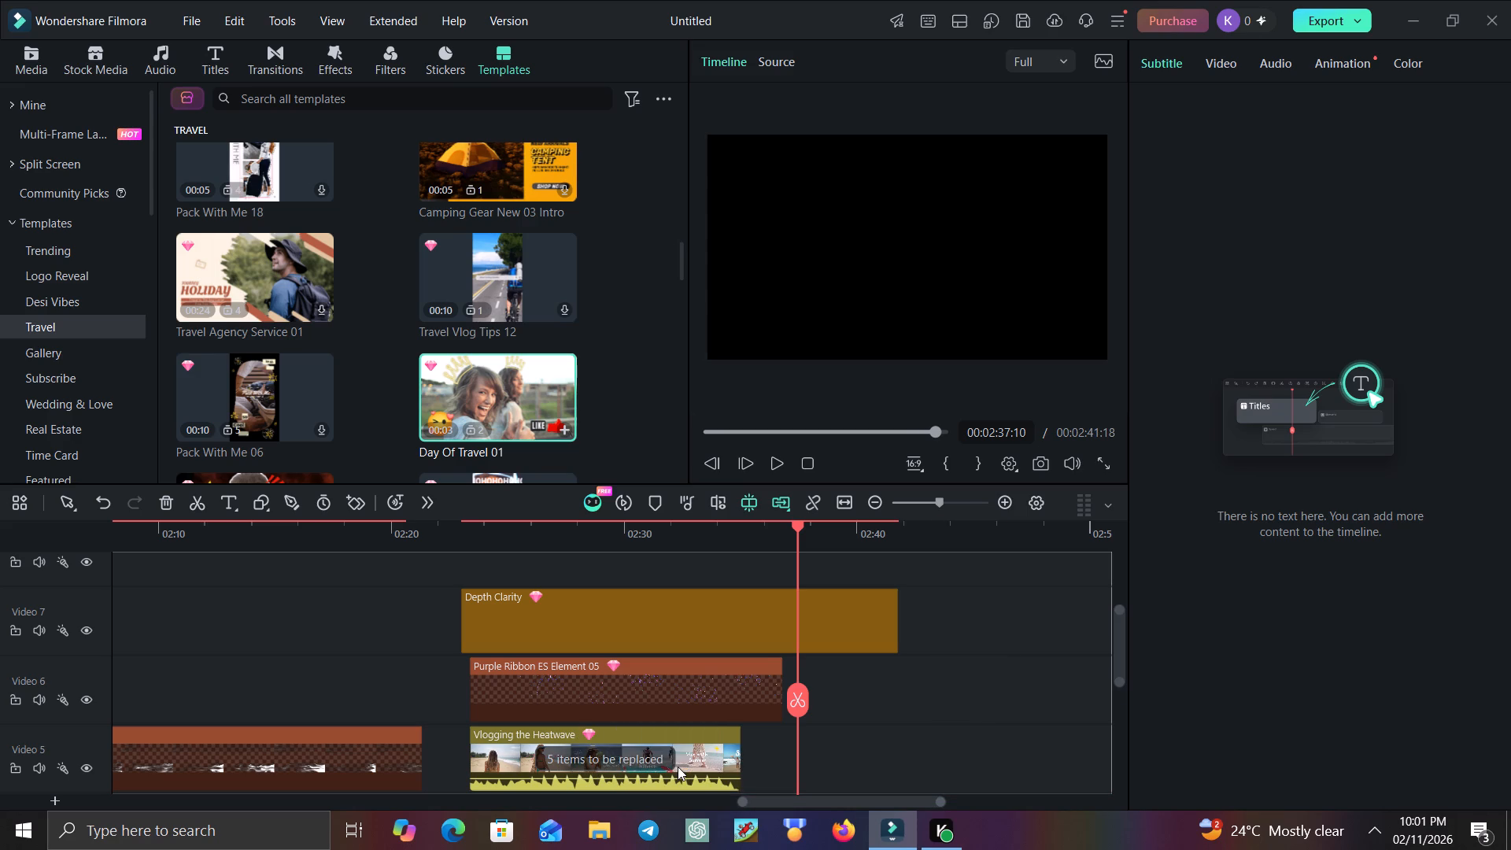
# Play the timeline from 00:02:26:13 to about 00:02:34:22 to check the ending with the Day Of Travel 01 clip moved.
pyautogui.moveTo(805, 693); pyautogui.dragTo(645, 741)
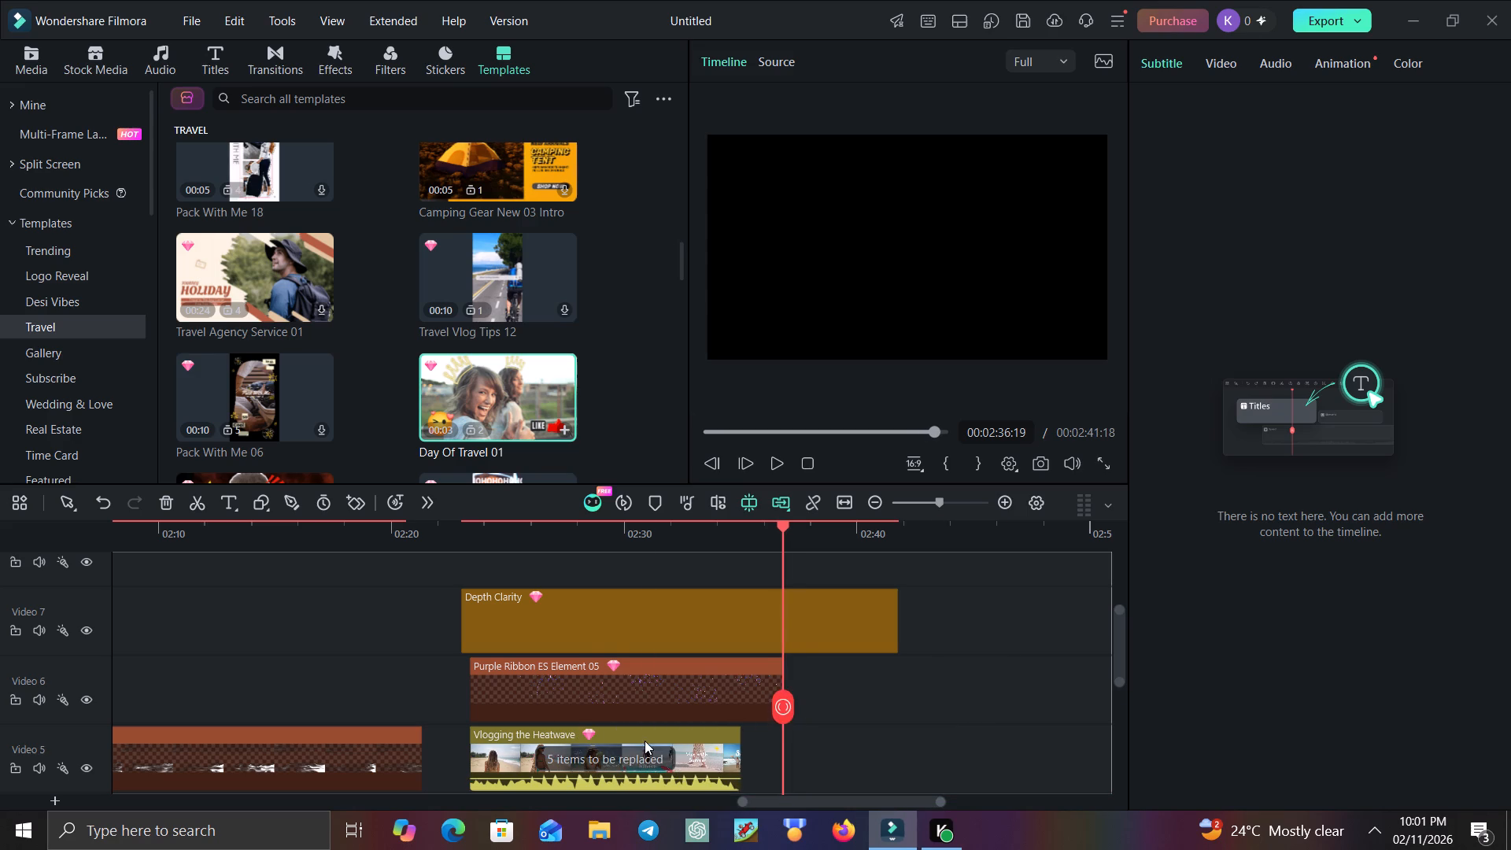
pyautogui.moveTo(645, 741); pyautogui.dragTo(544, 749)
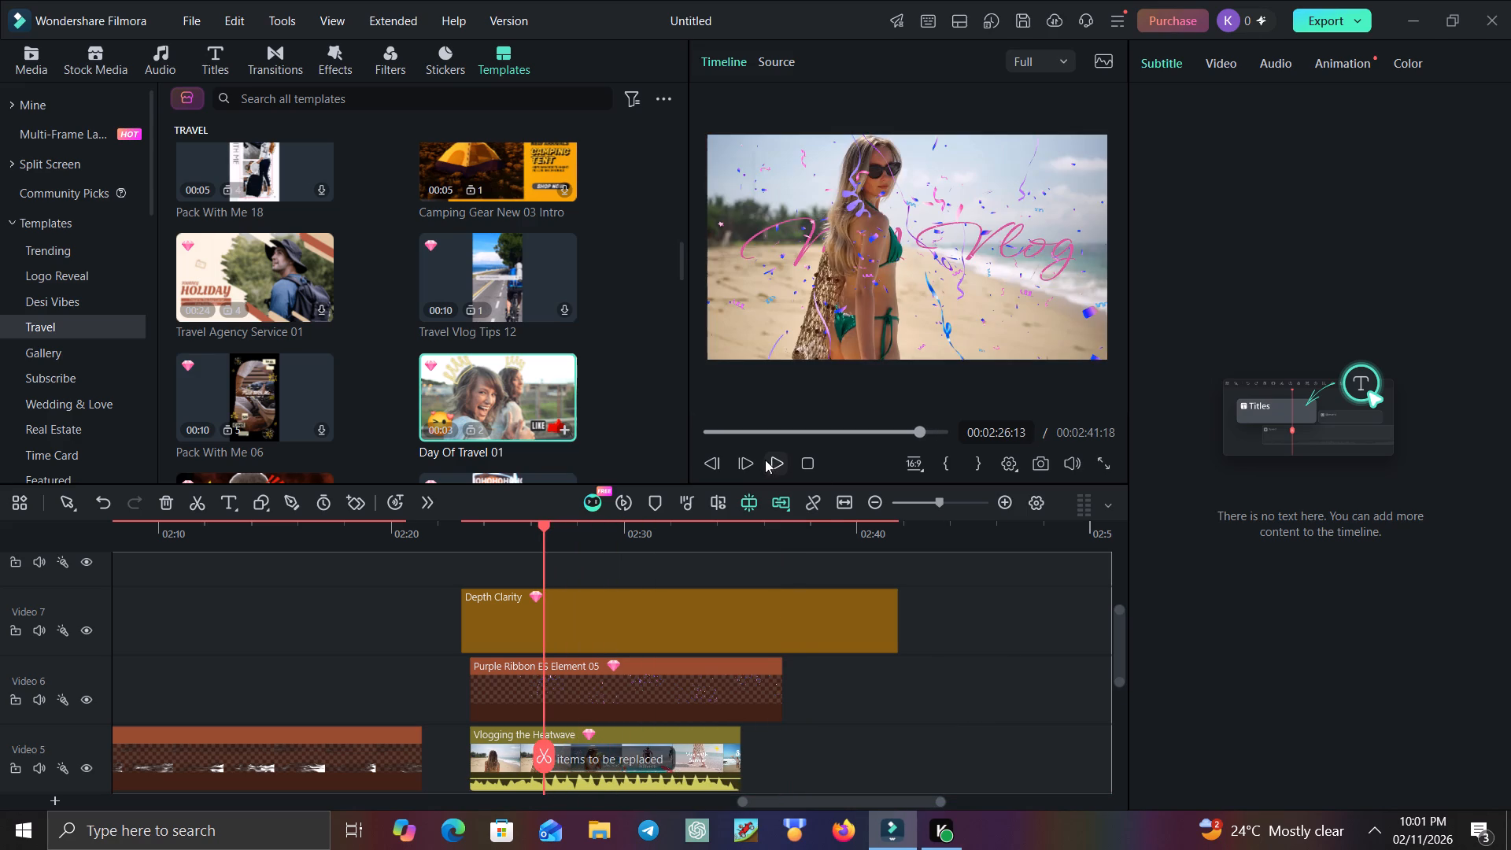
pyautogui.click(770, 460)
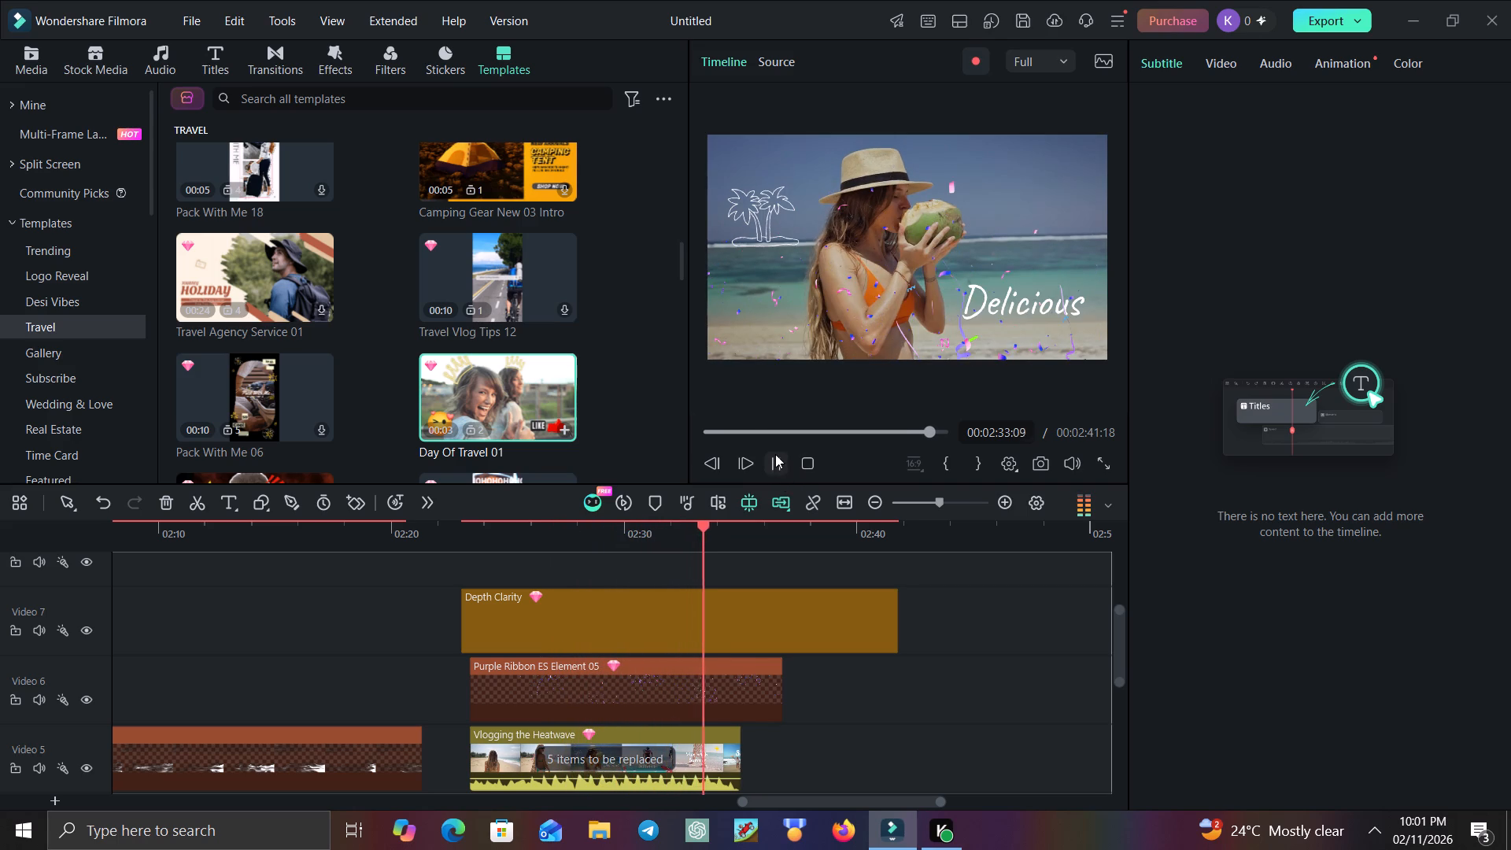
pyautogui.click(771, 462)
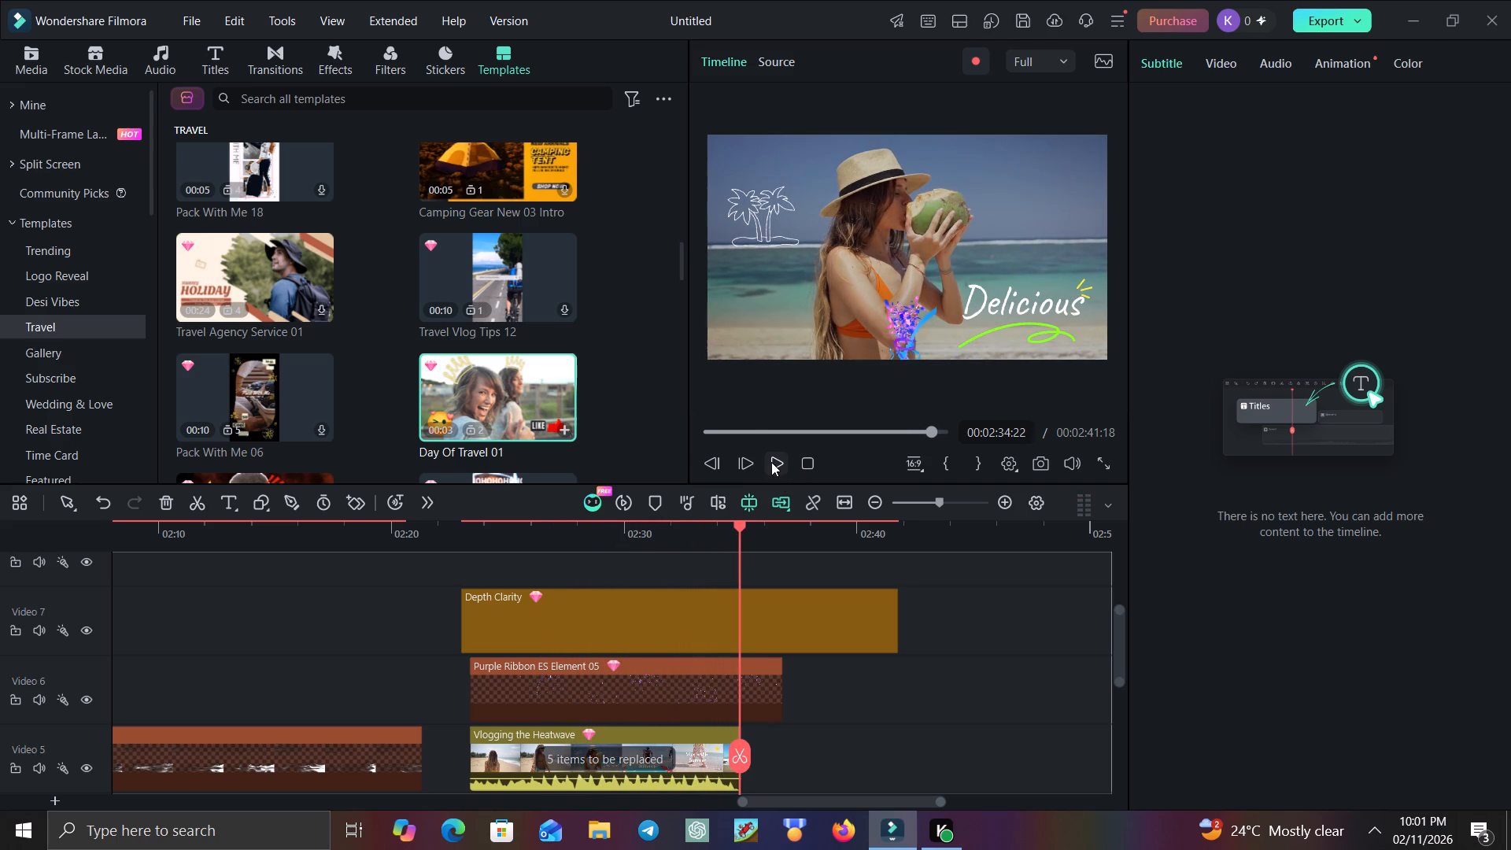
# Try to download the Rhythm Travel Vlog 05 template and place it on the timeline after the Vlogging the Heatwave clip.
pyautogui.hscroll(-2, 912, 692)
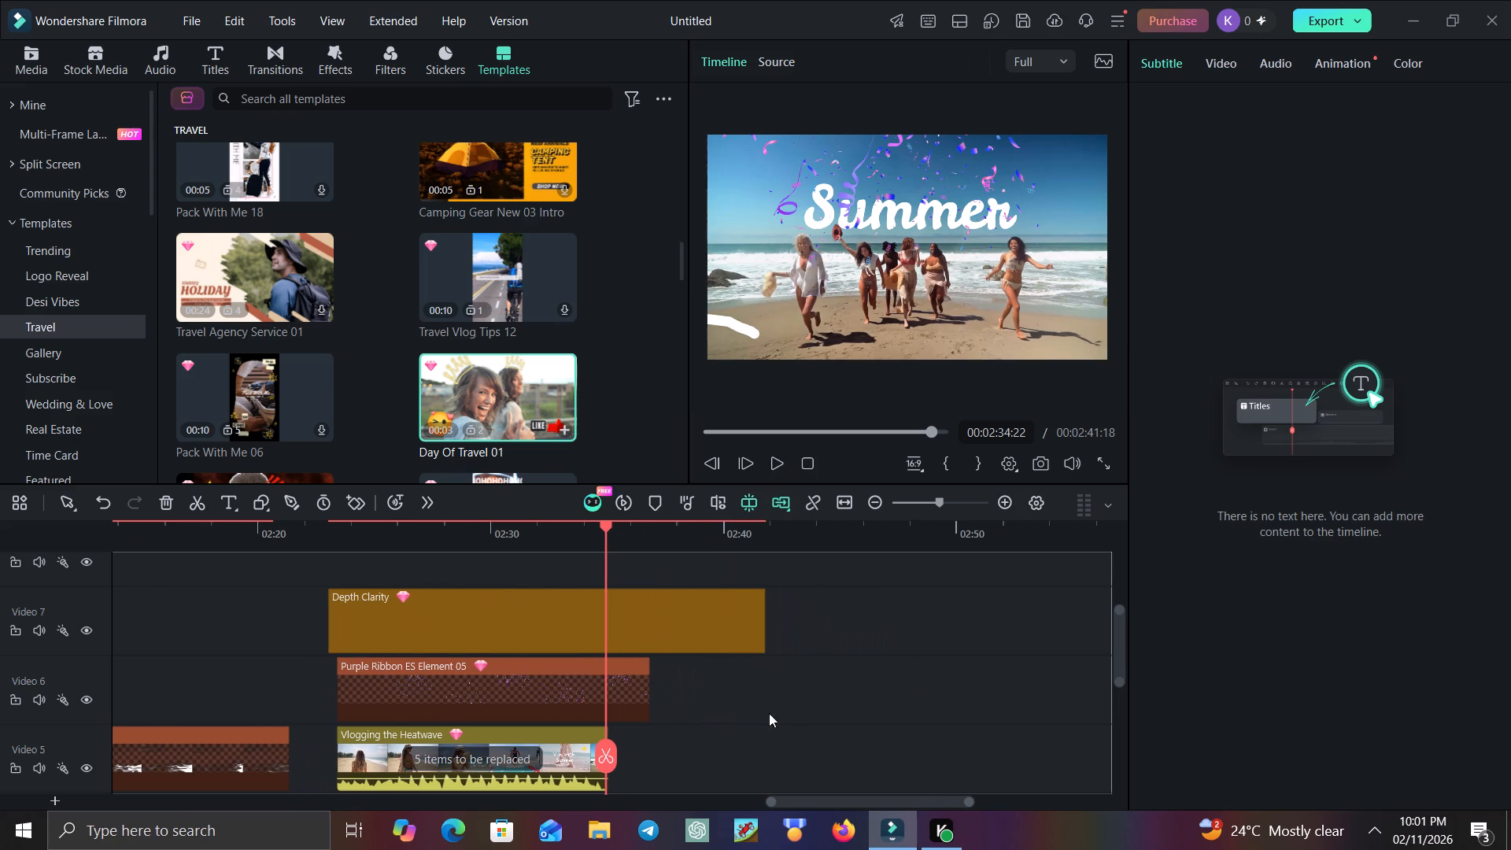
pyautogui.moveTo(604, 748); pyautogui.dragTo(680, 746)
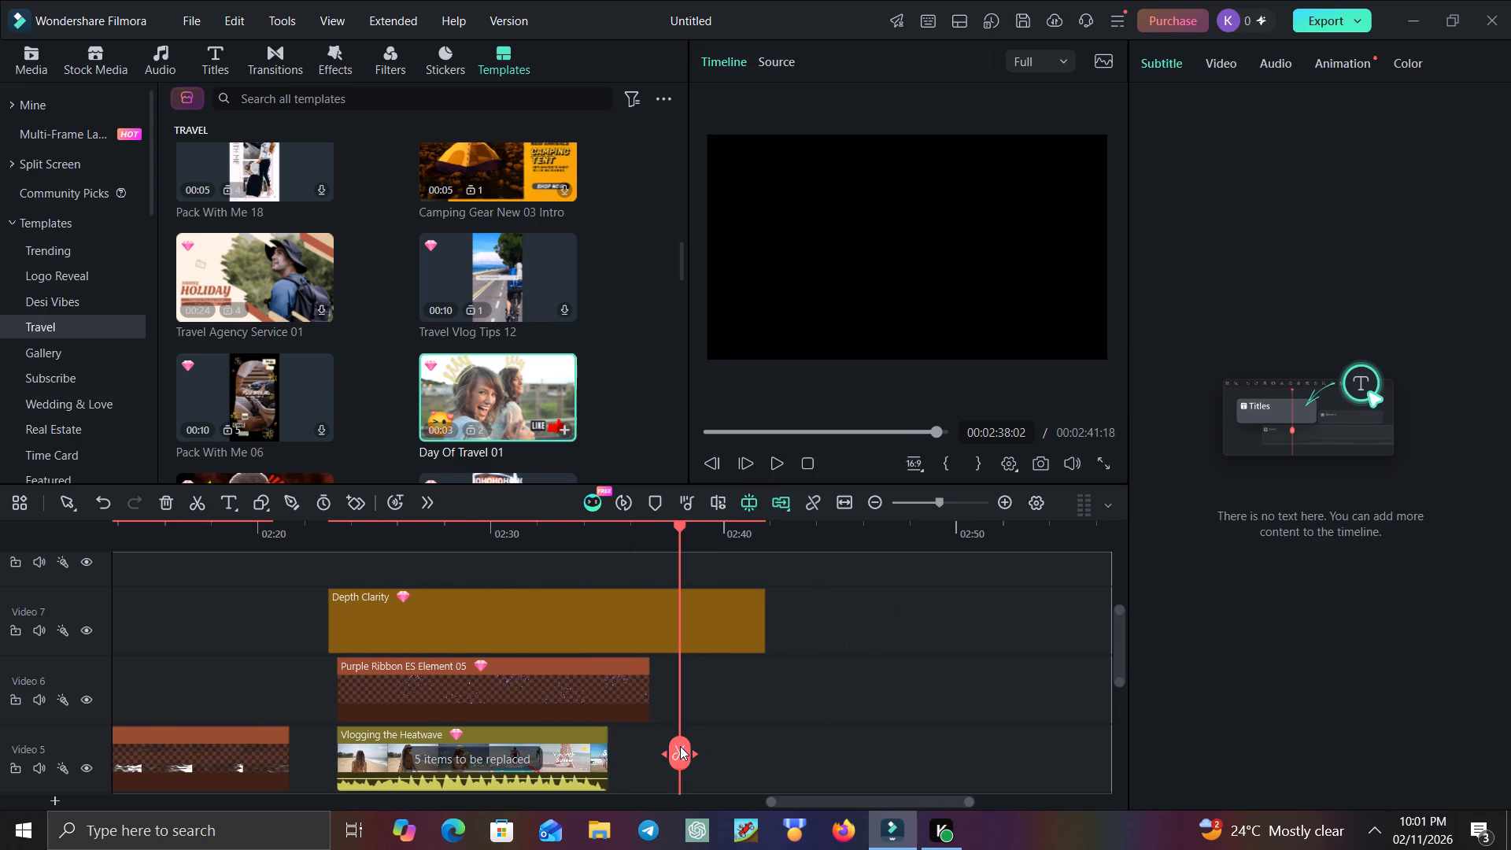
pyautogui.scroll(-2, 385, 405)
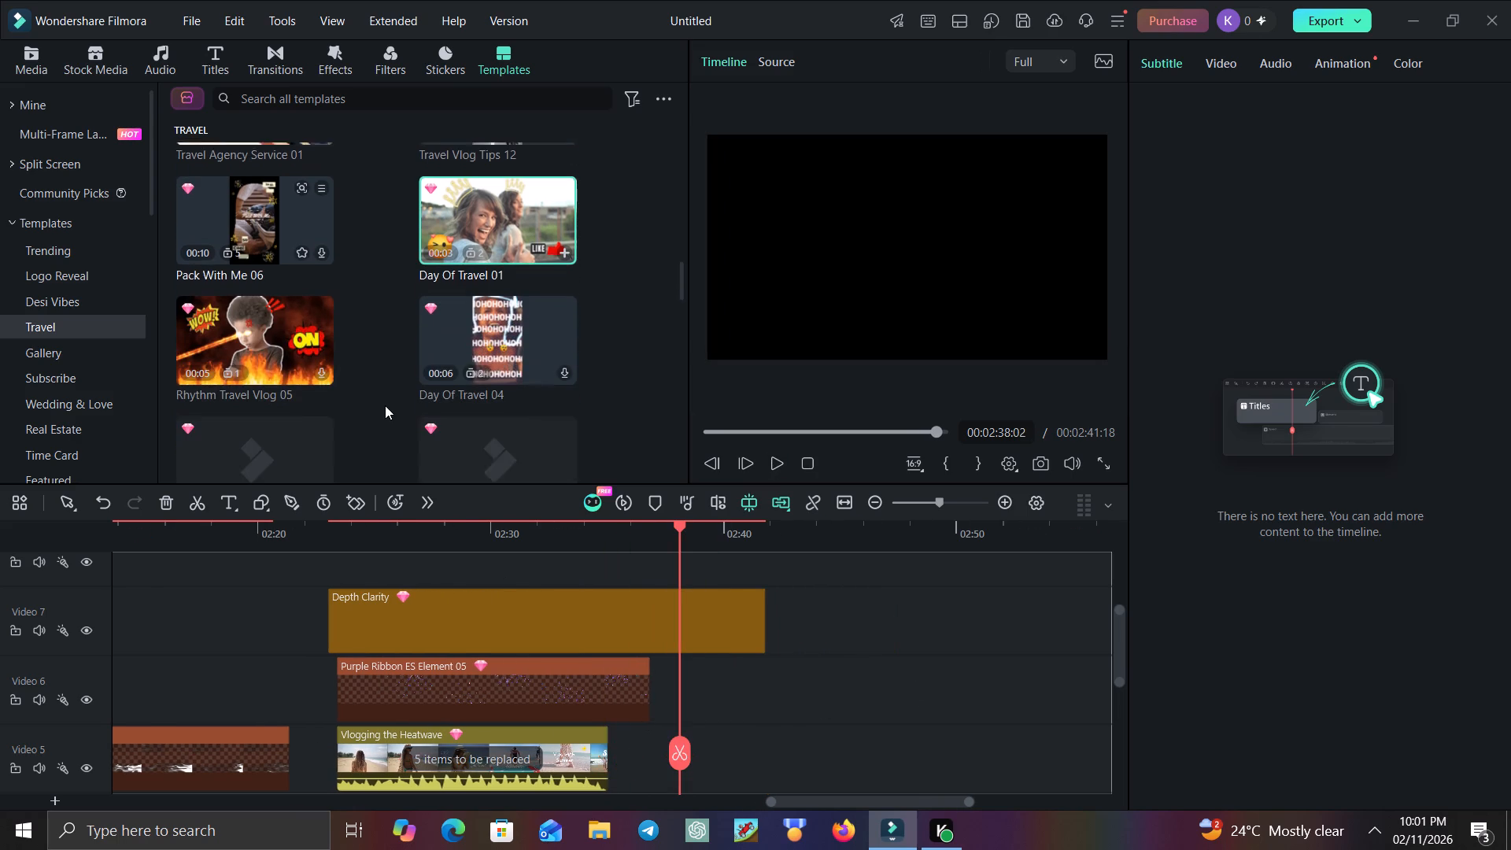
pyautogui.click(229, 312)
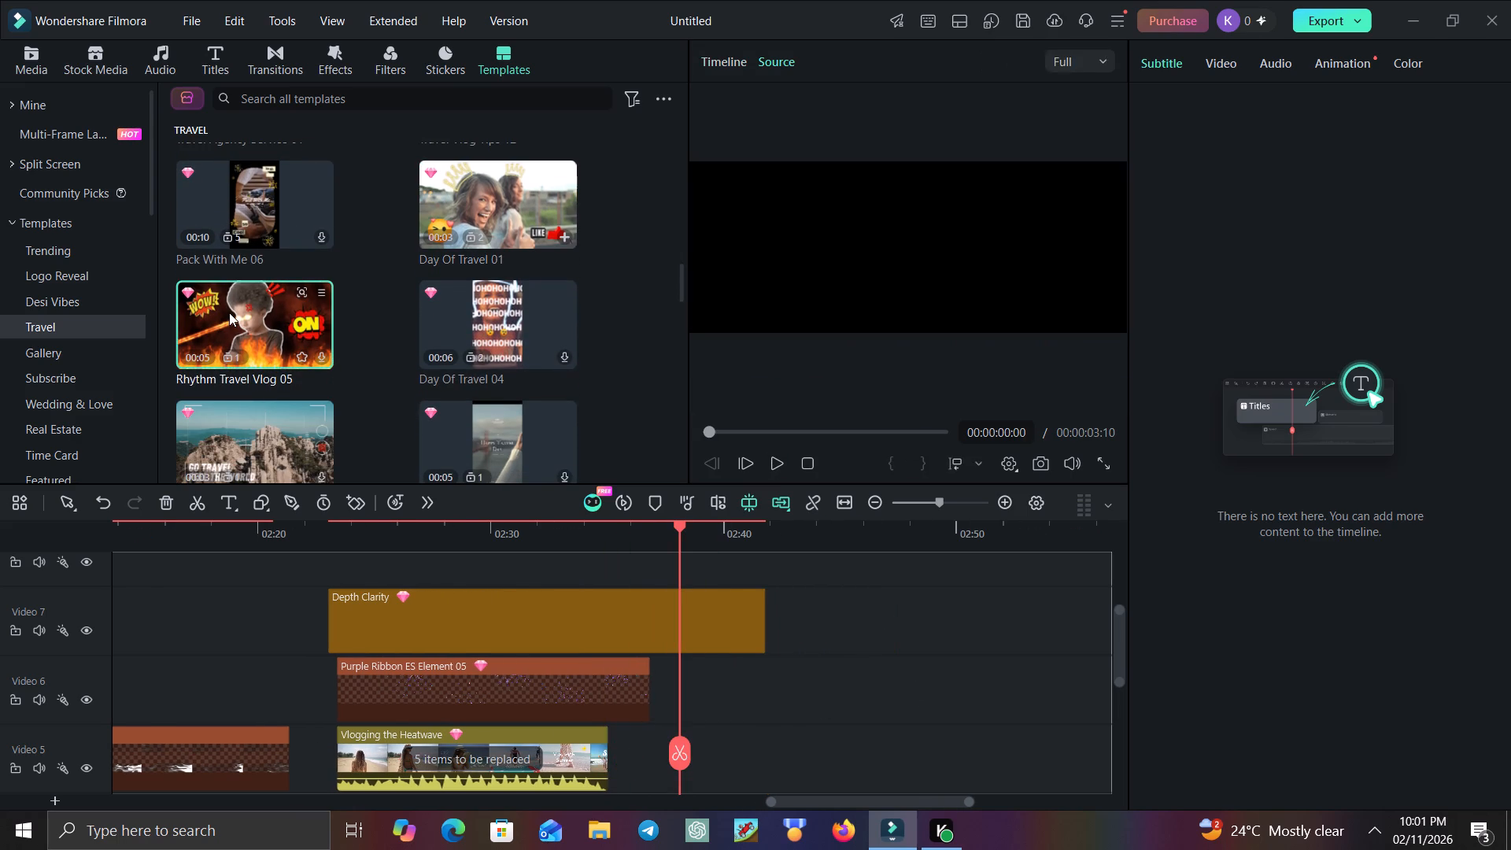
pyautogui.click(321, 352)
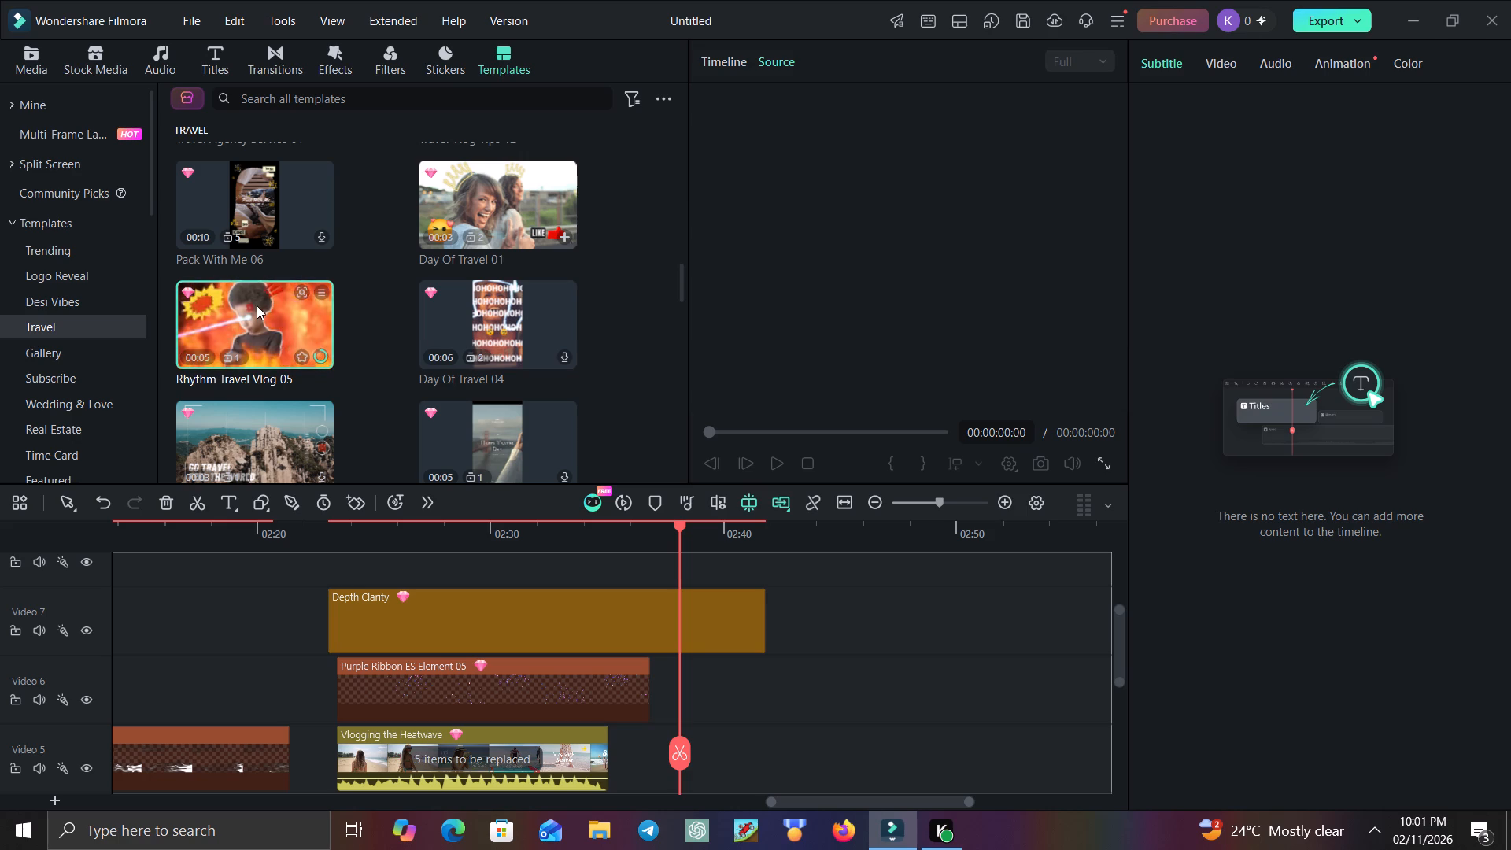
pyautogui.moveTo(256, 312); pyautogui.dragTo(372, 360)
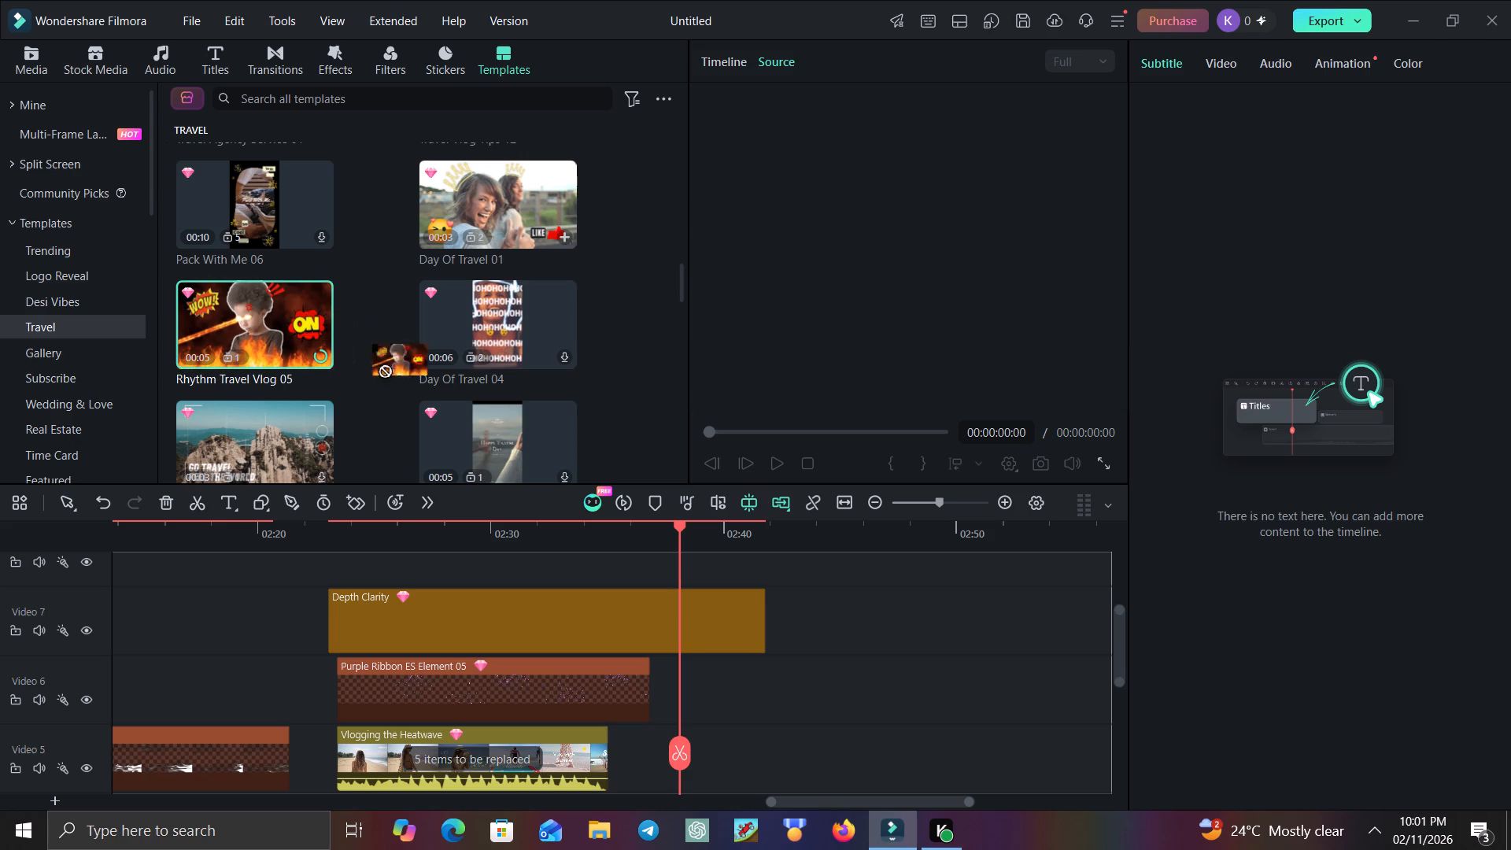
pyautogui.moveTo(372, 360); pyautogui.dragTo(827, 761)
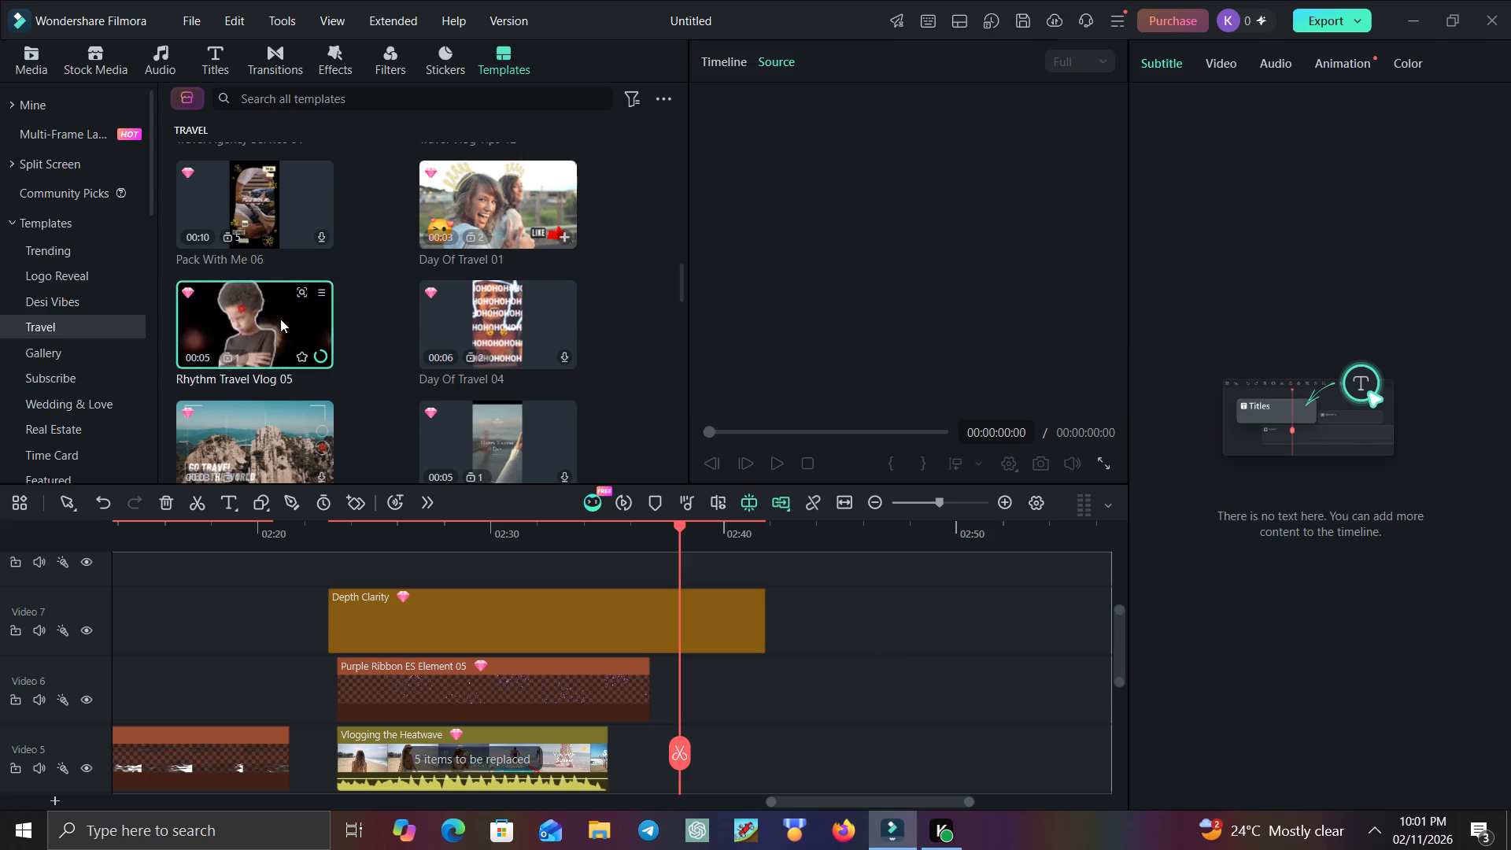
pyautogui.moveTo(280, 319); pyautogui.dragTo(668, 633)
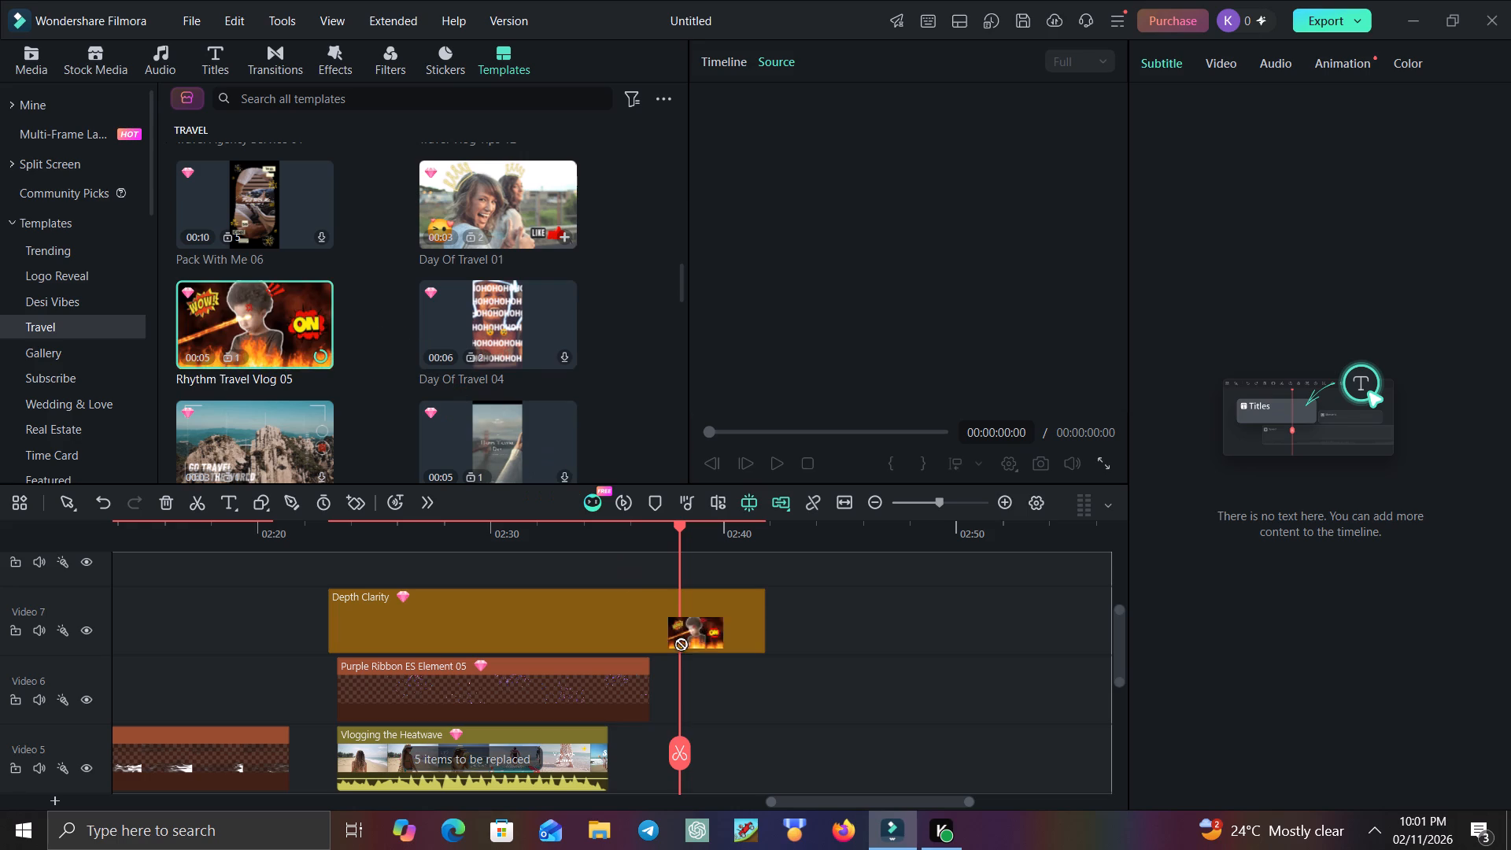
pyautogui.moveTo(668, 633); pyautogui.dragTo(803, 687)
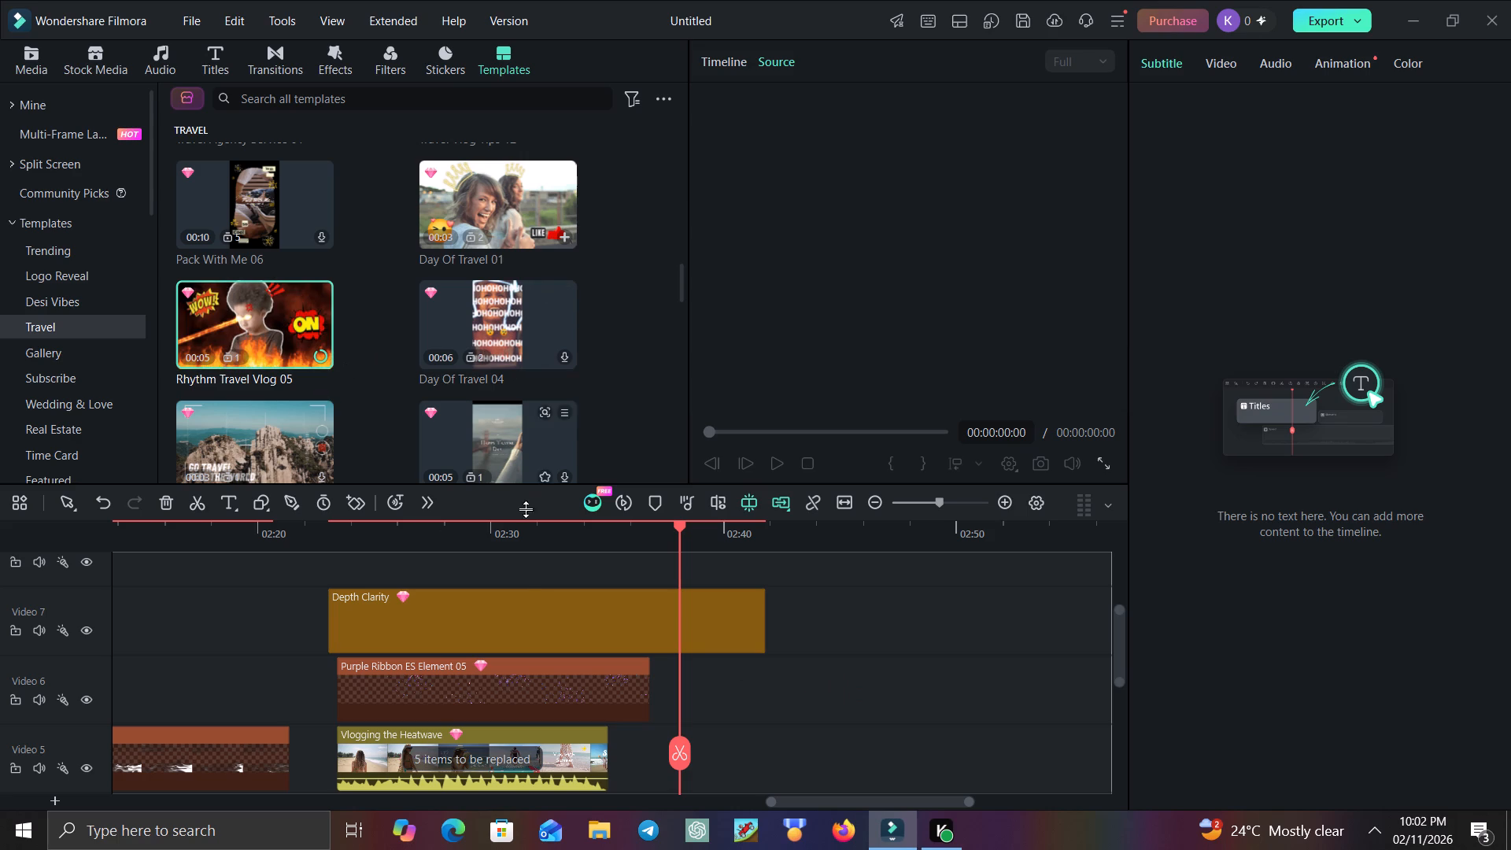
# Split the Depth Clarity filter at 00:02:37:09 and delete the portion after the cut.
pyautogui.click(627, 631)
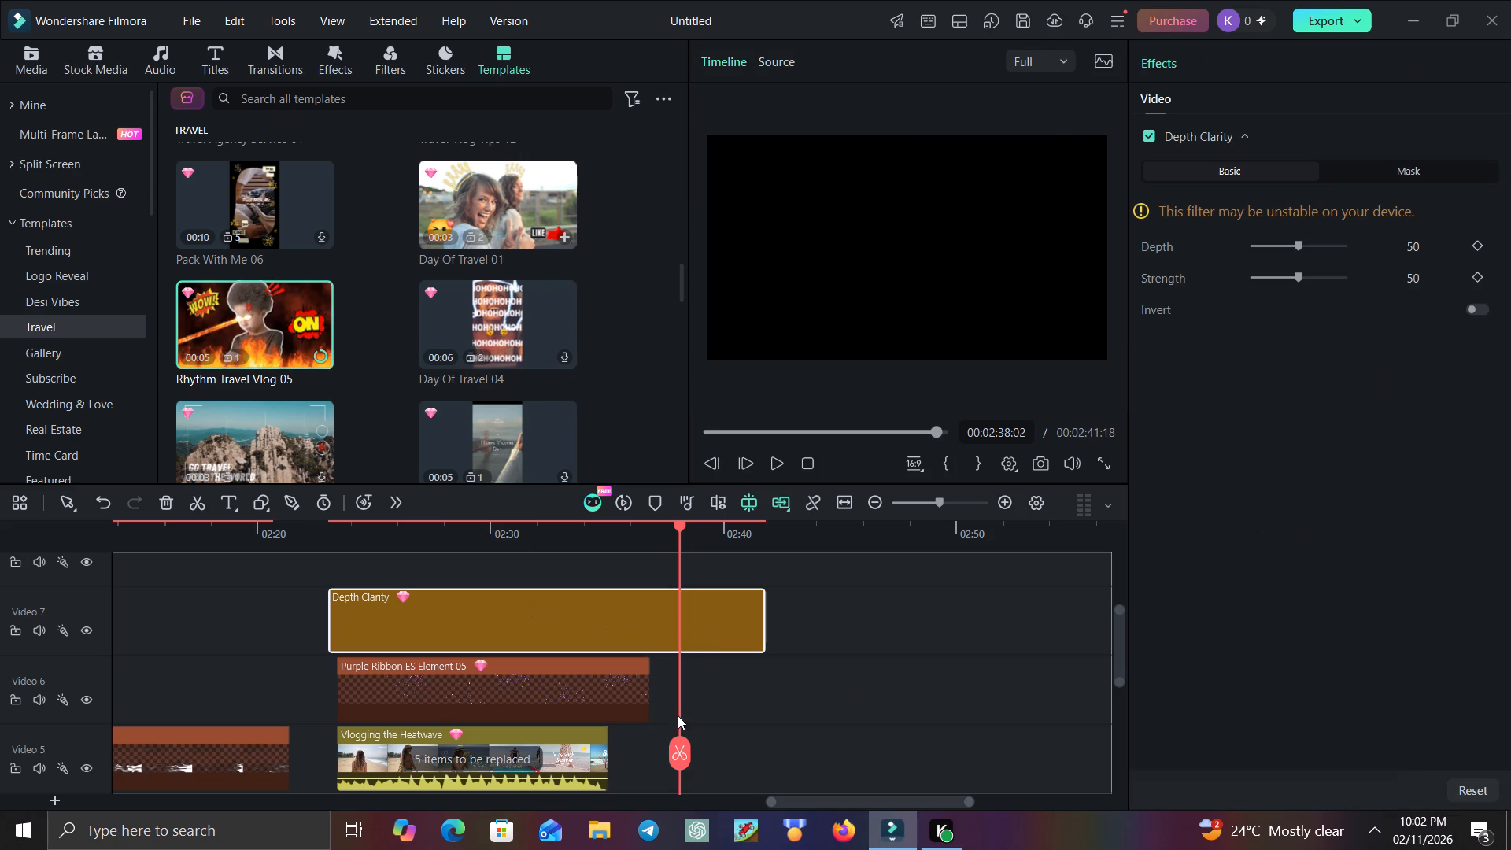
pyautogui.moveTo(676, 741); pyautogui.dragTo(663, 741)
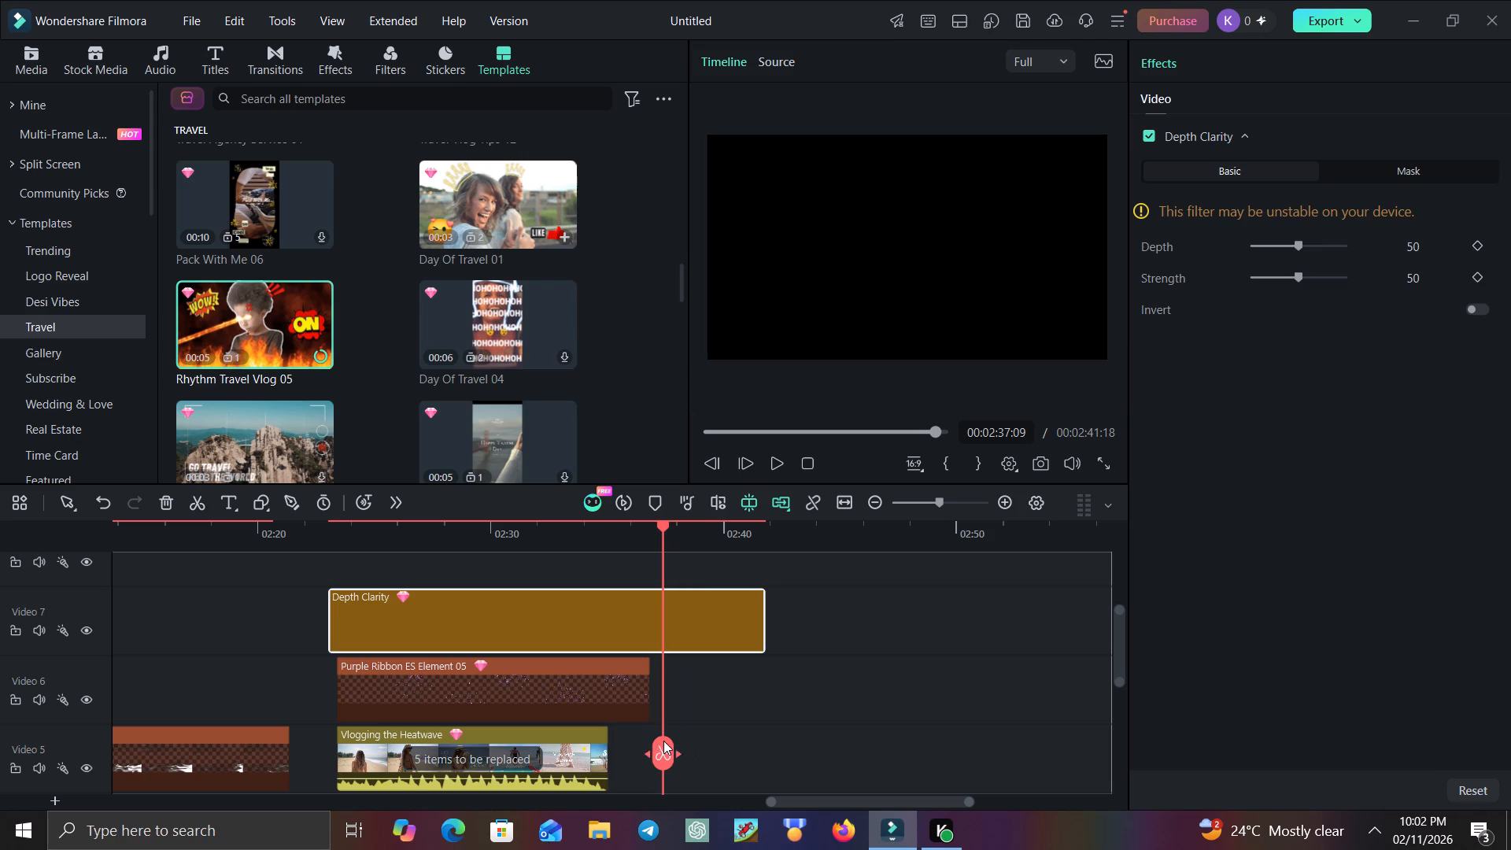
pyautogui.click(192, 498)
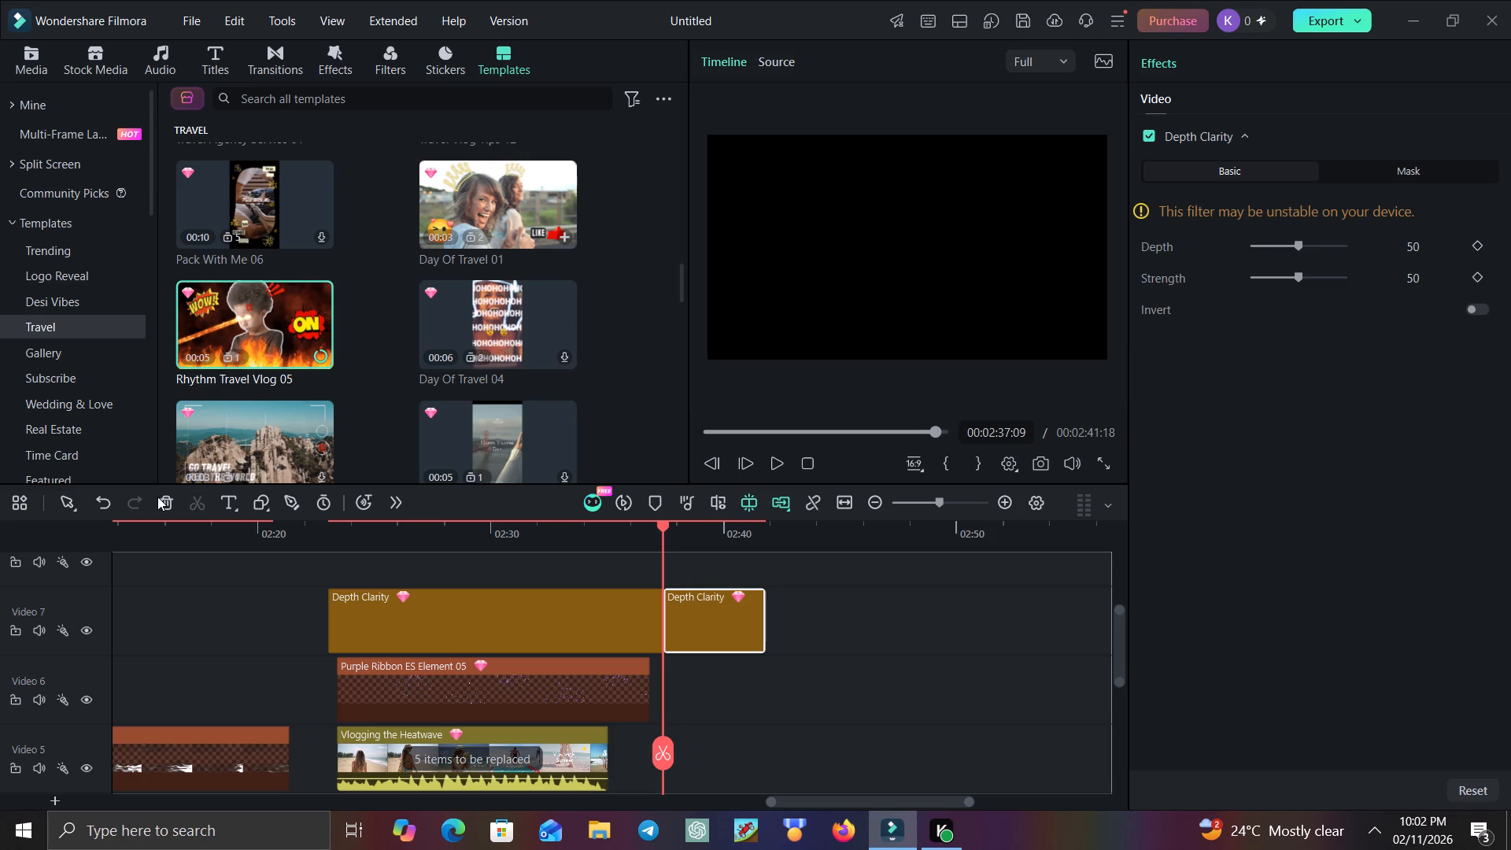
pyautogui.click(157, 497)
# Move the Day Of Travel 01 clip later on Video 4 so it starts about where the Vlogging the Heatwave clip ends.
pyautogui.scroll(-3, 382, 692)
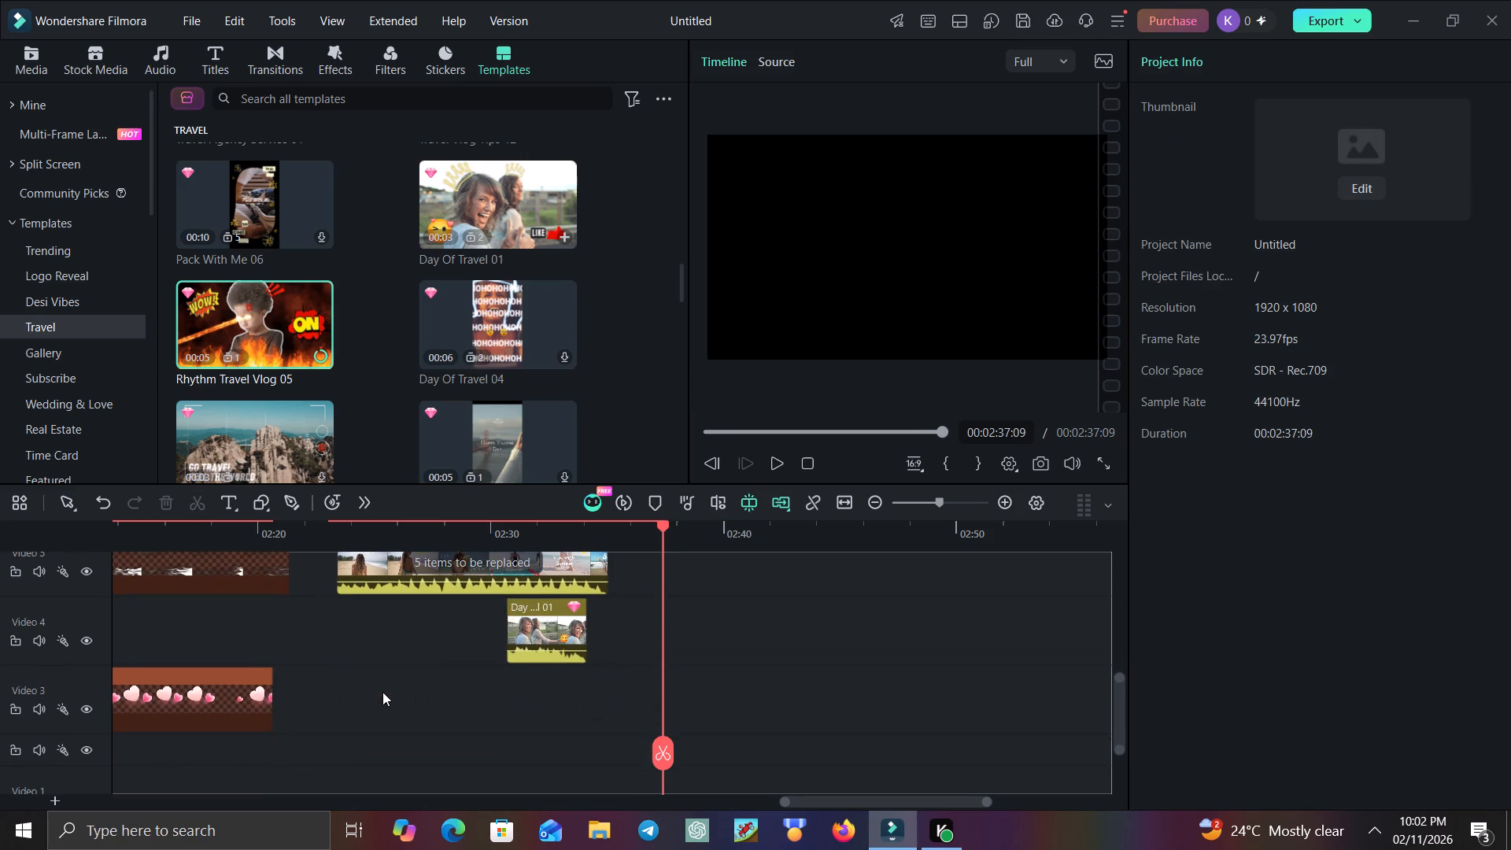
pyautogui.hscroll(1, 382, 692)
pyautogui.scroll(1, 382, 692)
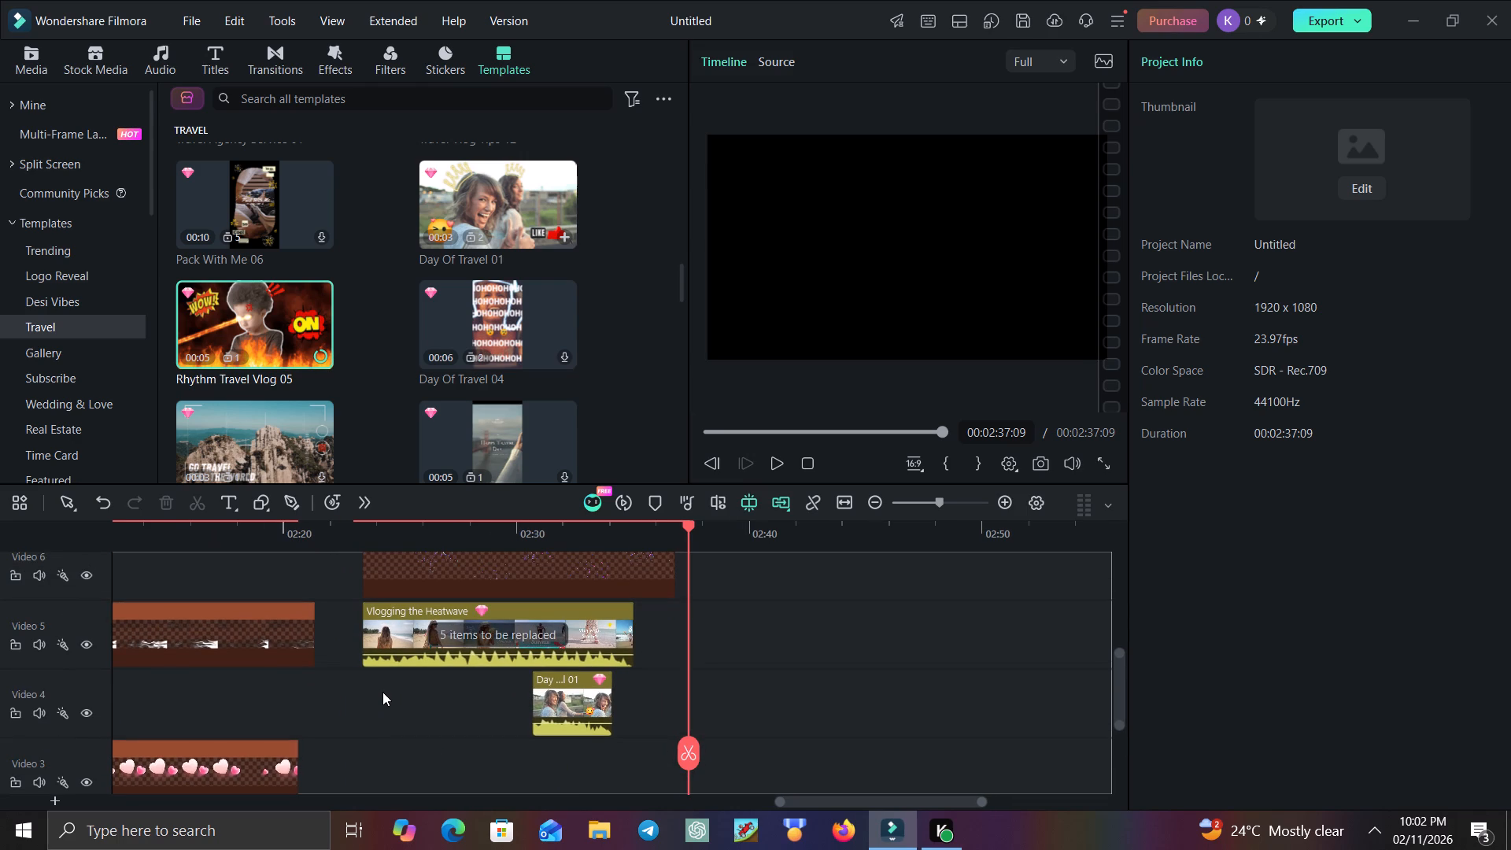
pyautogui.moveTo(588, 681); pyautogui.dragTo(683, 701)
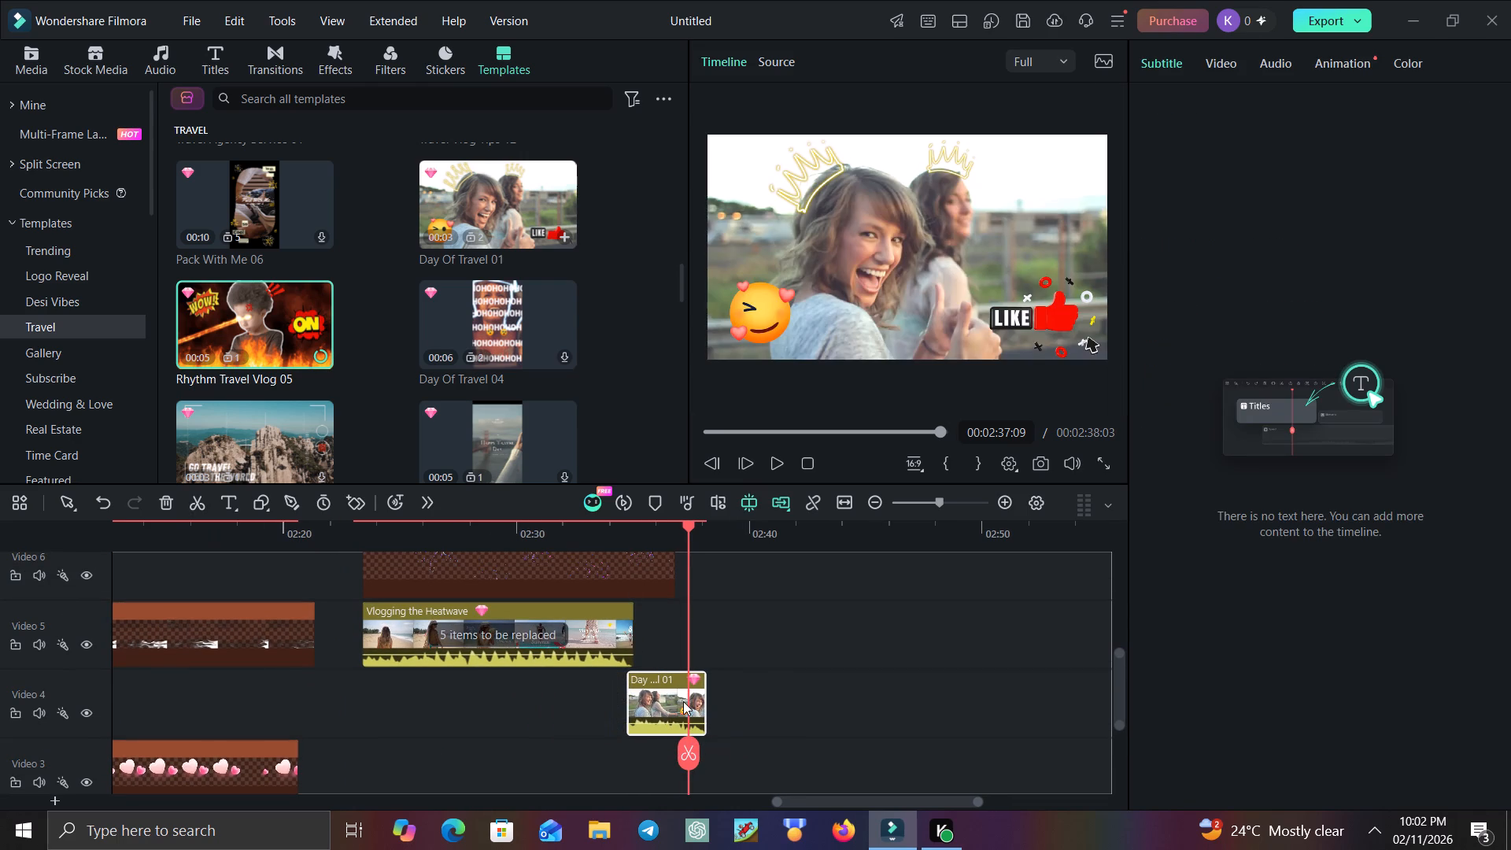
# Play the timeline from about 00:02:35 to 00:02:38:02 to check the Day Of Travel 01 clip at the ending.
pyautogui.hscroll(1, 706, 712)
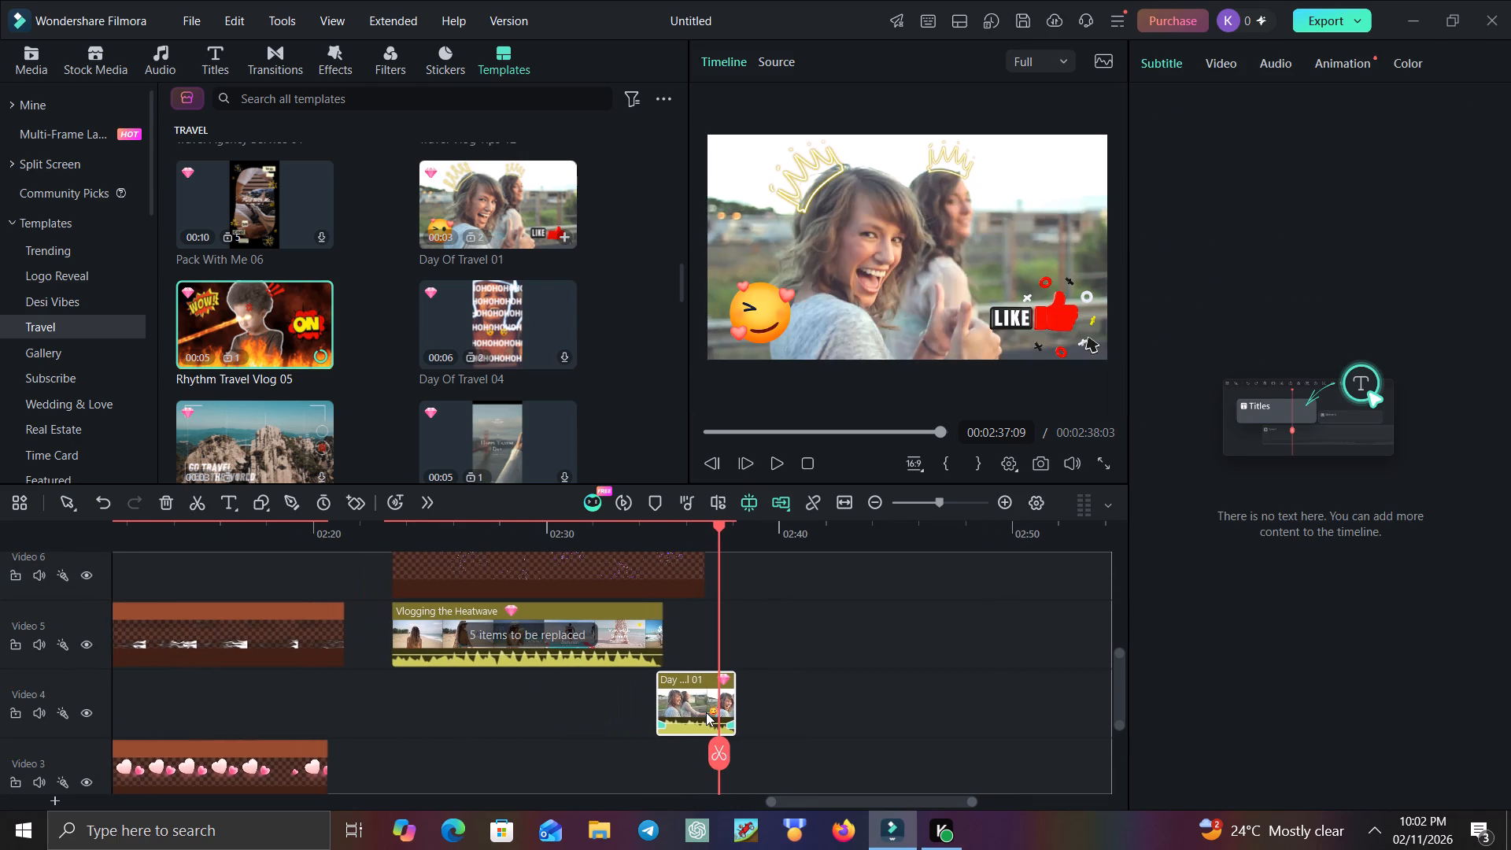
pyautogui.moveTo(716, 741); pyautogui.dragTo(668, 737)
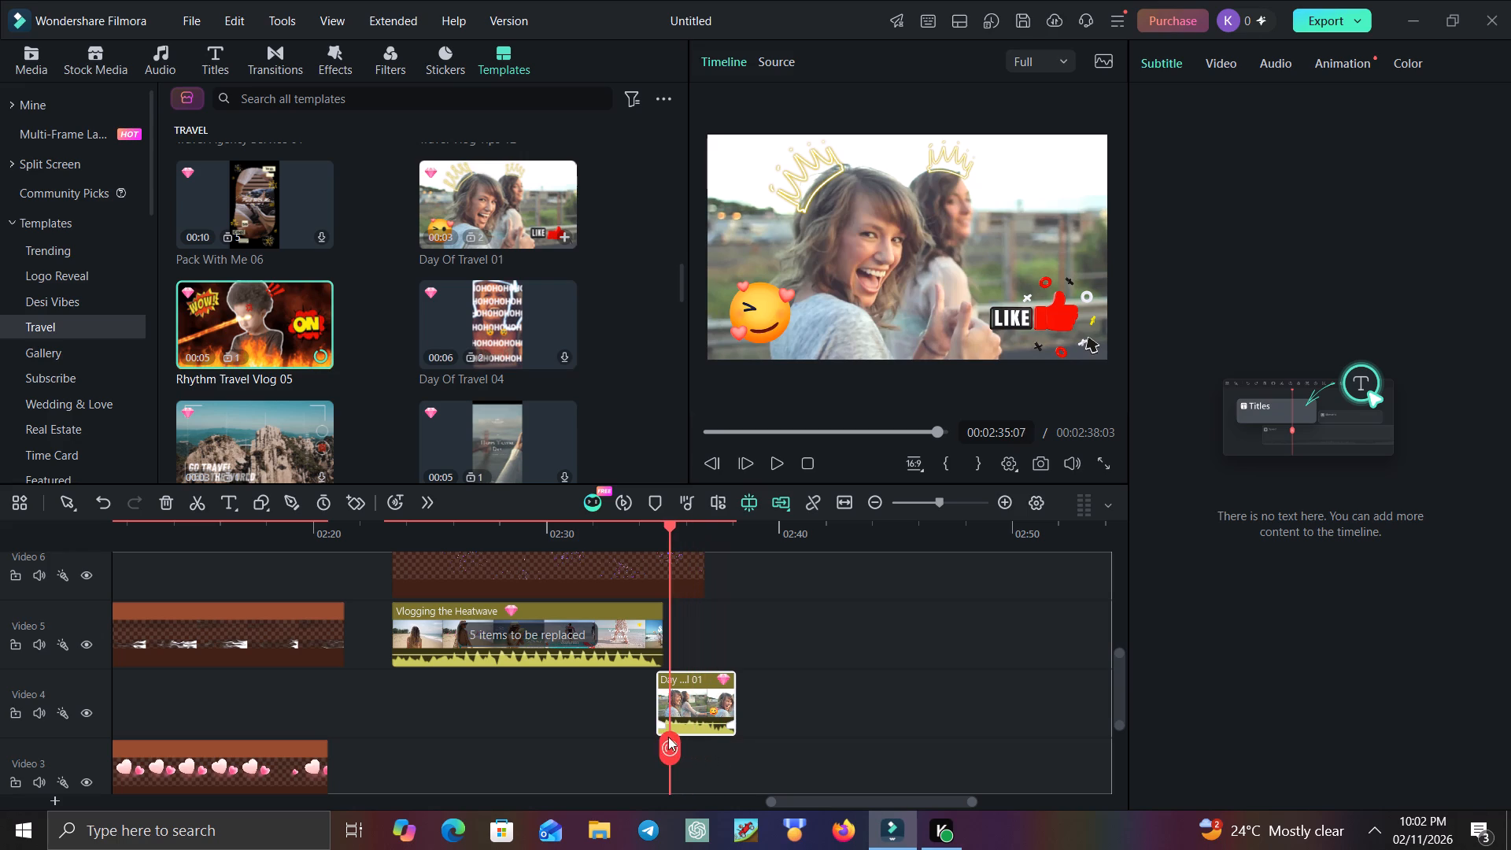
pyautogui.moveTo(668, 737); pyautogui.dragTo(665, 737)
pyautogui.click(774, 471)
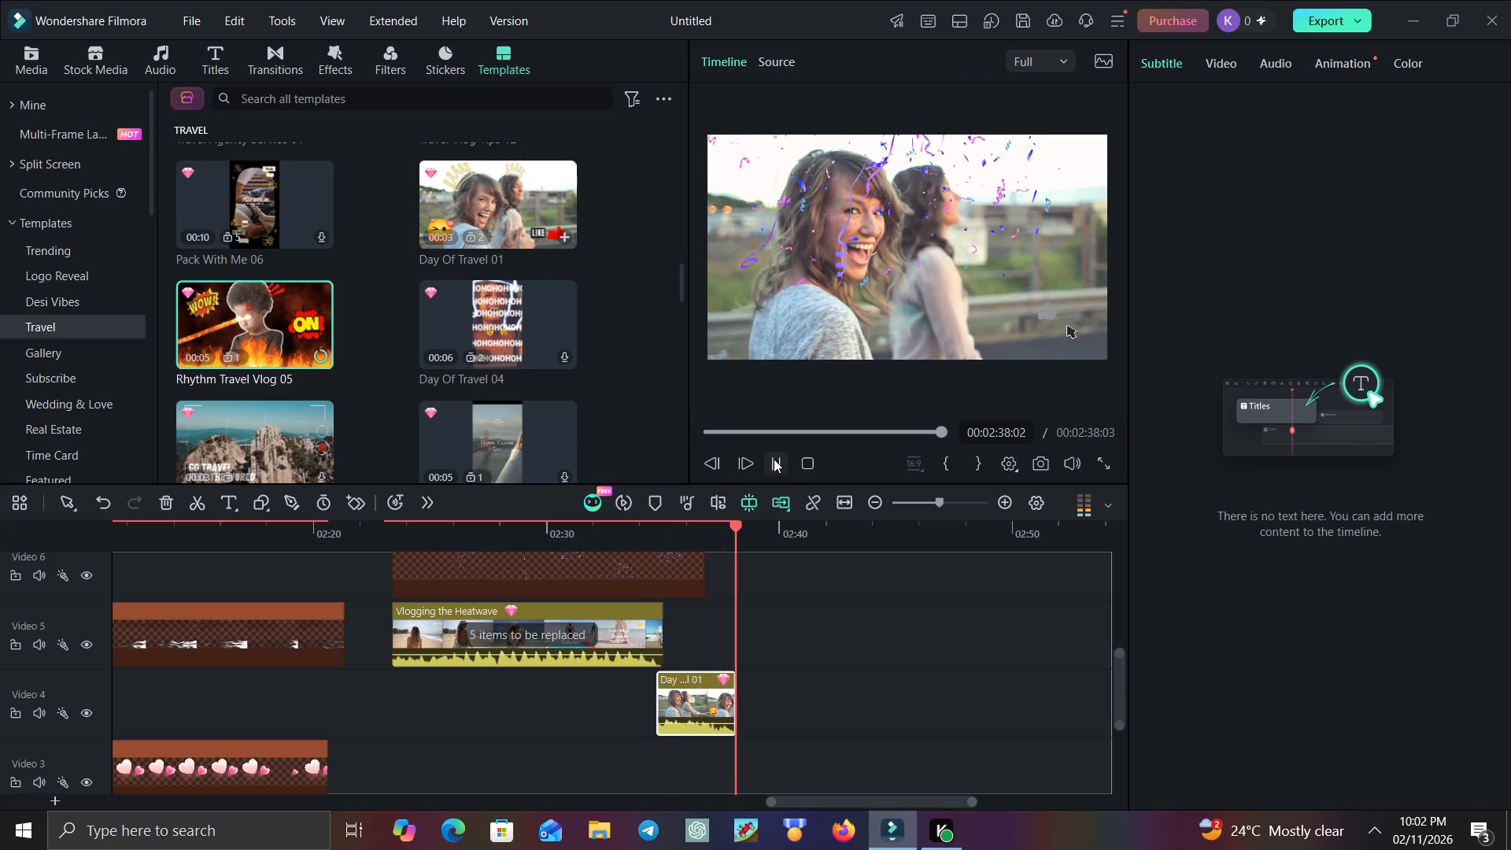
pyautogui.click(774, 459)
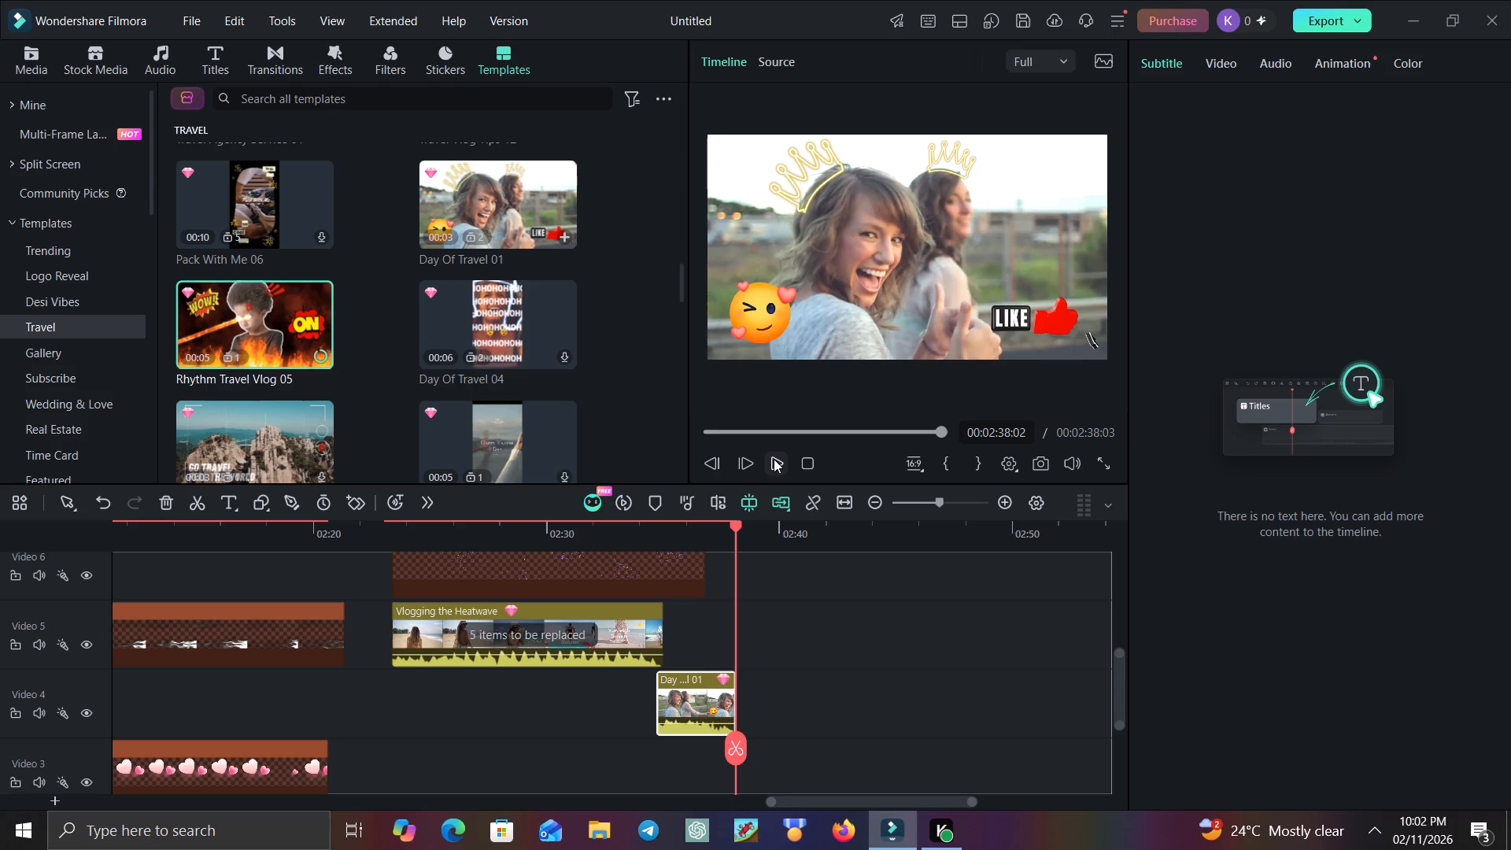
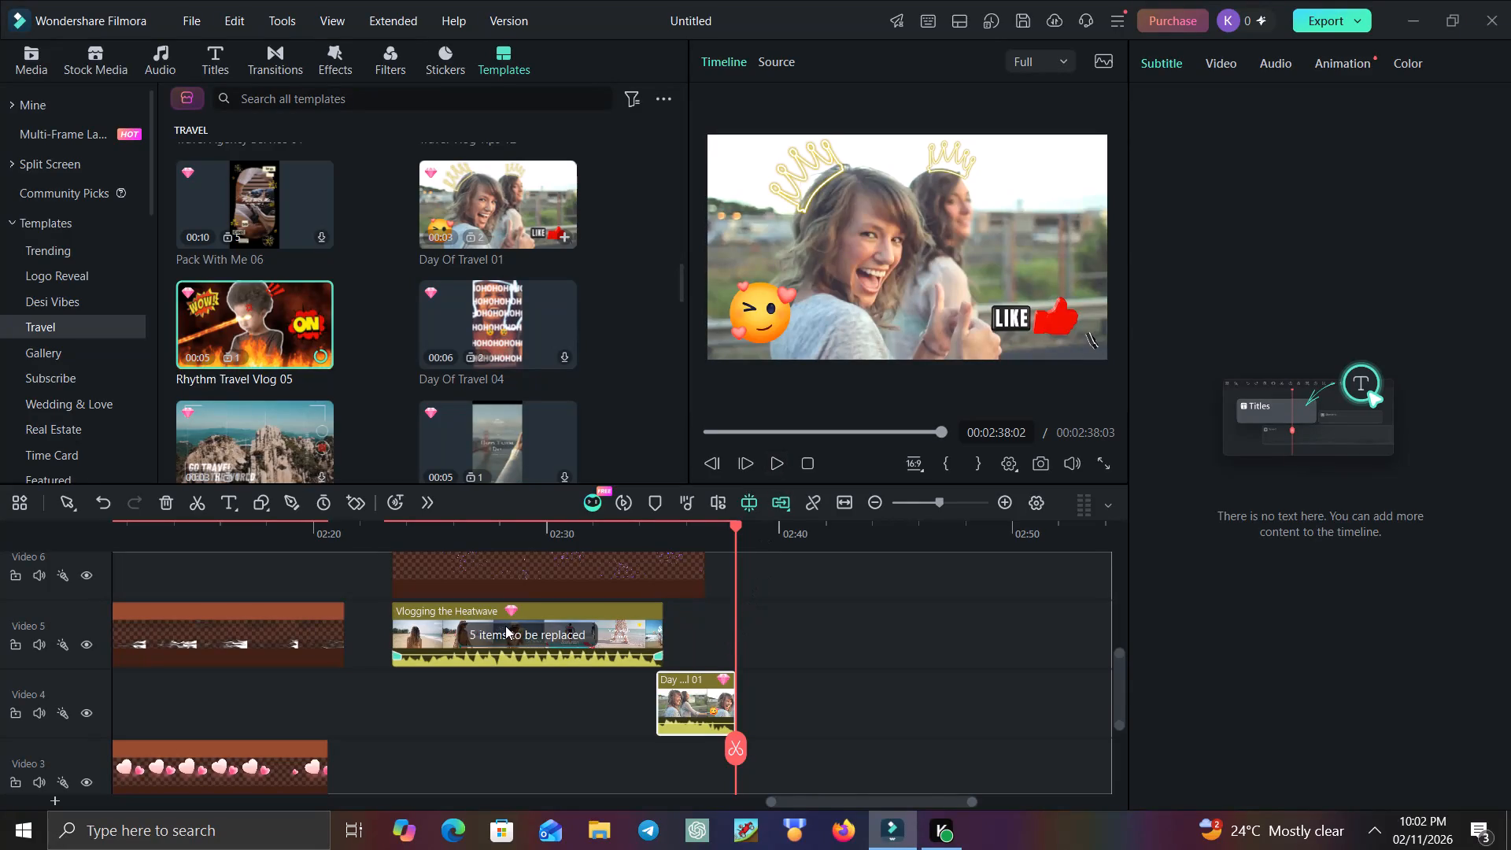
# Look over the timeline's tracks and clip arrangement from the Day Of Travel 01 ending back to the project's beginning.
pyautogui.scroll(-2, 331, 691)
pyautogui.hscroll(1, 331, 691)
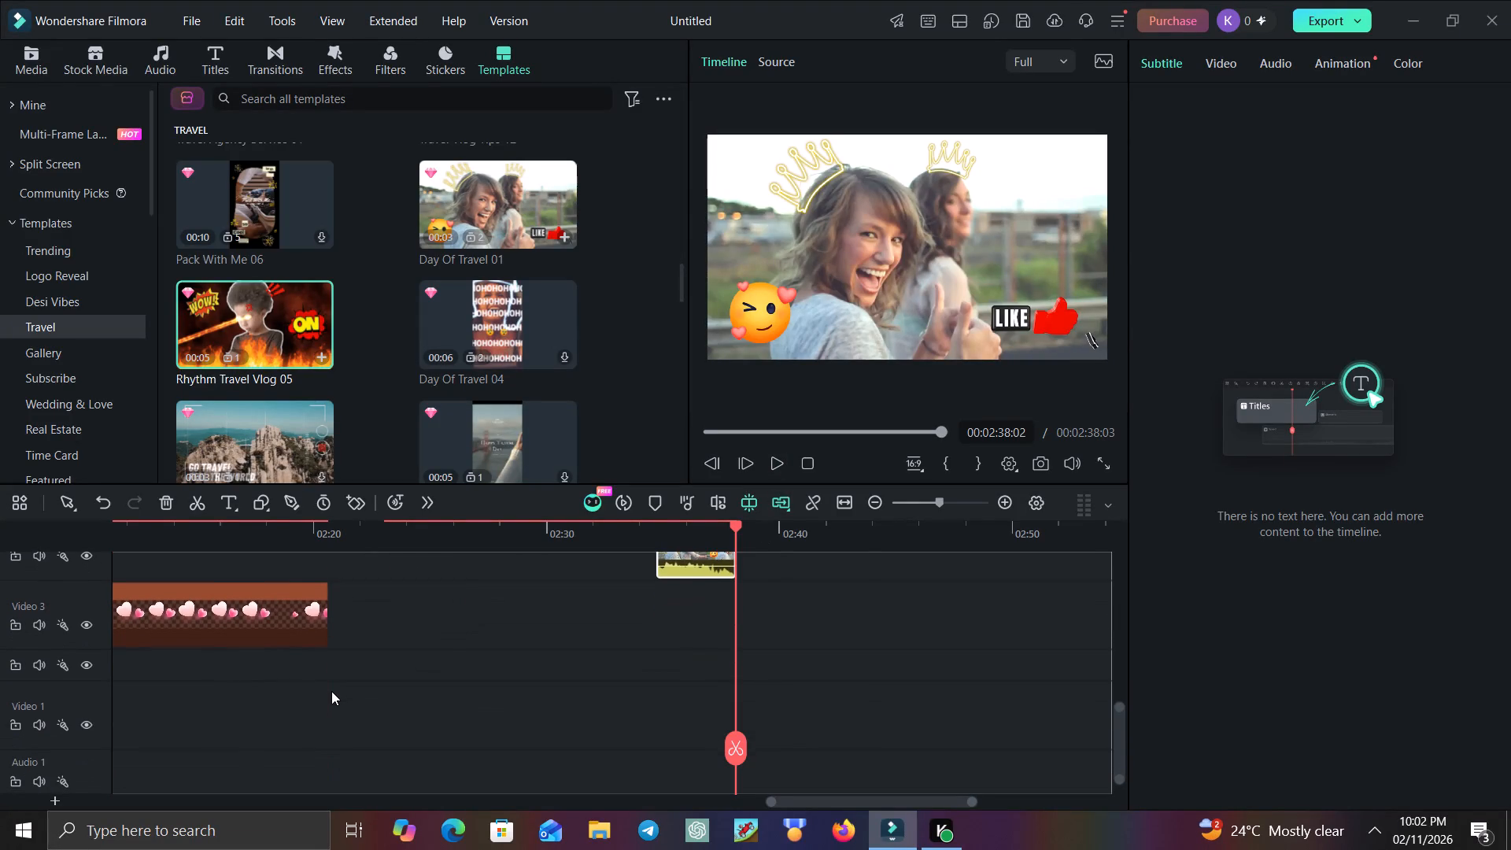
pyautogui.hscroll(4, 331, 691)
pyautogui.scroll(2, 331, 691)
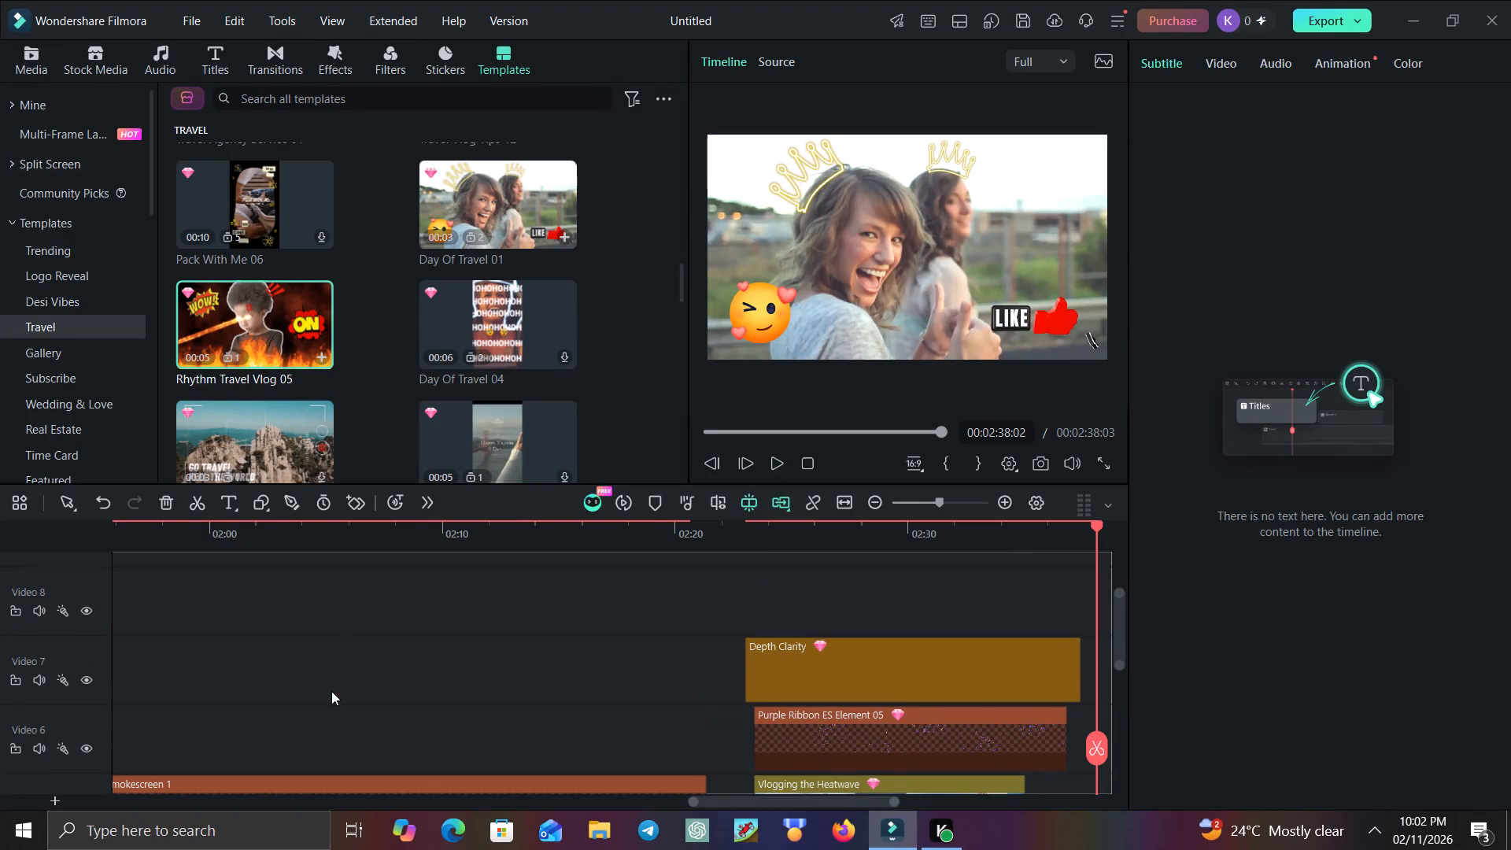
pyautogui.keyDown('ctrl'); pyautogui.scroll(-3, 331, 691); pyautogui.keyUp('ctrl')
pyautogui.scroll(-2, 331, 691)
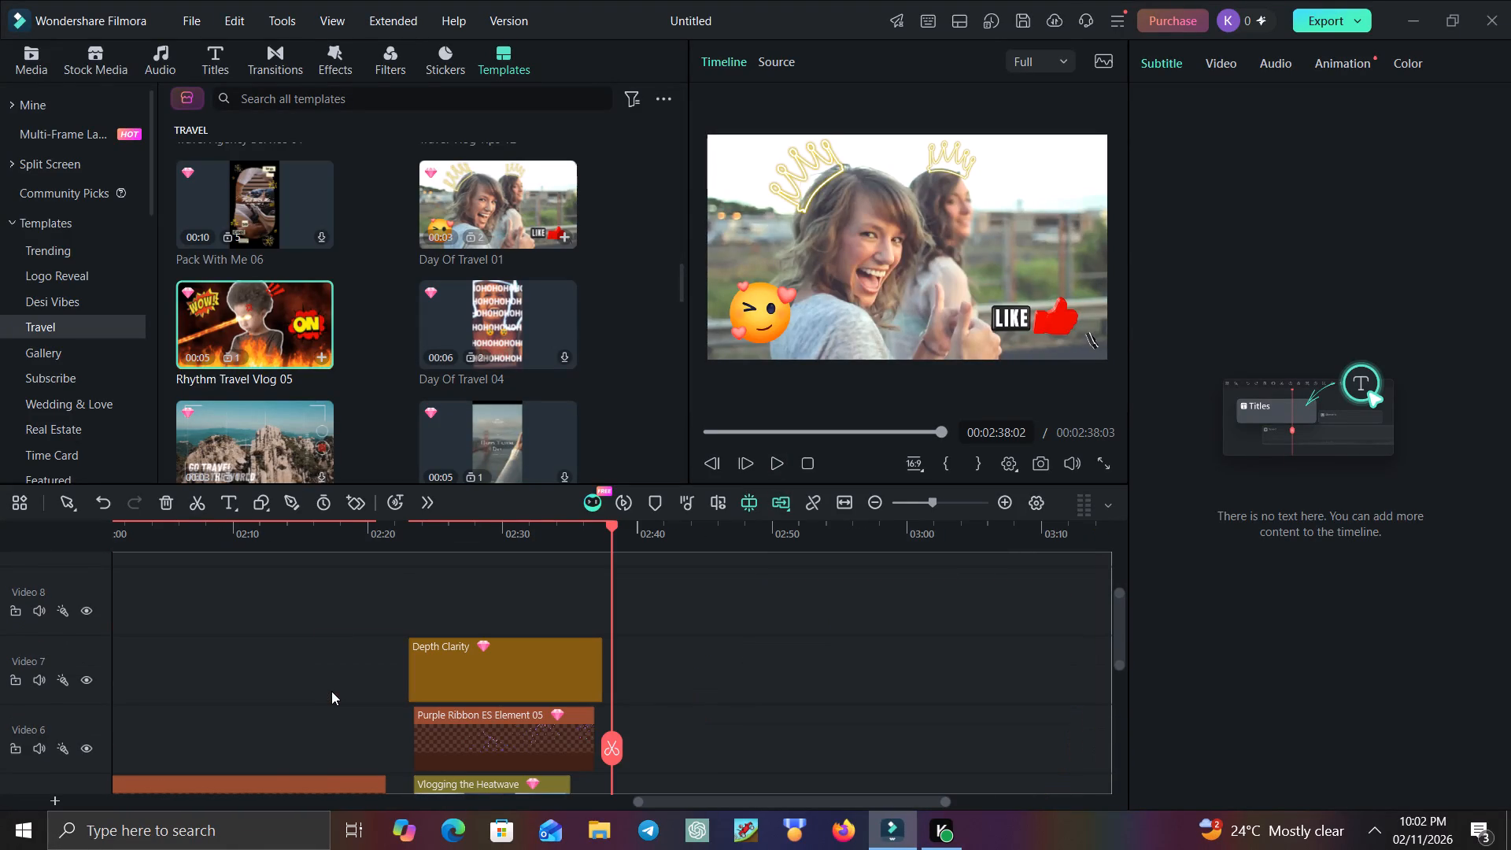
pyautogui.scroll(-2, 331, 691)
pyautogui.keyDown('ctrl'); pyautogui.scroll(-1, 390, 631); pyautogui.keyUp('ctrl')
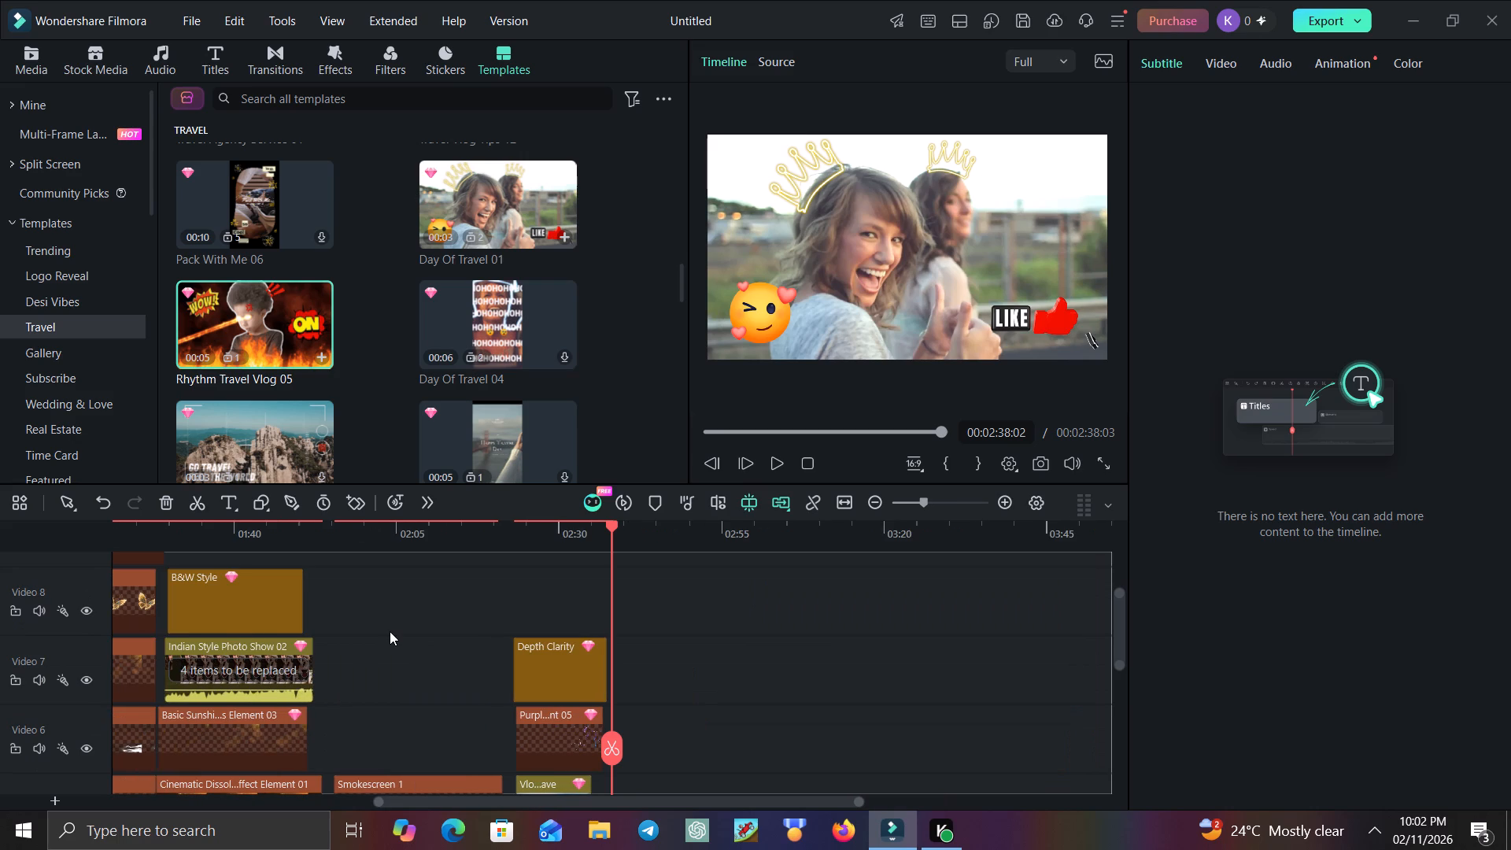
pyautogui.hscroll(1, 390, 631)
pyautogui.scroll(-3, 390, 631)
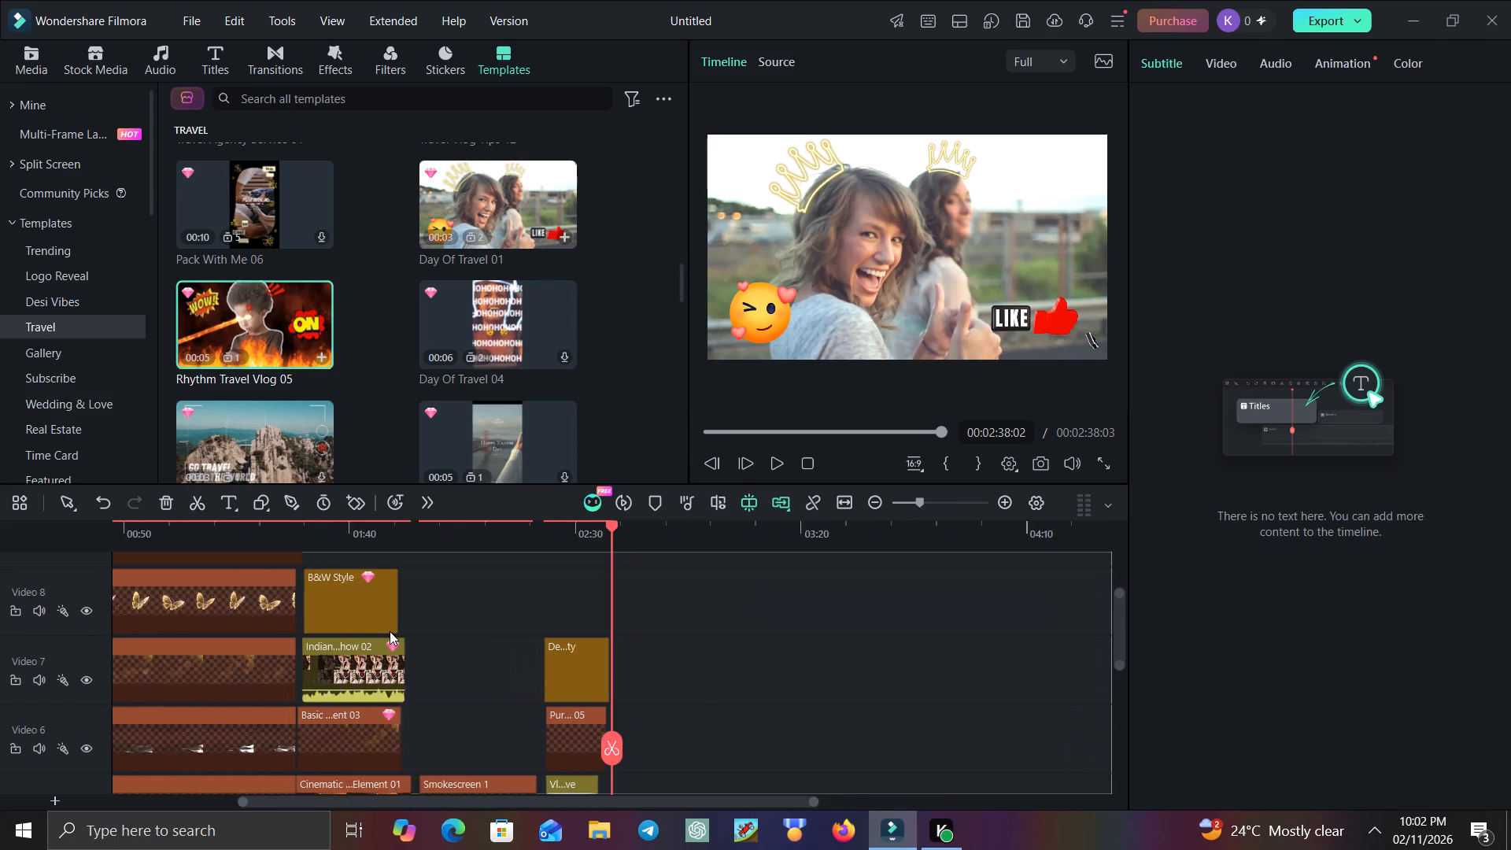
pyautogui.scroll(-3, 390, 631)
pyautogui.keyDown('ctrl'); pyautogui.scroll(-4, 383, 673); pyautogui.keyUp('ctrl')
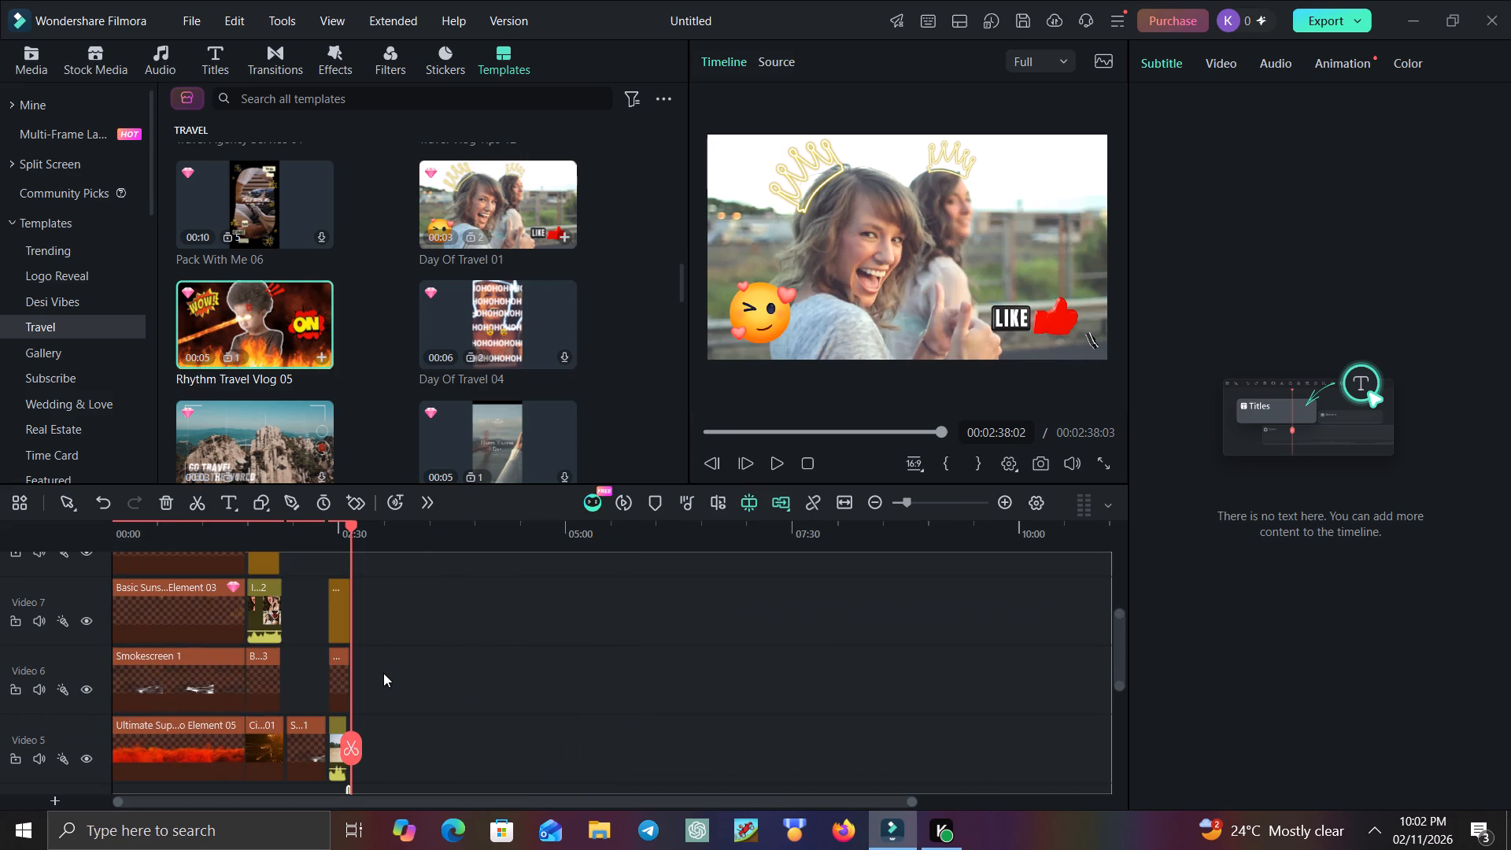
pyautogui.keyDown('ctrl'); pyautogui.scroll(4, 383, 673); pyautogui.keyUp('ctrl')
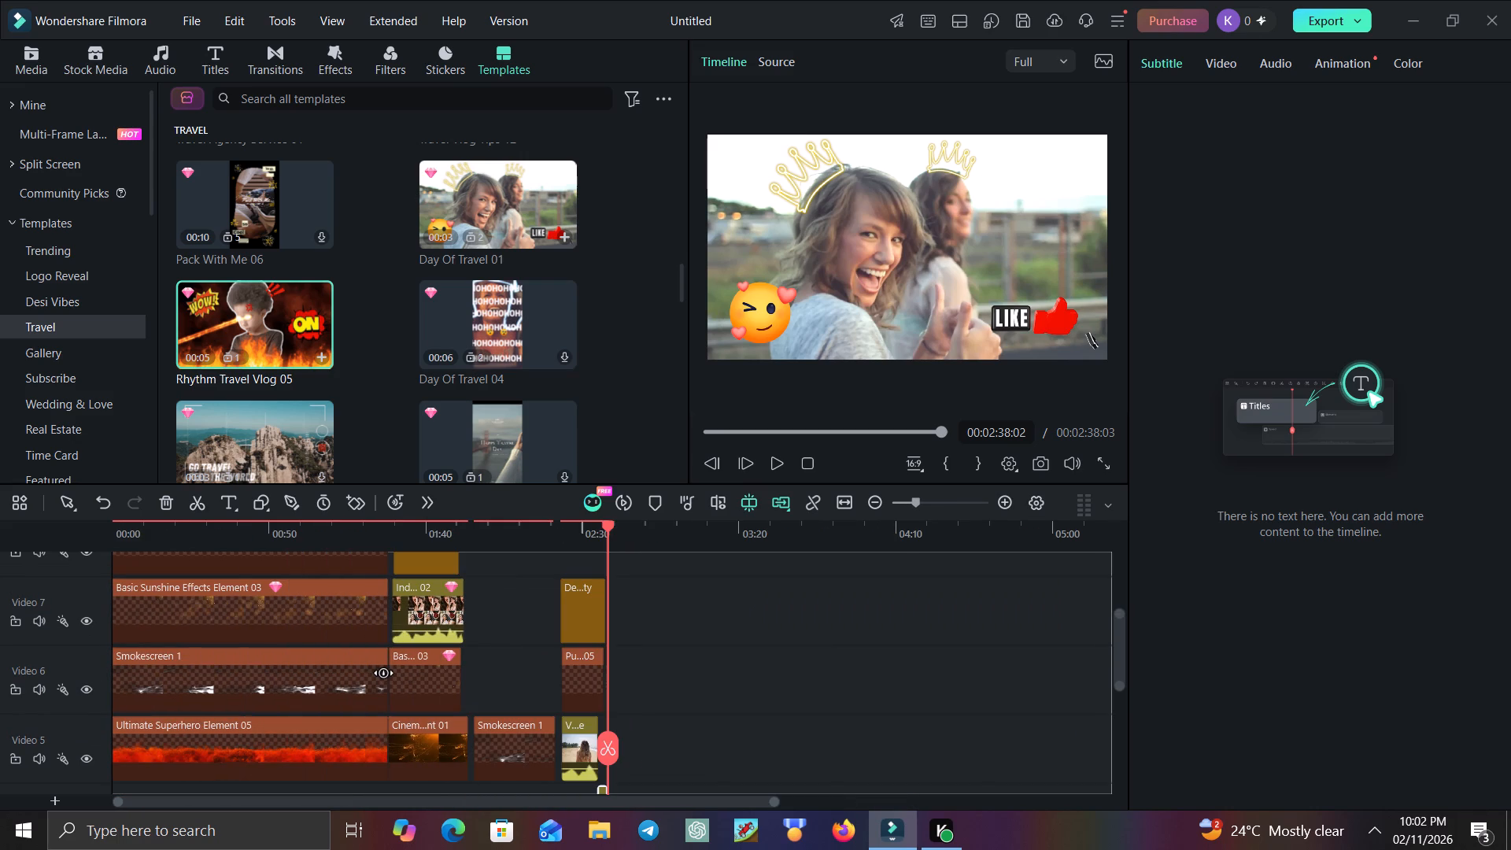
pyautogui.keyDown('ctrl'); pyautogui.scroll(5, 398, 634); pyautogui.keyUp('ctrl')
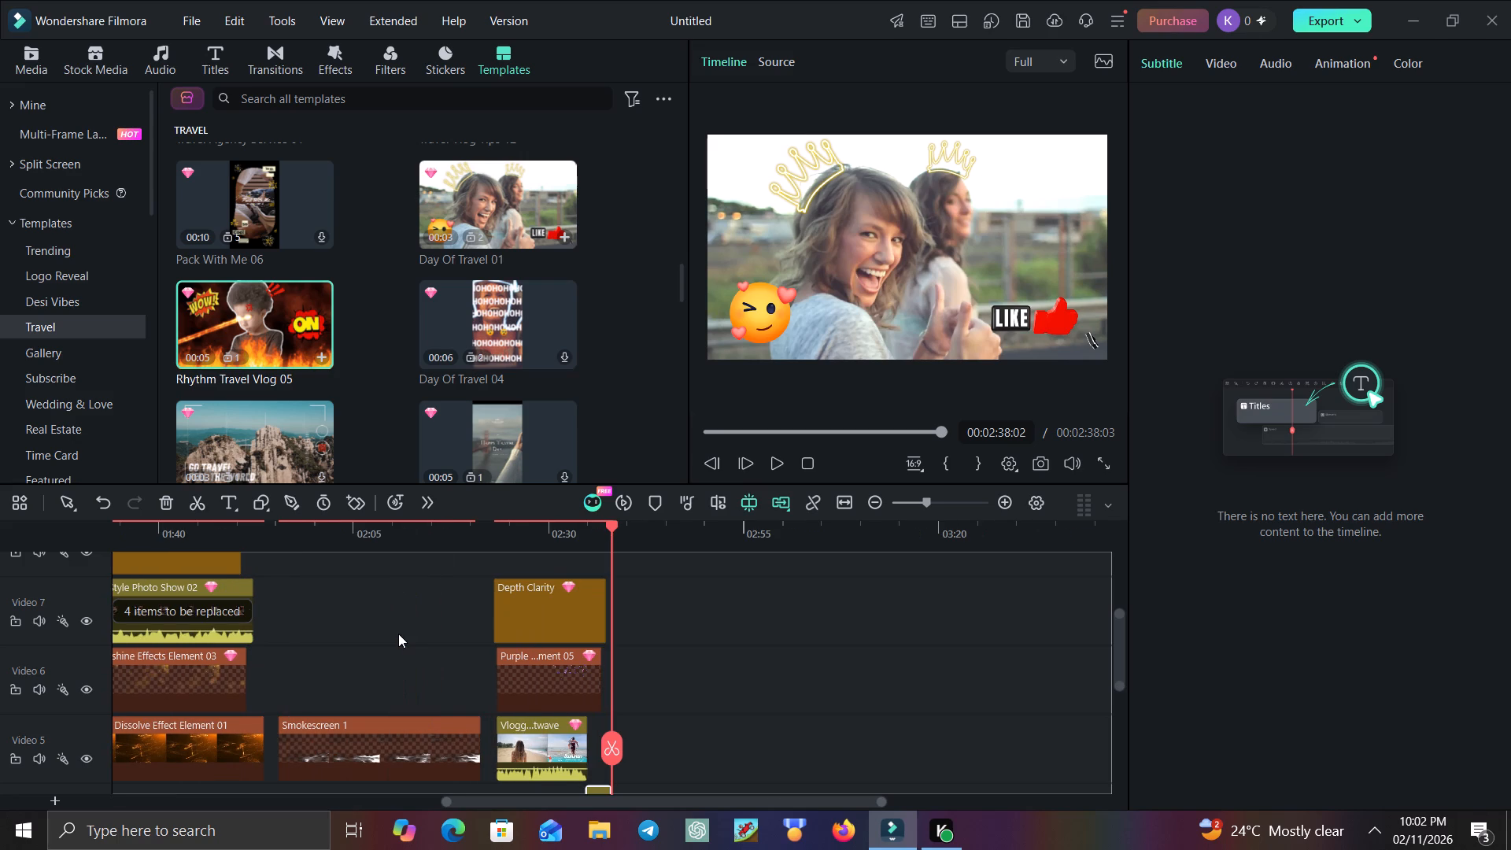
pyautogui.hscroll(9, 398, 634)
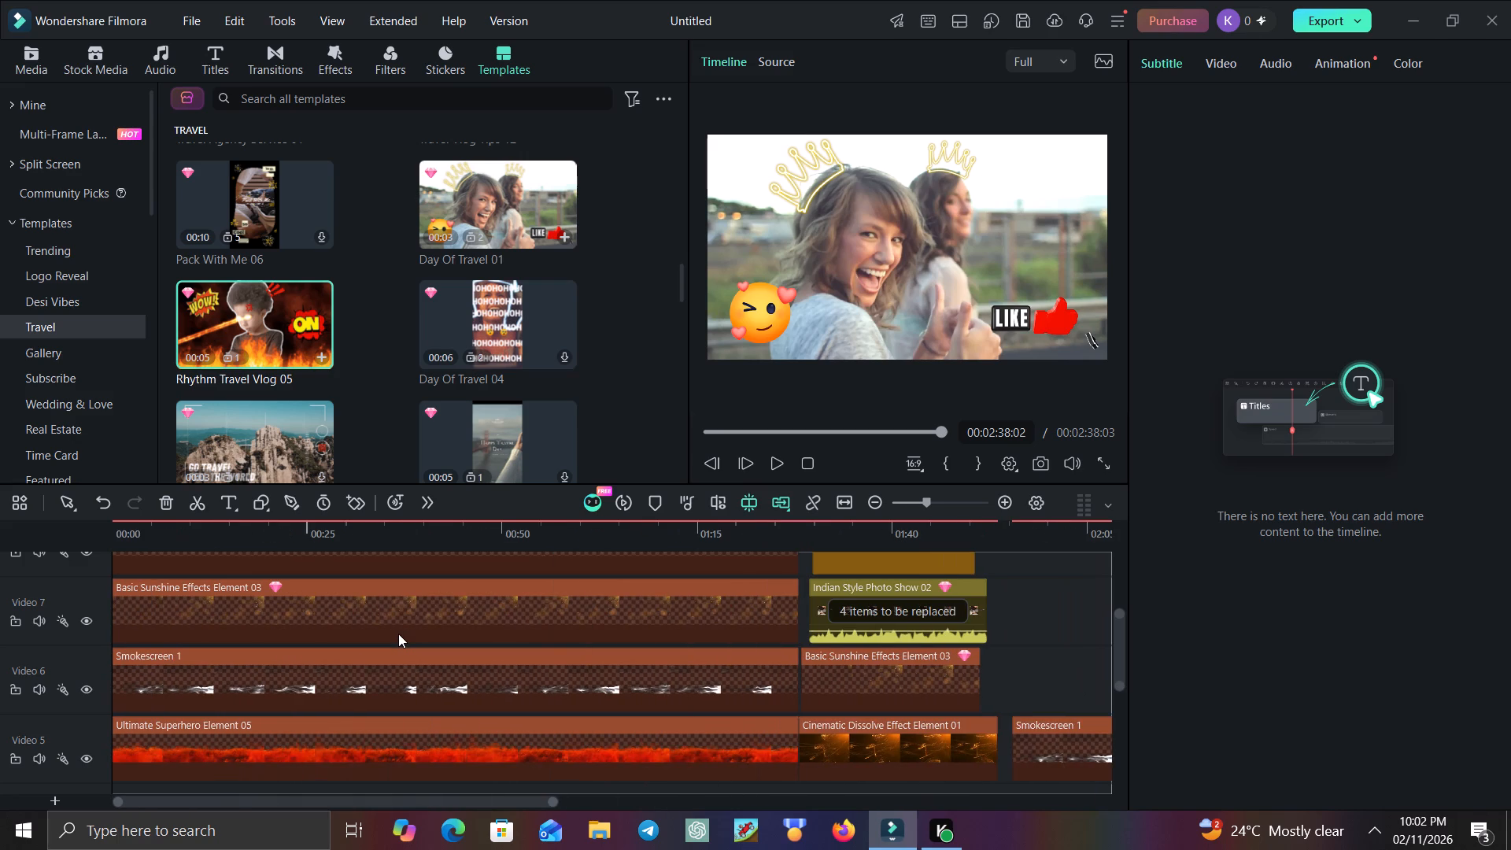
pyautogui.hscroll(4, 398, 634)
# Return the playhead to 00:00:00:00 and play the edit from the beginning to review it.
pyautogui.moveTo(907, 431); pyautogui.dragTo(697, 475)
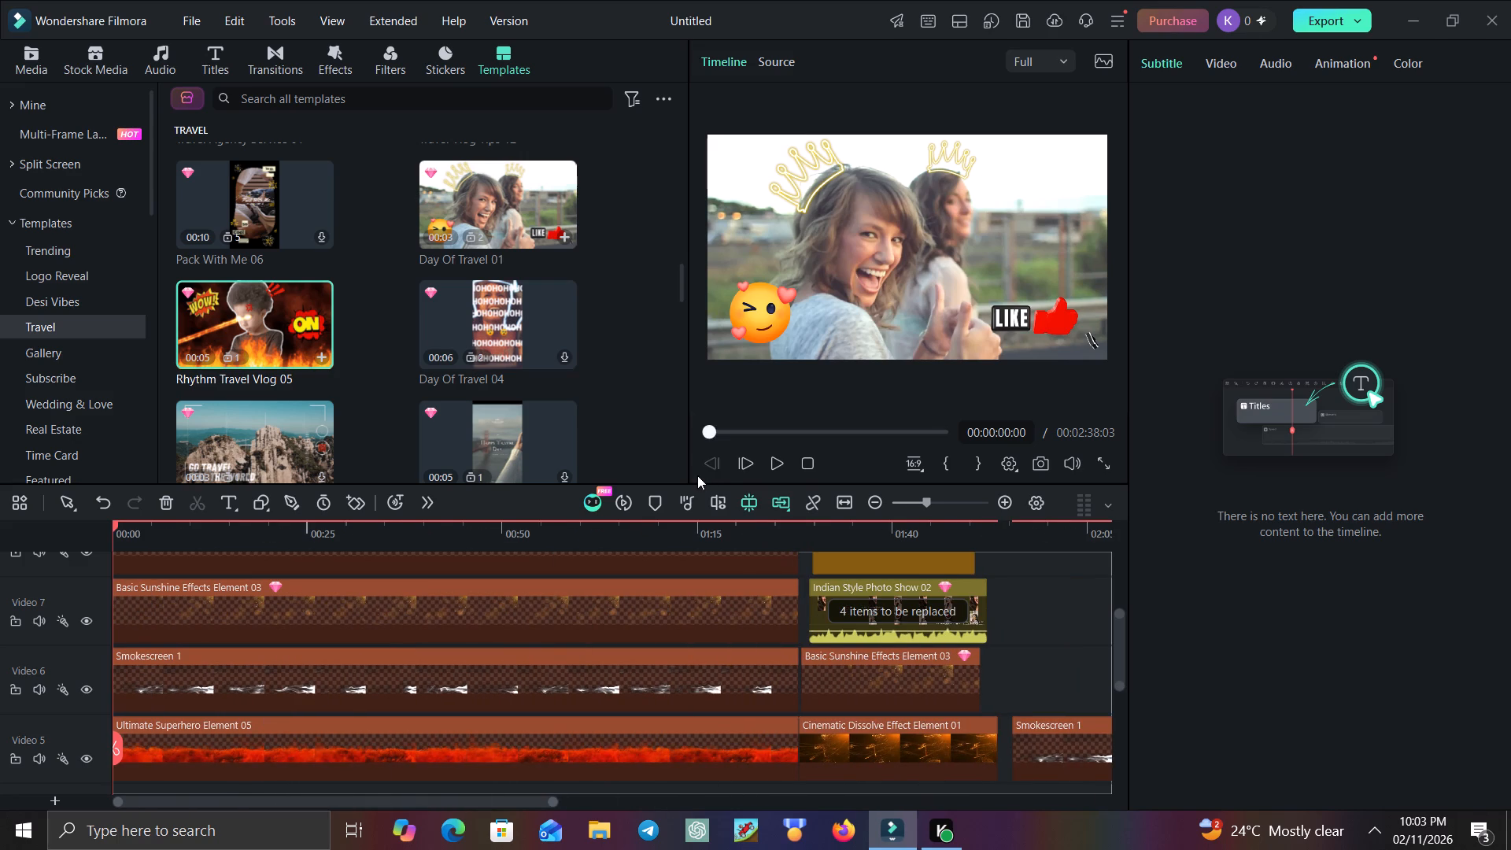
pyautogui.moveTo(697, 475); pyautogui.dragTo(703, 468)
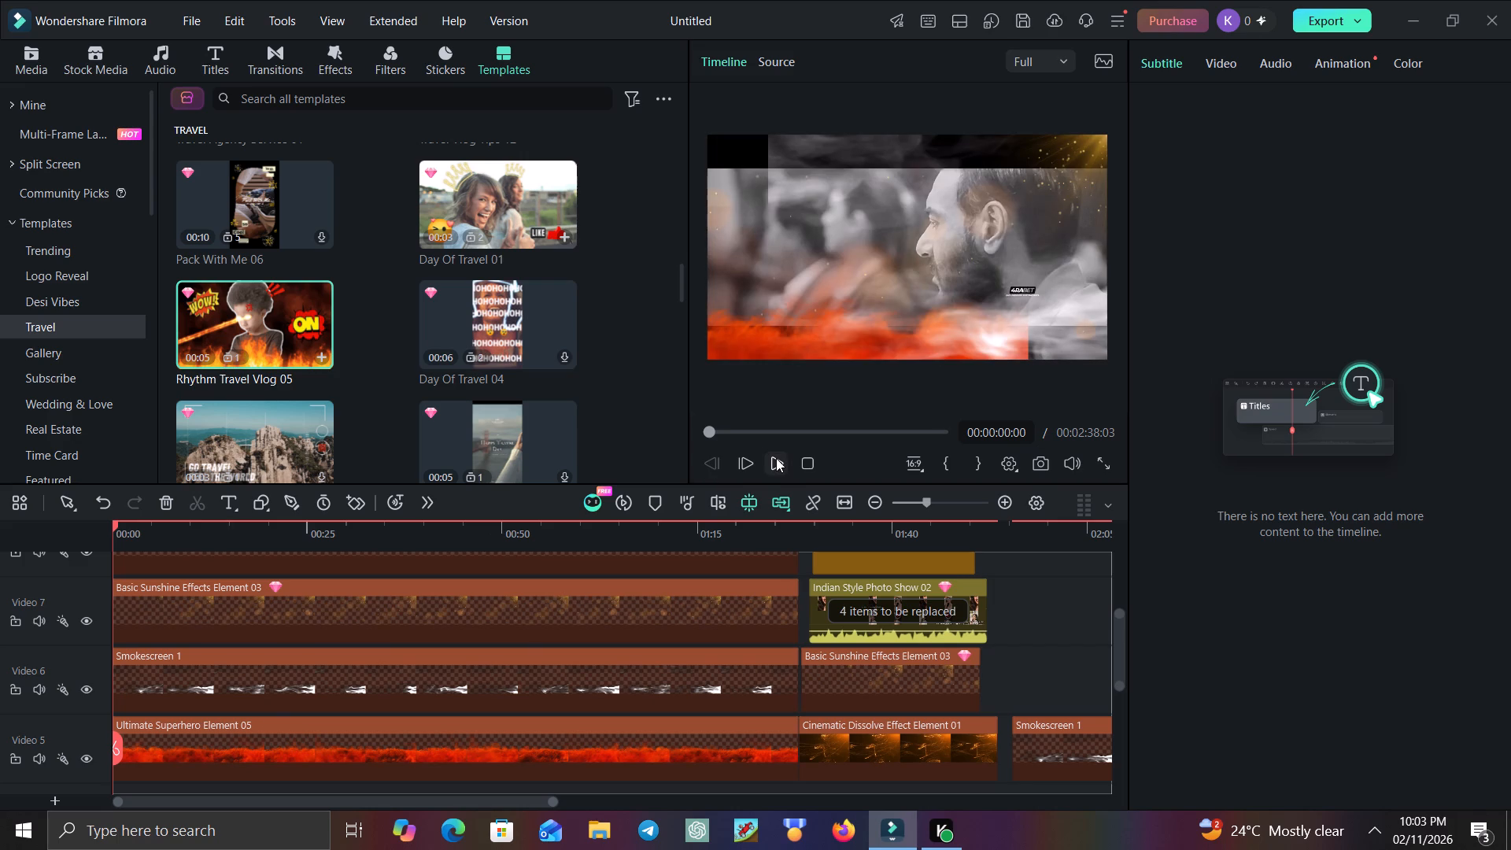
pyautogui.click(776, 458)
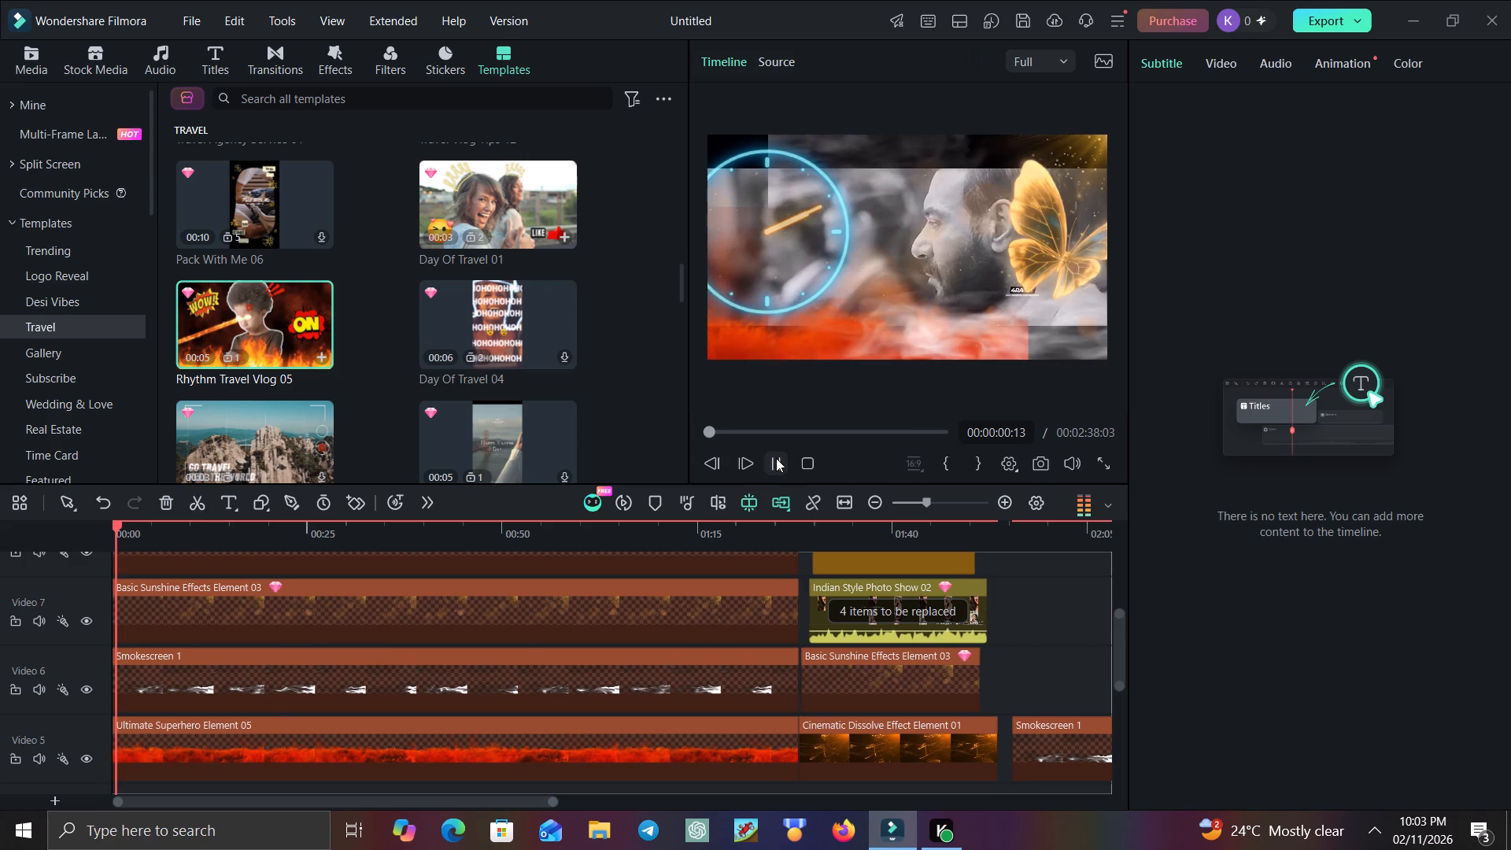